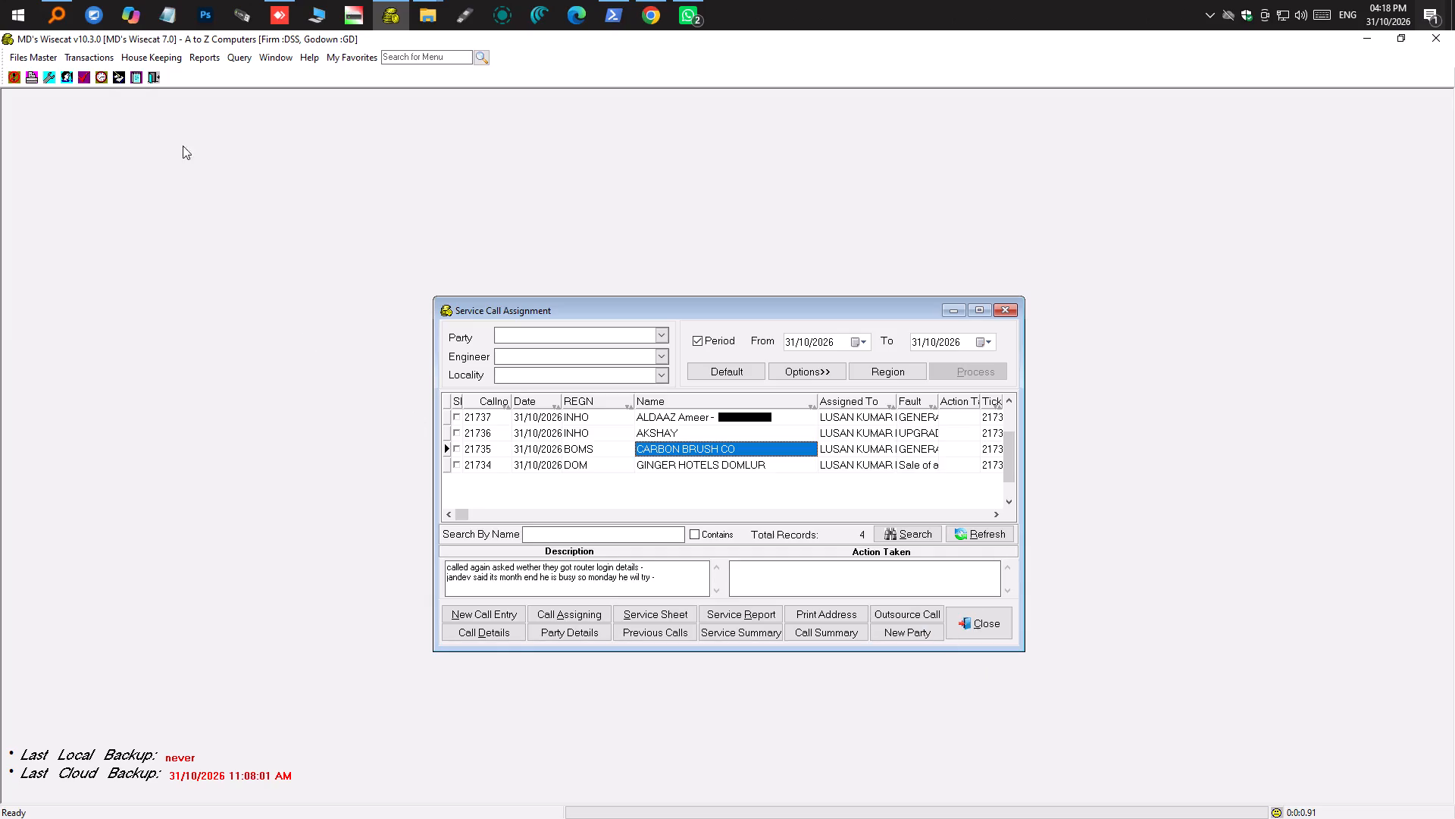
# Start a new GST purchase entry with the receipt date set to 23/10/2026.
pyautogui.click(93, 60)
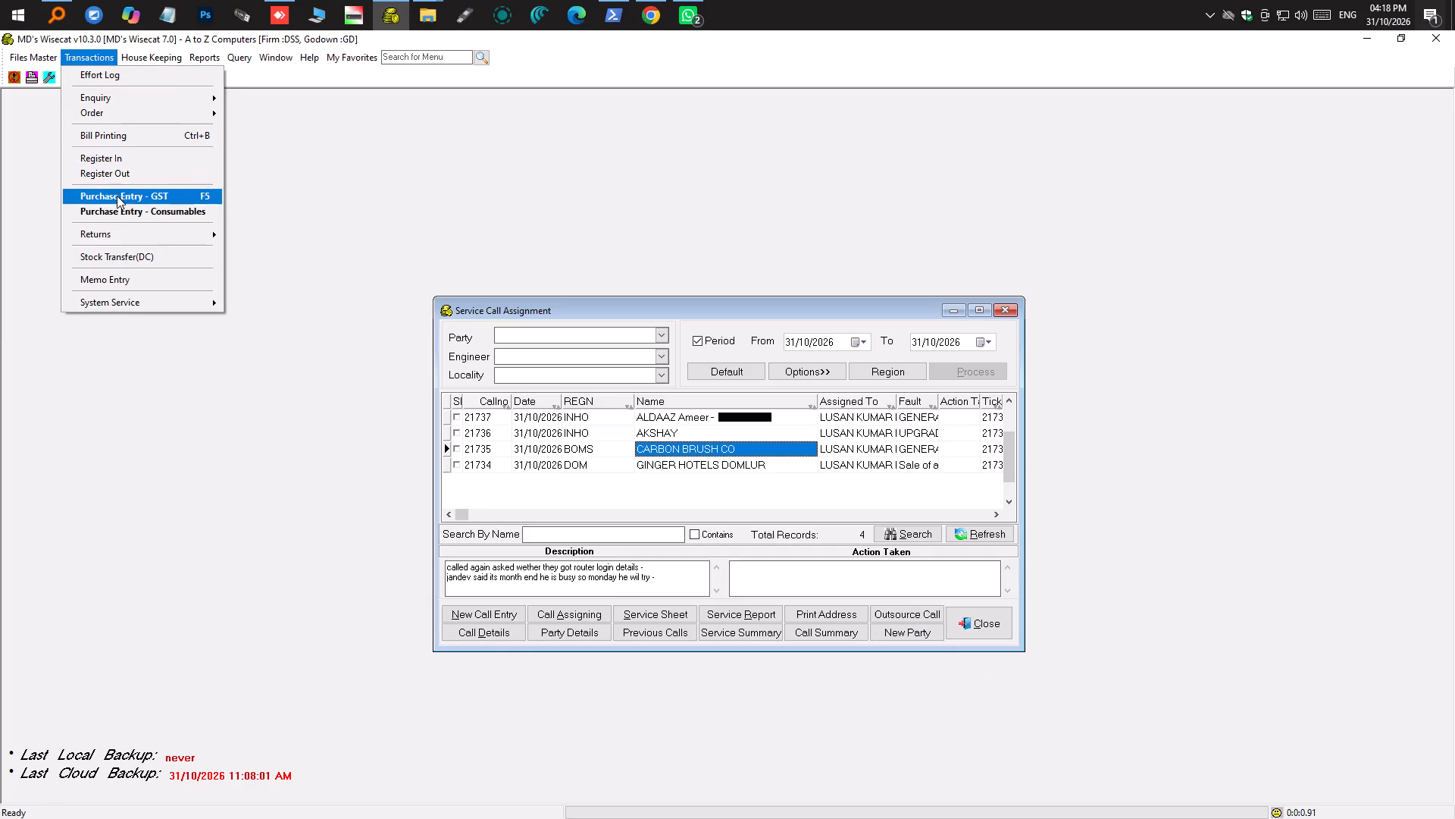
pyautogui.click(117, 196)
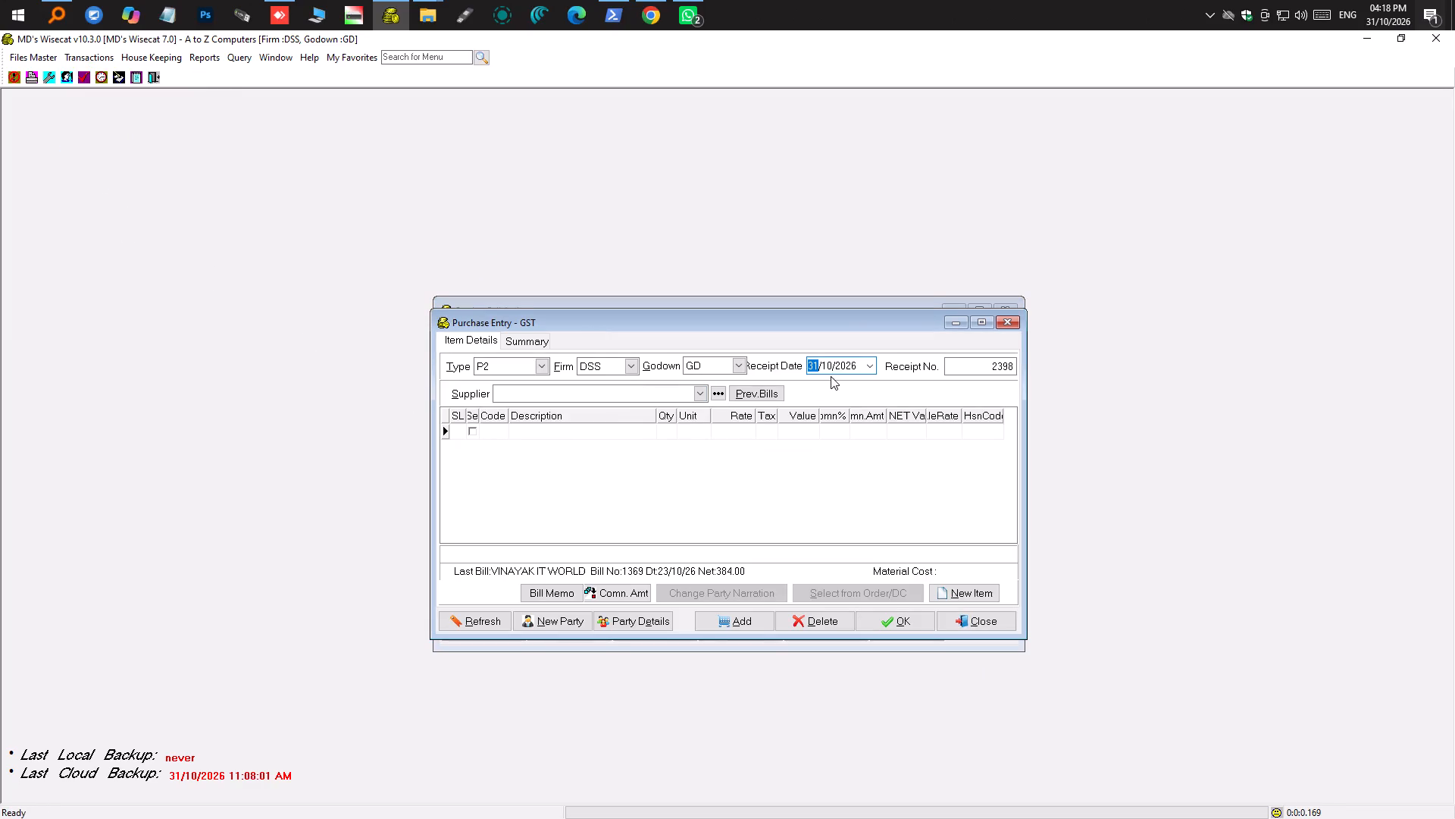
pyautogui.click(869, 369)
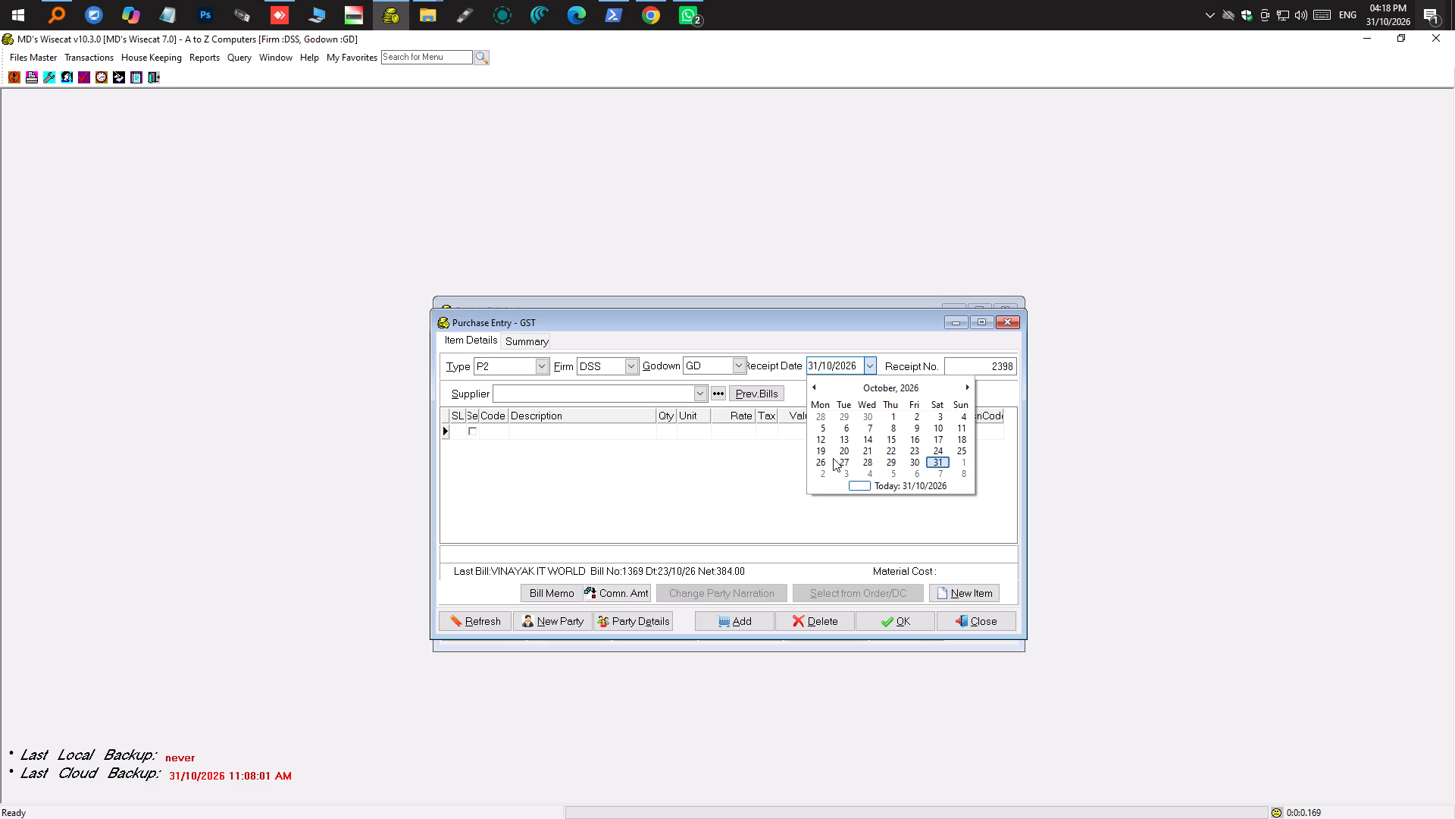
pyautogui.click(909, 453)
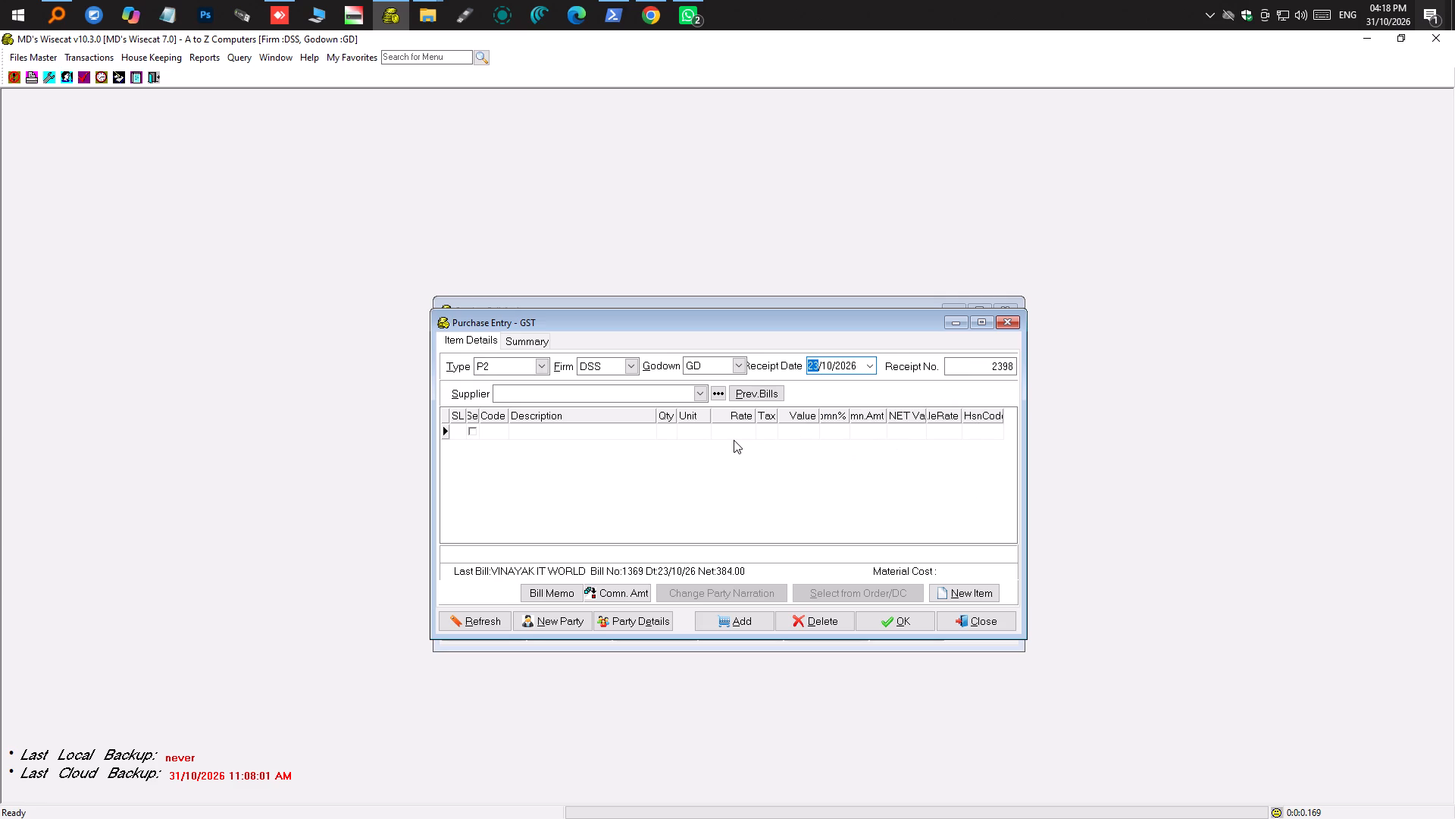
# Choose UMIYA SALES CORPORATION as the supplier of the purchase entry.
pyautogui.click(669, 392)
pyautogui.write('umiy')
pyautogui.press('a')
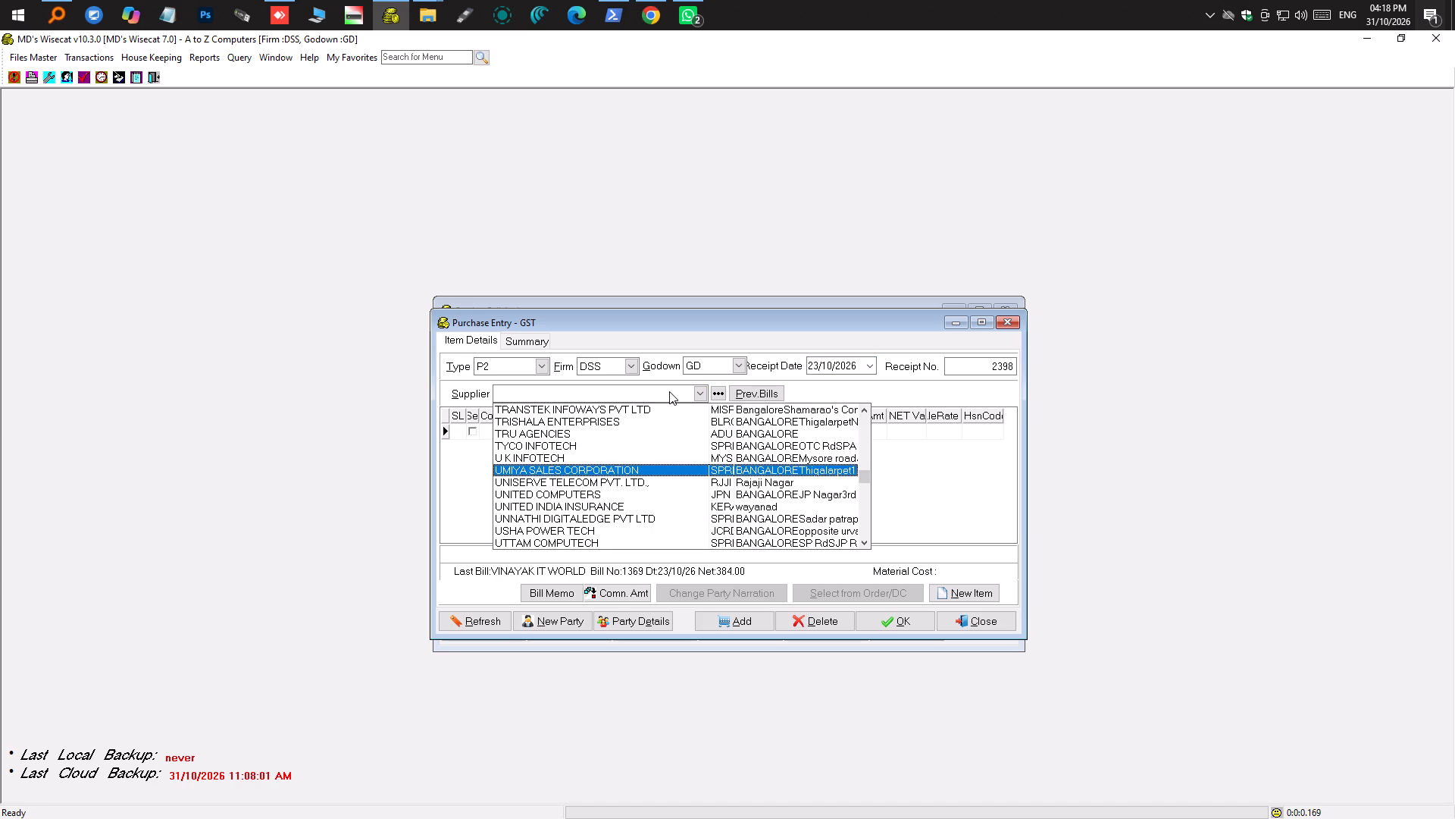
pyautogui.click(624, 468)
# Search the item list for HSN code 84735000, then broaden the search to HSN 8473.
pyautogui.press('F2')
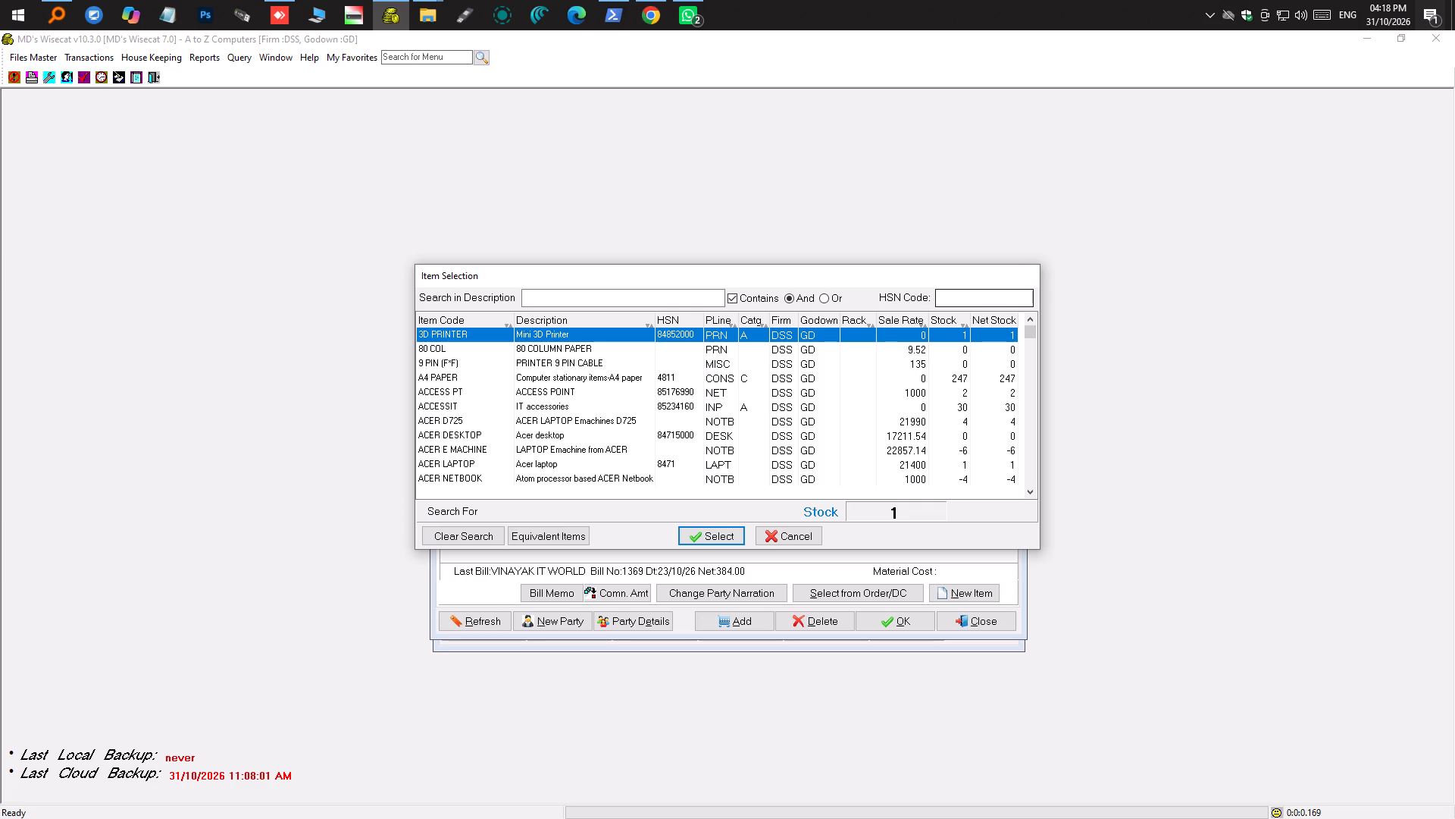
pyautogui.click(961, 302)
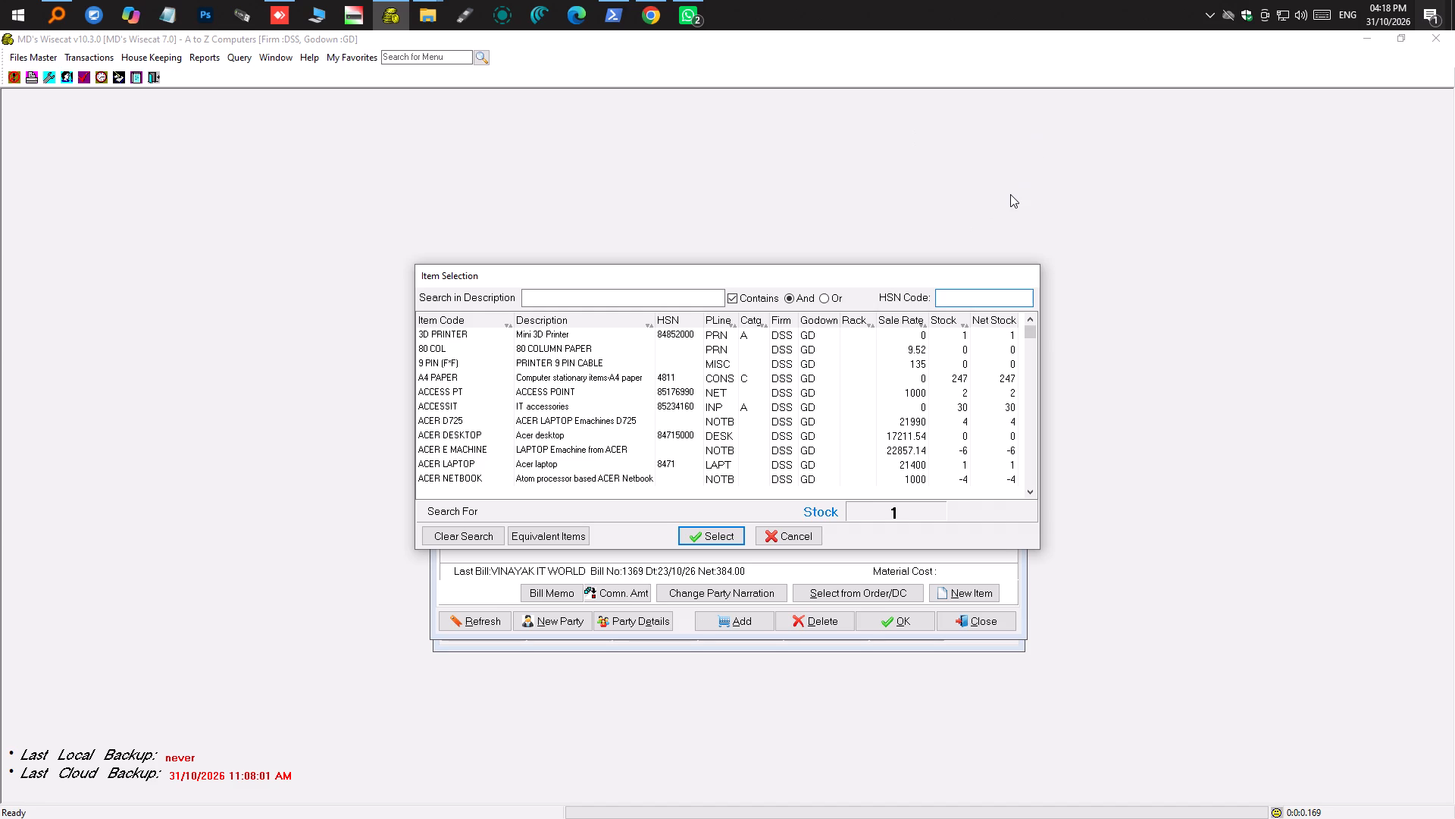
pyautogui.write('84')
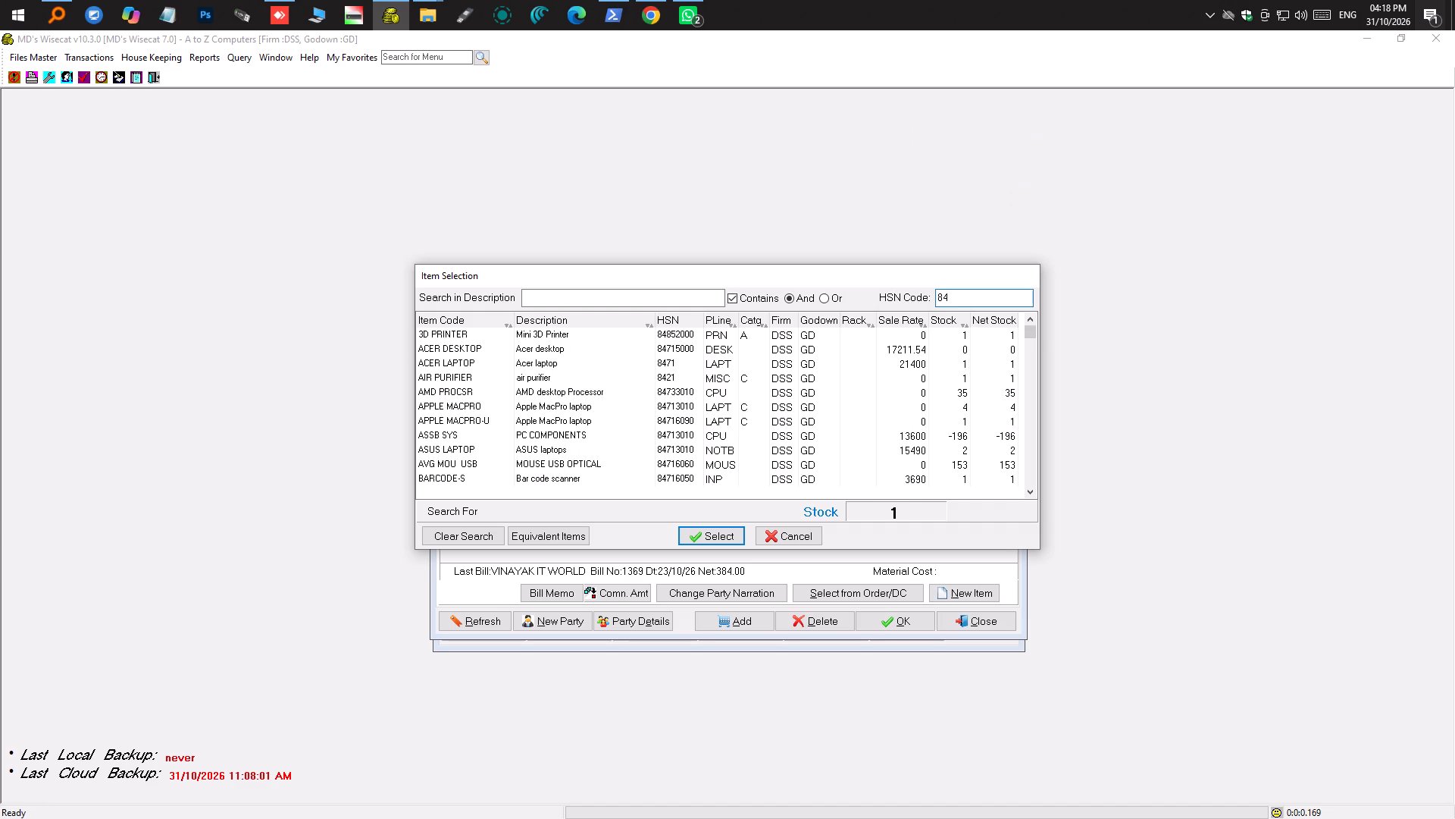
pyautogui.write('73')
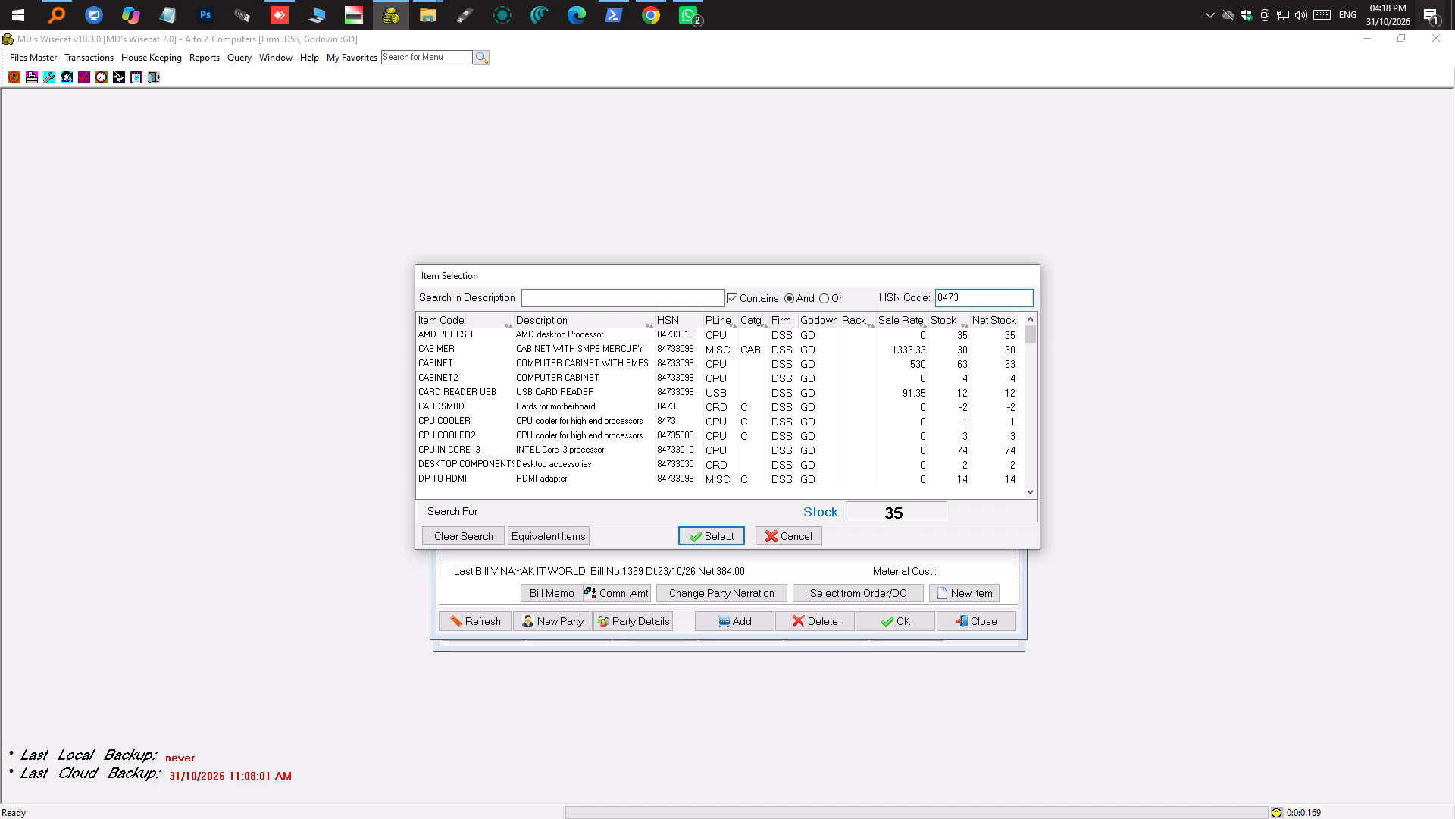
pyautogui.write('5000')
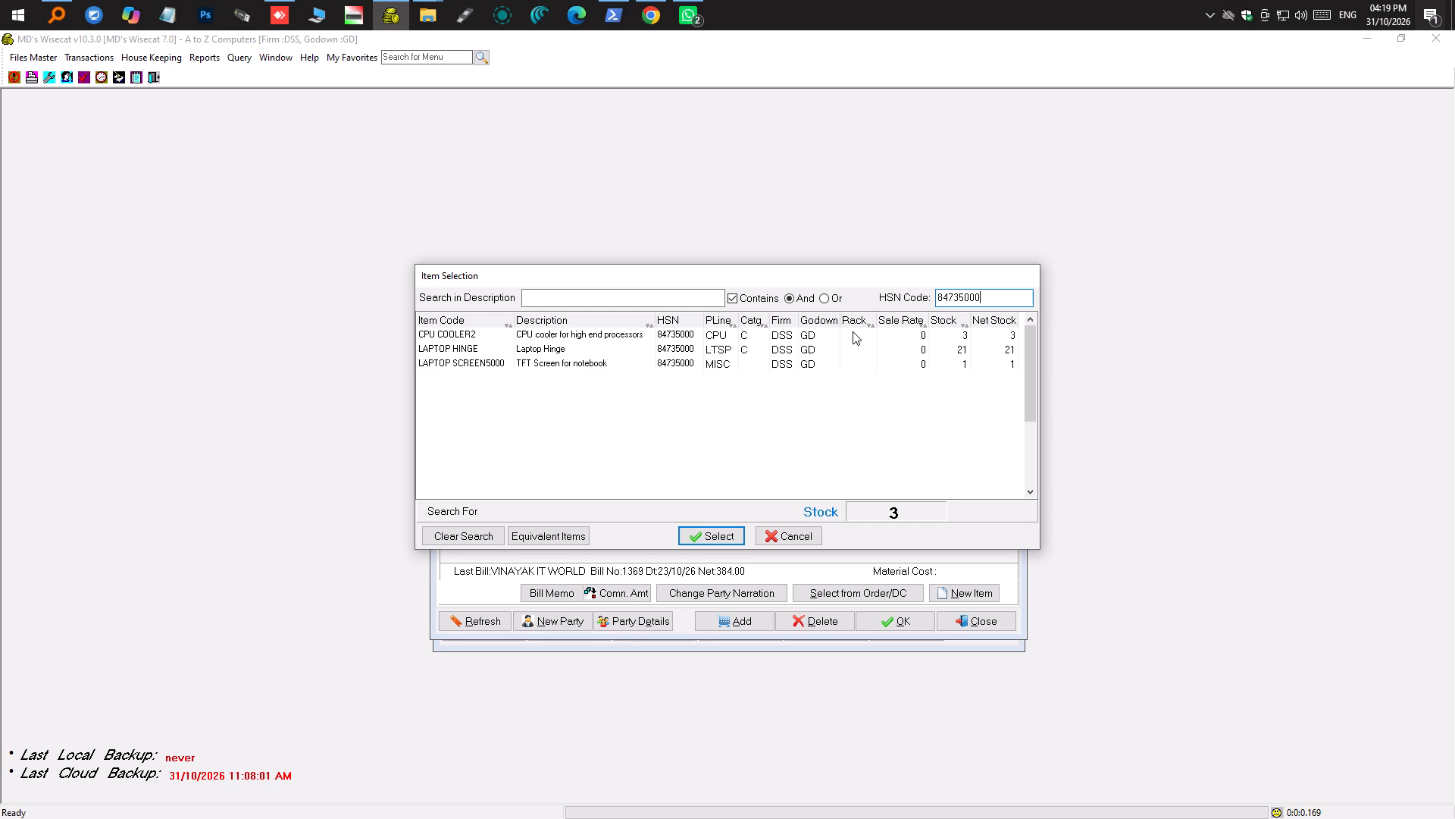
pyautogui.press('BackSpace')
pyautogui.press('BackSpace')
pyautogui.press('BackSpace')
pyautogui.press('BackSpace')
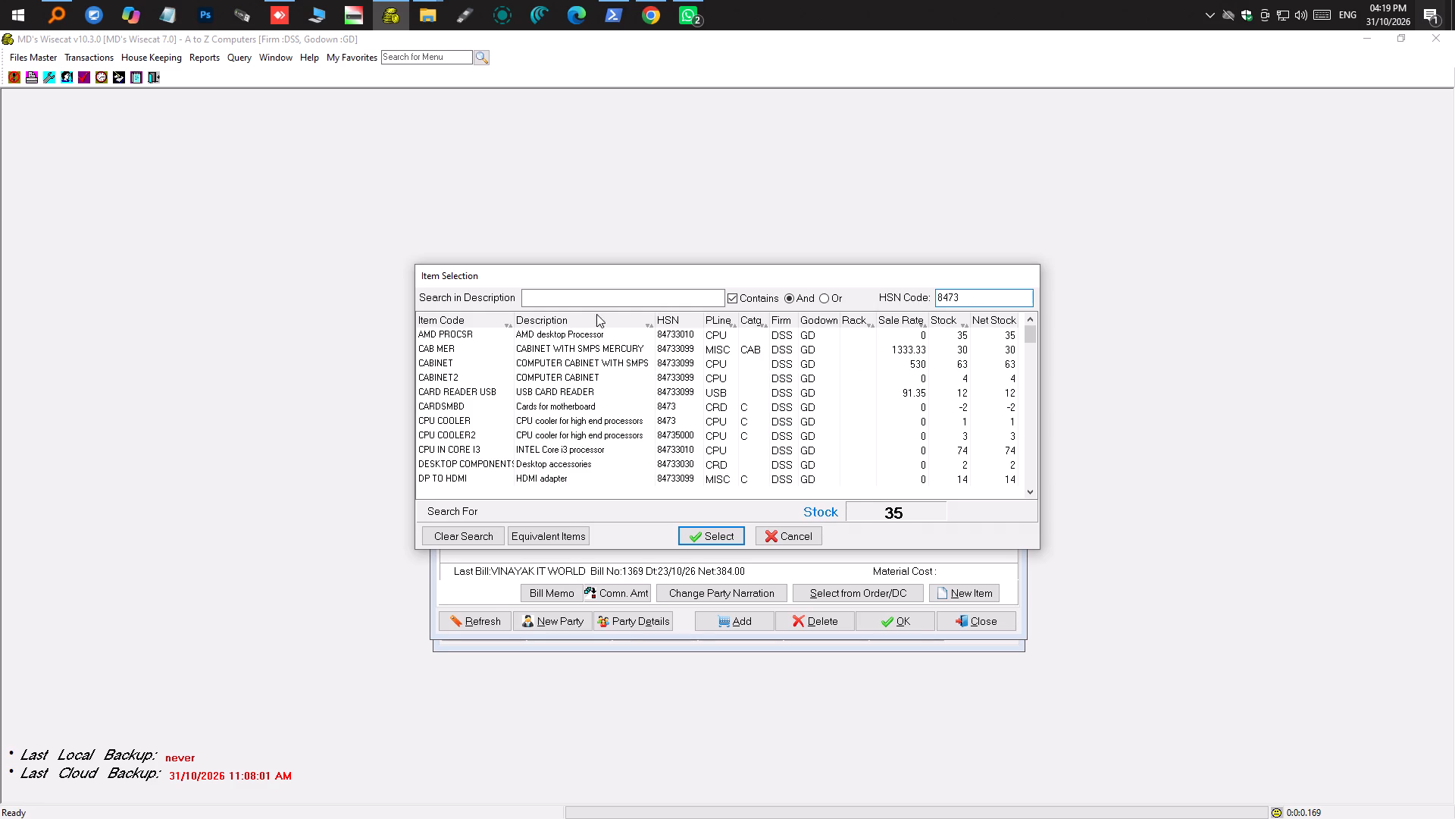
# Search item descriptions for "laptop panel" and add Laptop panel 2 to the purchase entry.
pyautogui.click(593, 296)
pyautogui.click(593, 296)
pyautogui.write('lap')
pyautogui.write('top pab')
pyautogui.press('BackSpace')
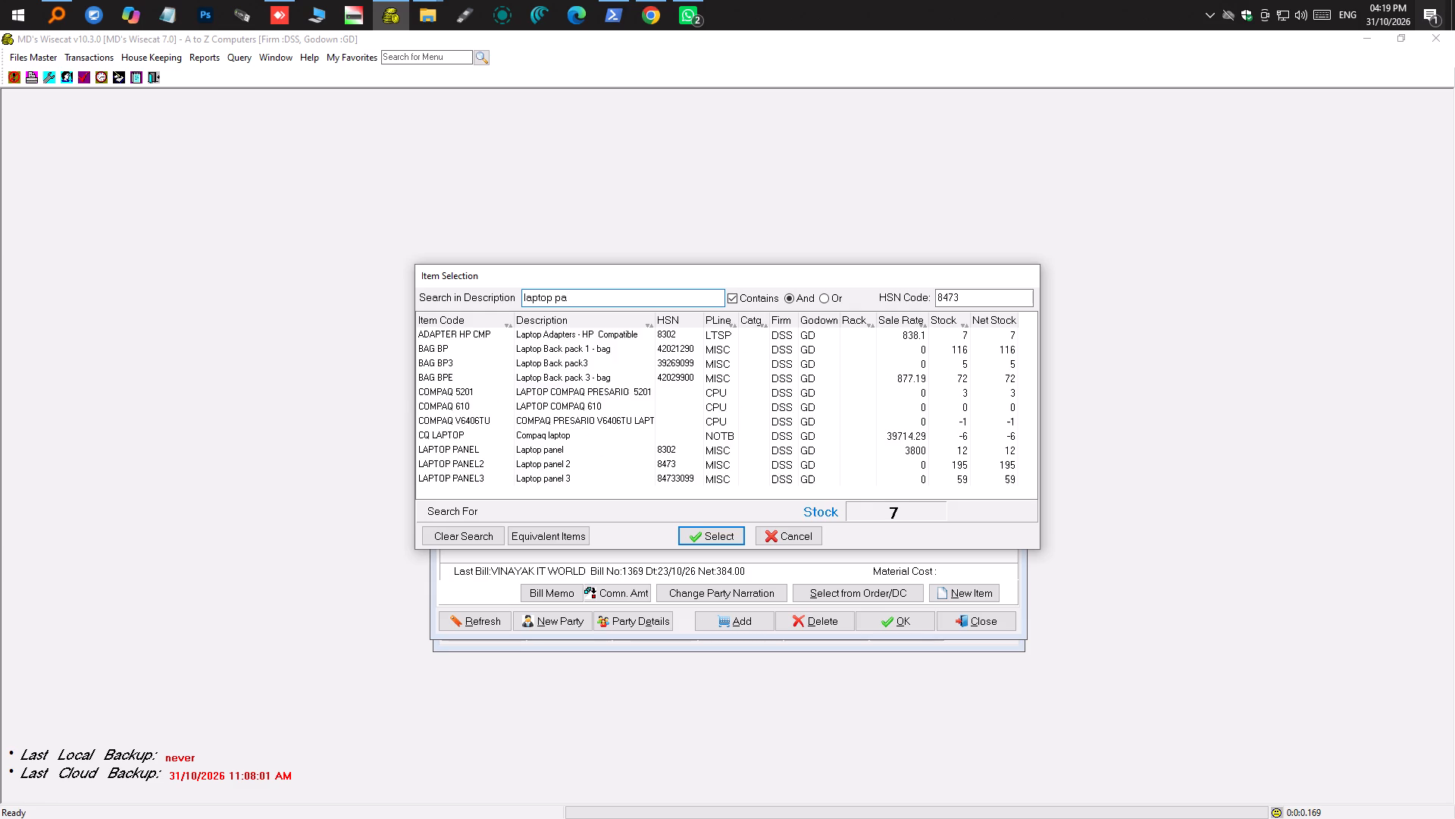
pyautogui.write('nel')
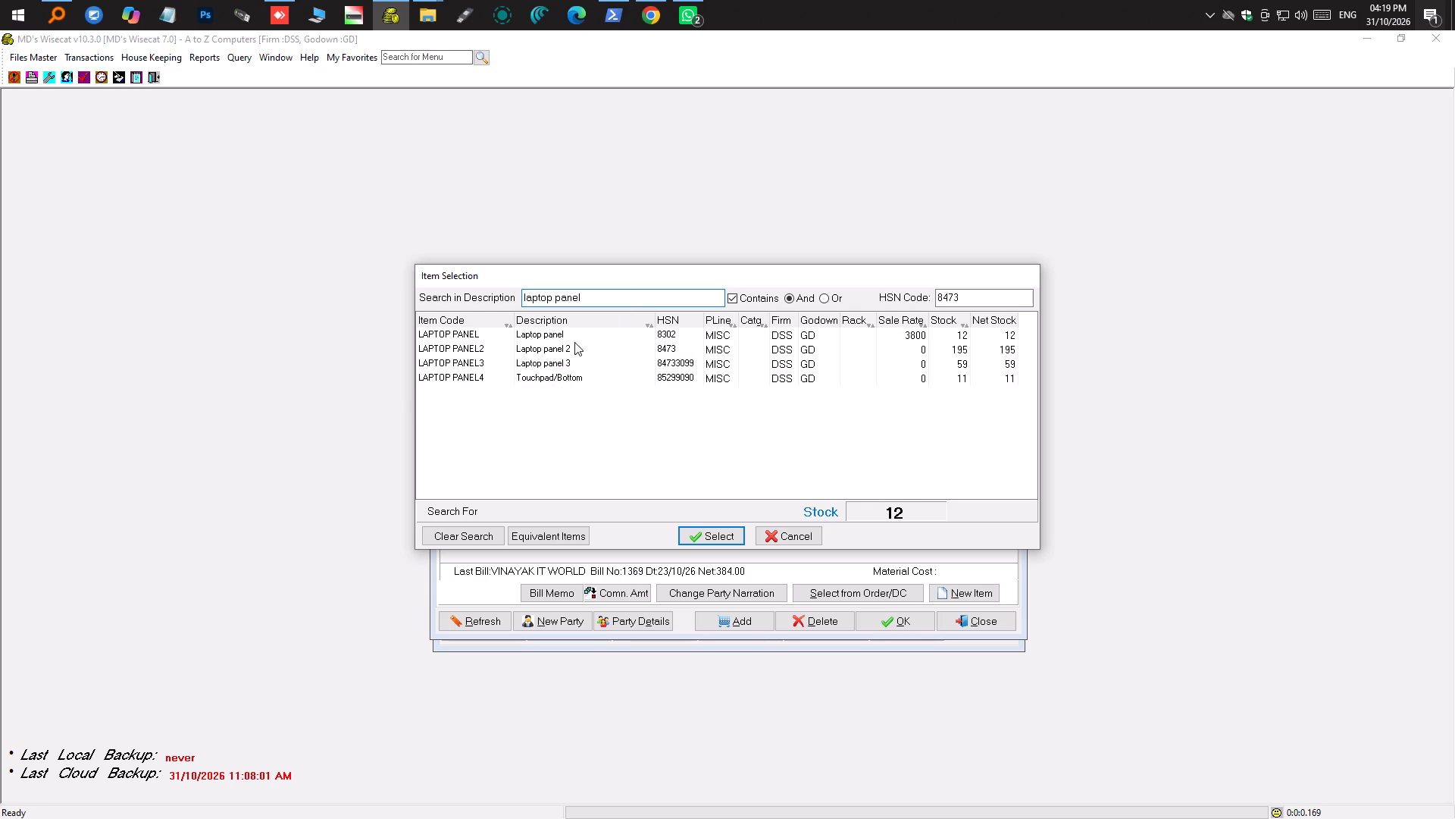
pyautogui.click(559, 353)
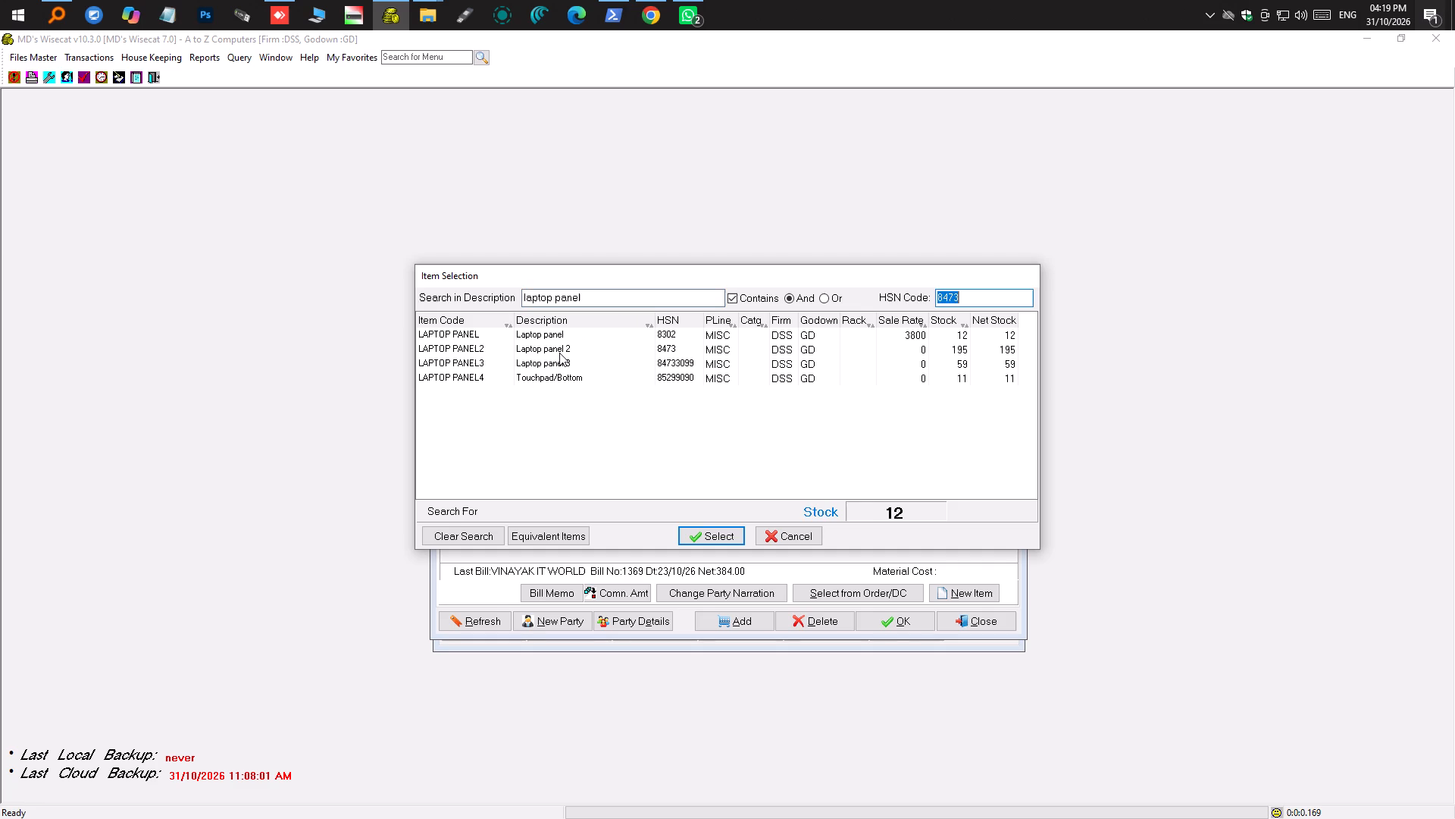
pyautogui.click(559, 353)
pyautogui.doubleClick(559, 353)
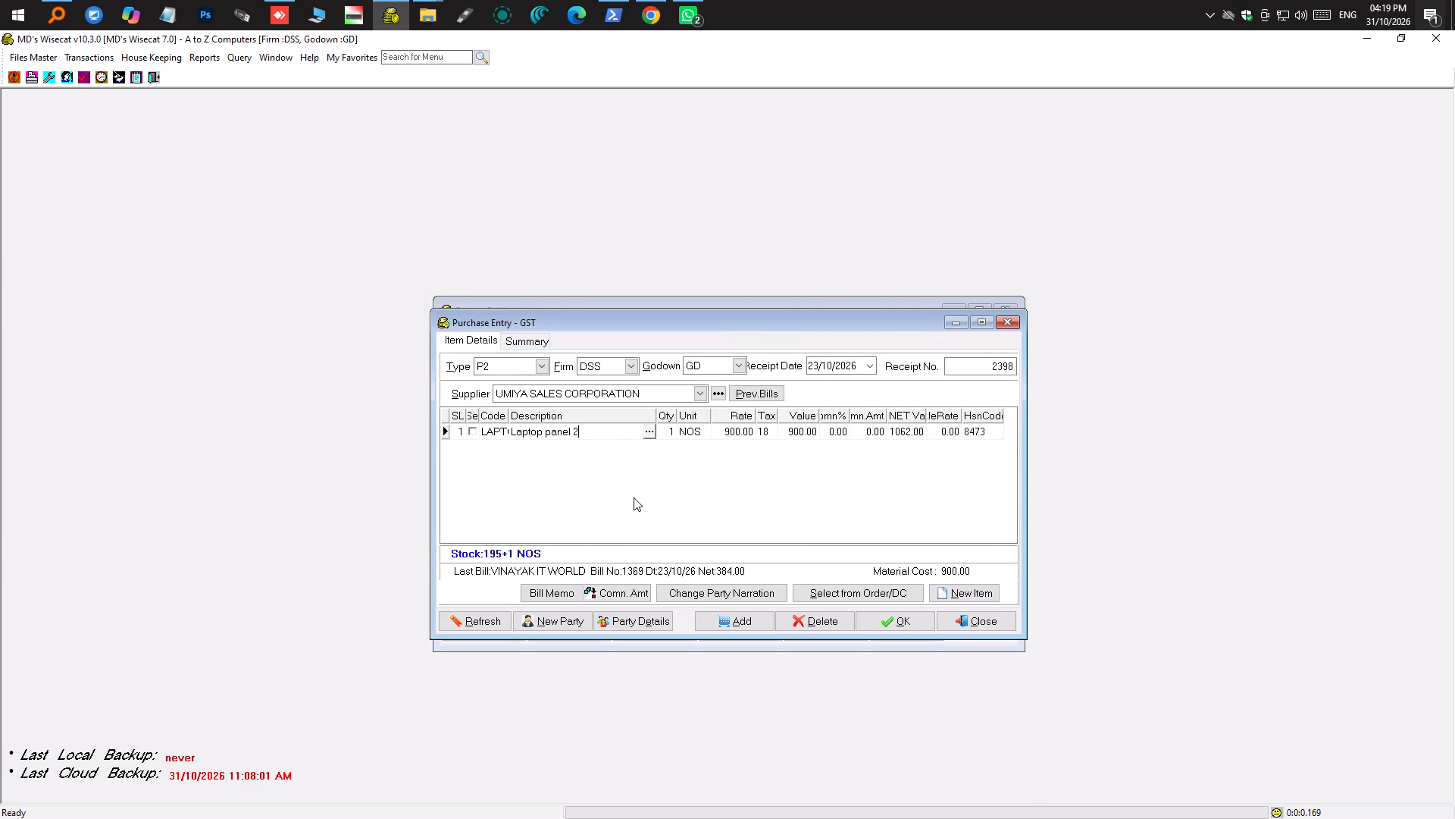
# Enter "laptop AB panel" as the first line of the Laptop panel 2 item description.
pyautogui.press('Tab')
pyautogui.click(590, 429)
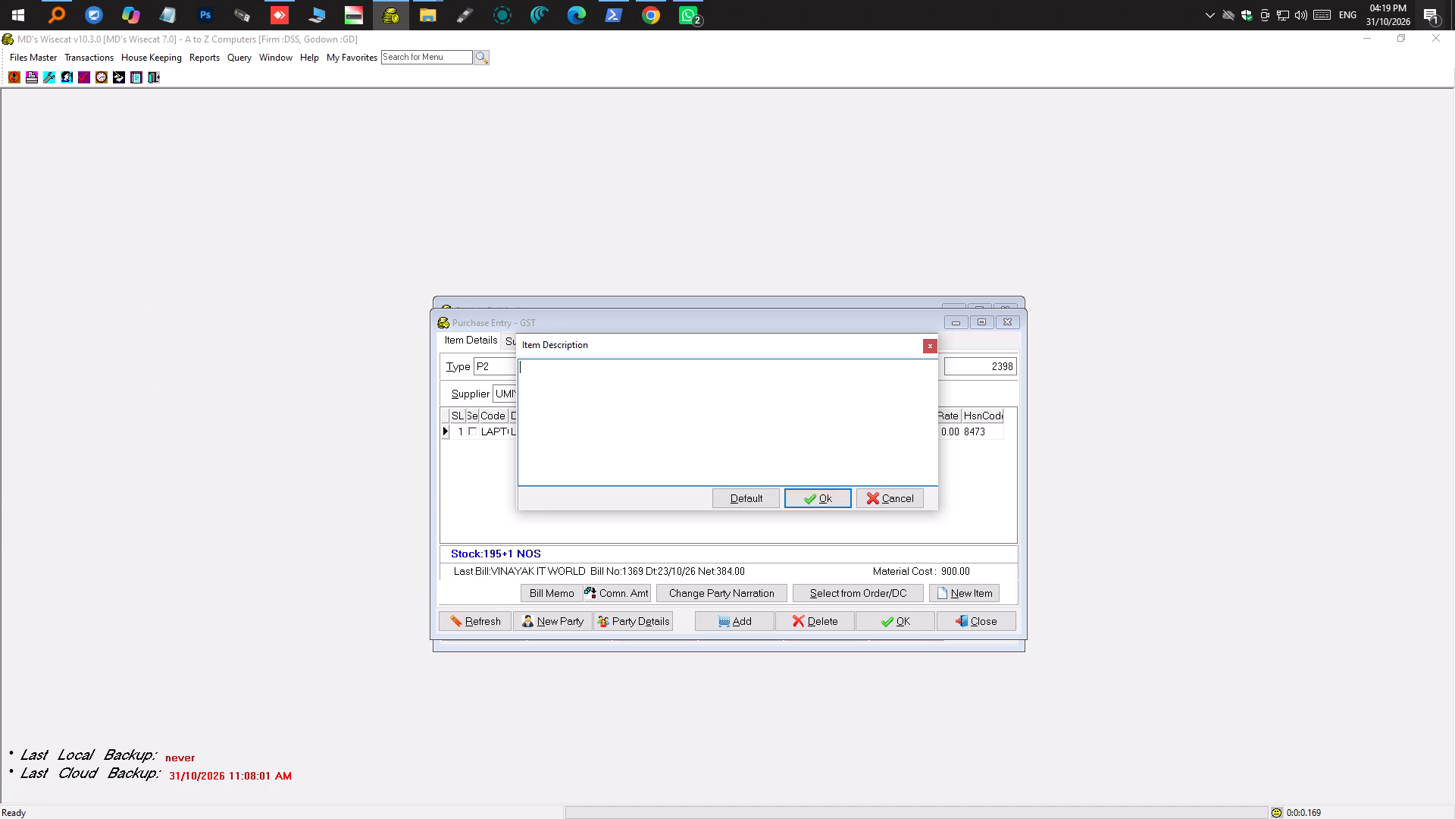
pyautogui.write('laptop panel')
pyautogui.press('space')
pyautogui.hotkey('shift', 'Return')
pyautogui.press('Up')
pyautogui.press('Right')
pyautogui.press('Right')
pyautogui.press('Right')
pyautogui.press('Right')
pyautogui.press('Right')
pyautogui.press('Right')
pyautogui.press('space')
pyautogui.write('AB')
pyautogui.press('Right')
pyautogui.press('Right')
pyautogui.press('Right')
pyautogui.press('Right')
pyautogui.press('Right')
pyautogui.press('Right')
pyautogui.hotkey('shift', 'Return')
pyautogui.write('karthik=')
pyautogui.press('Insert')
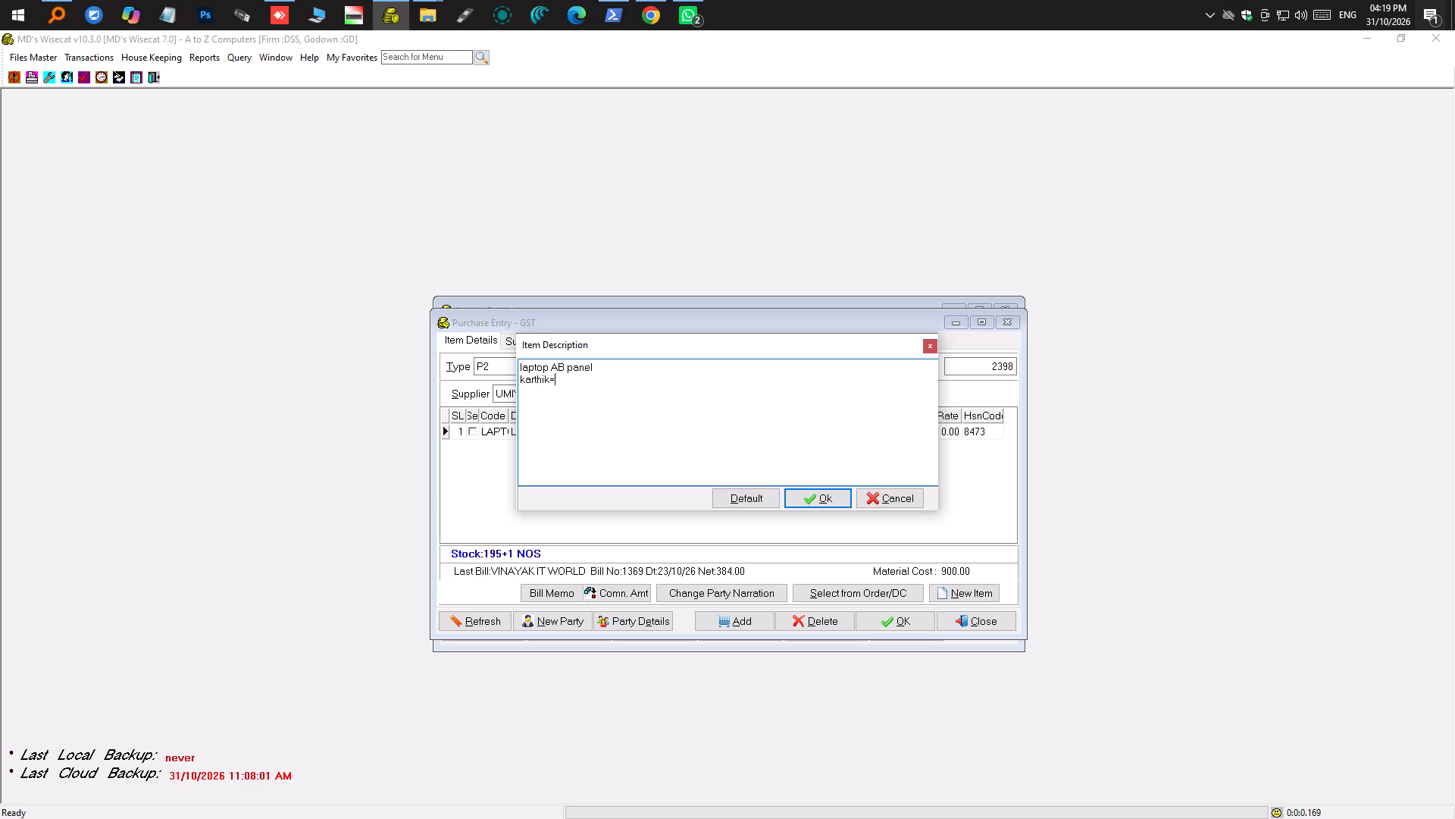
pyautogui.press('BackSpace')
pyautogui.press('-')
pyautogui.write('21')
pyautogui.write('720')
pyautogui.click(805, 490)
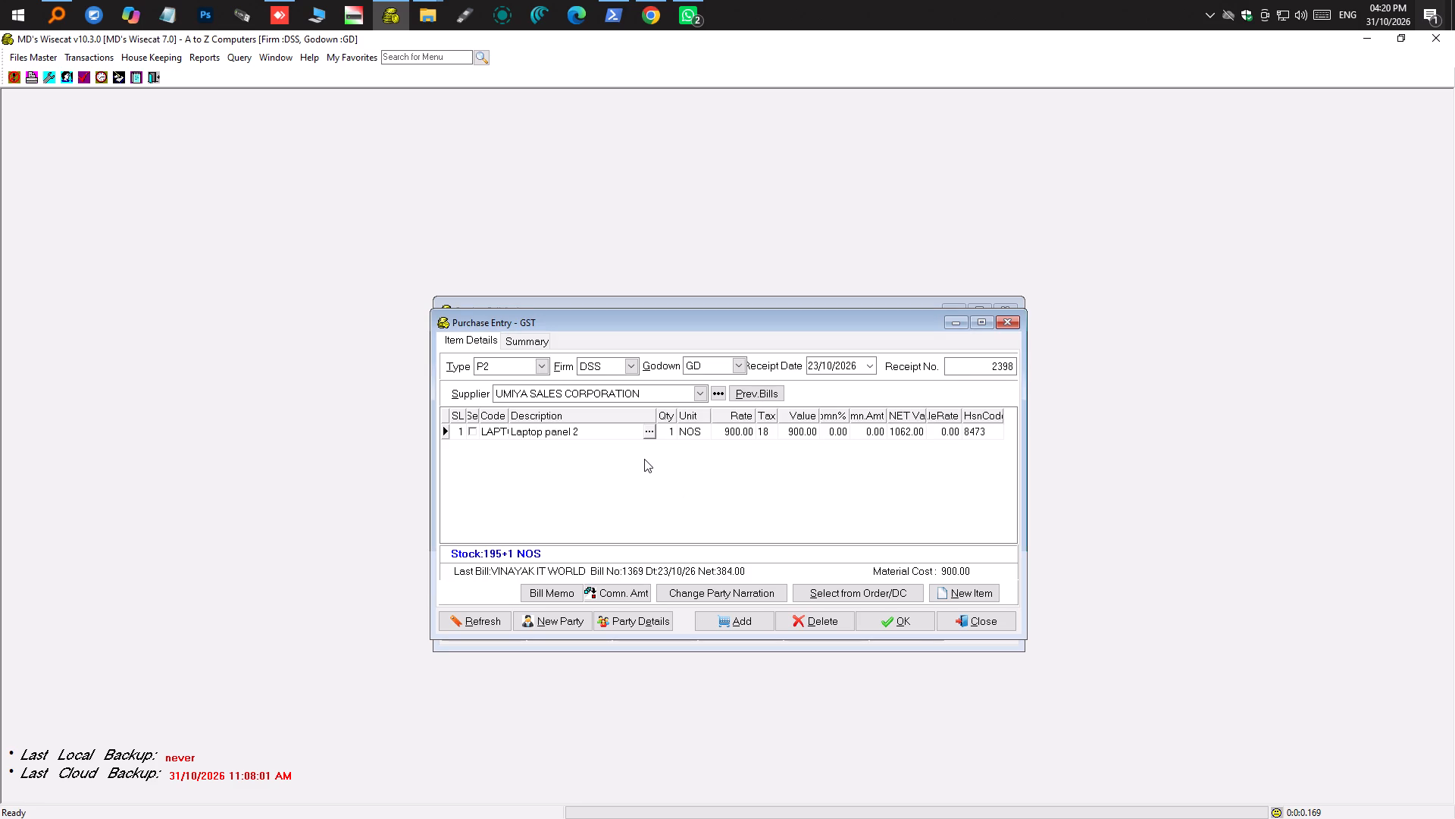
# Set the Laptop panel 2 rate to 2000 and advance to a new item row.
pyautogui.click(731, 435)
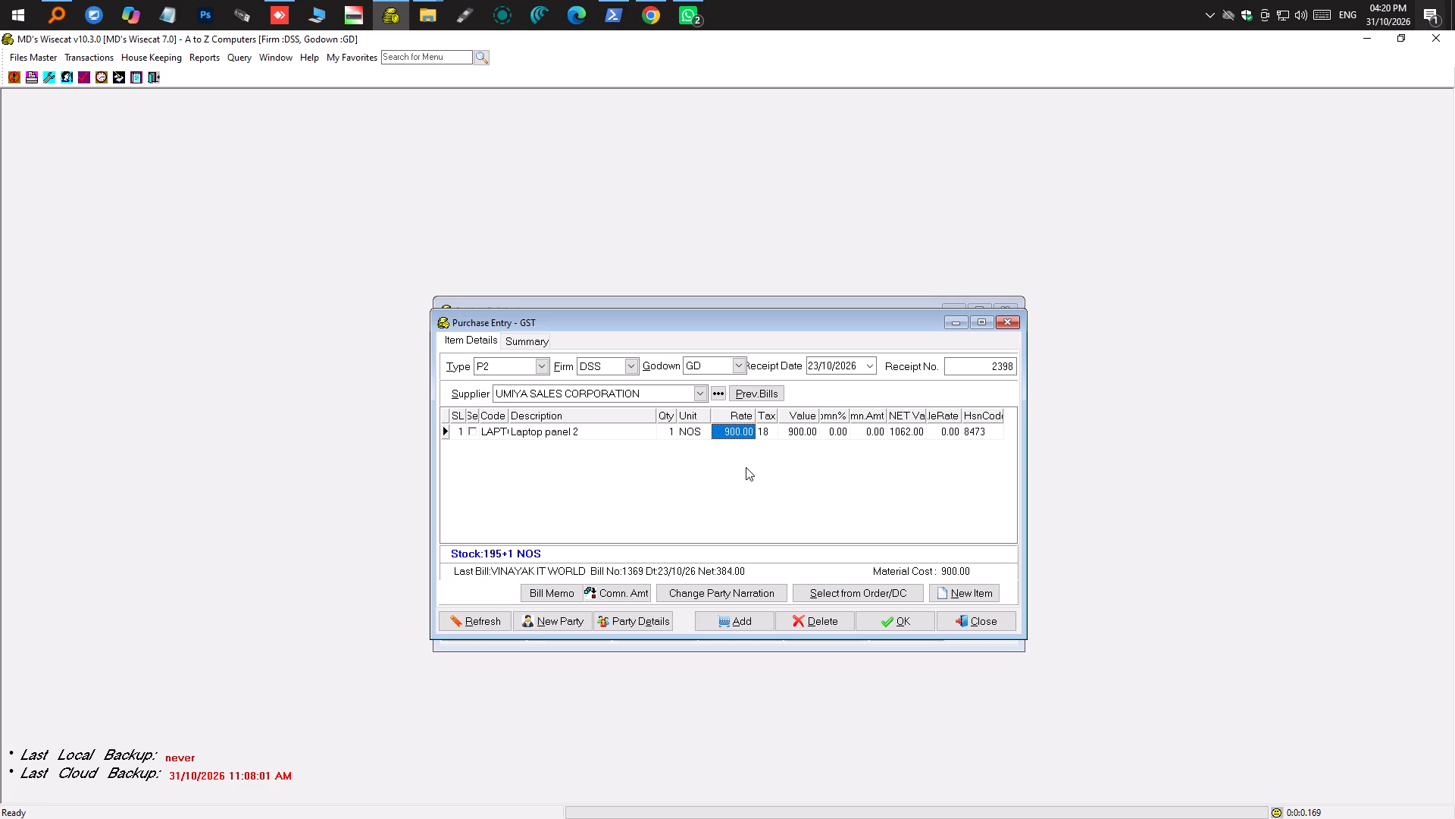
pyautogui.write('2000')
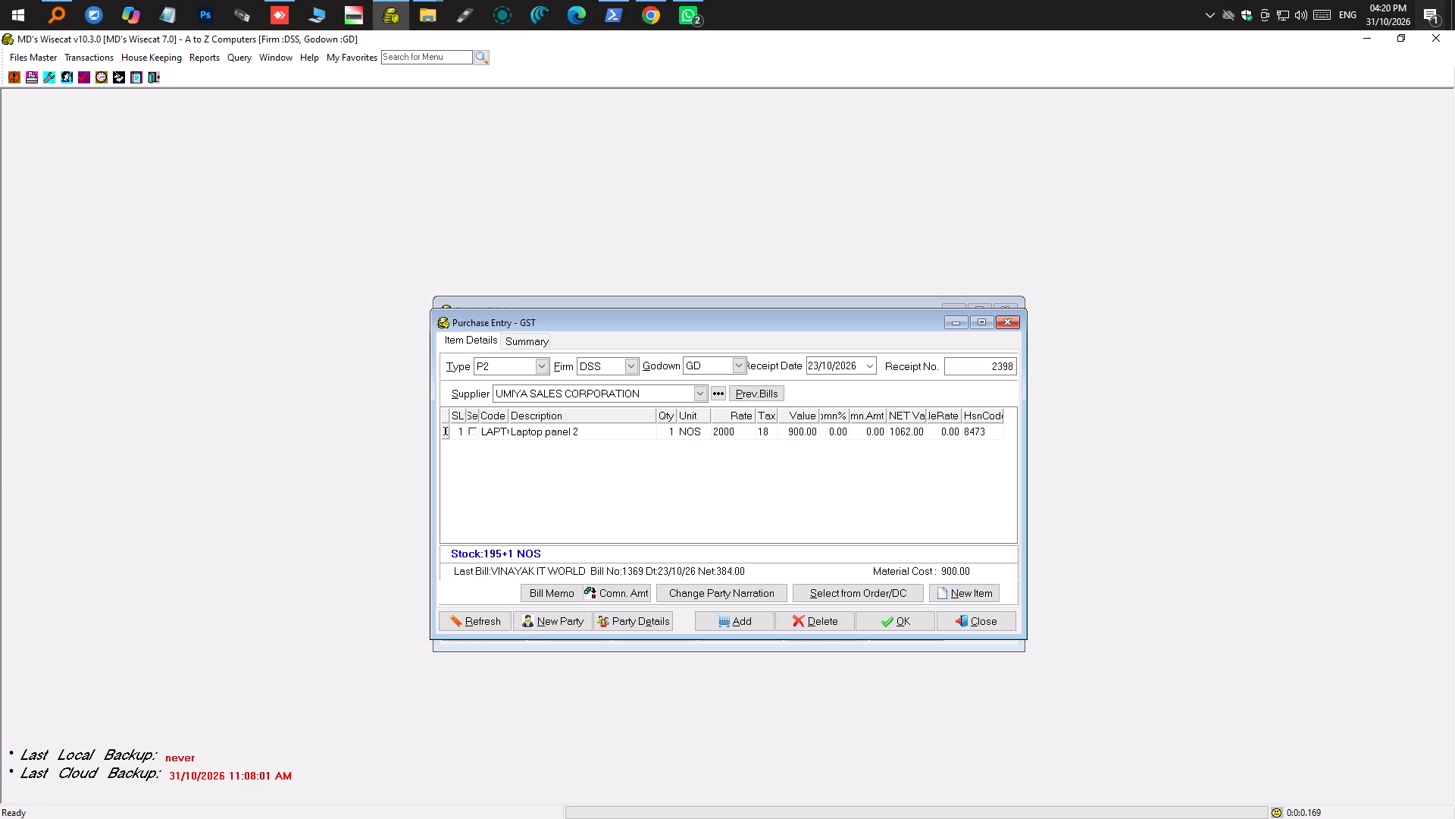
pyautogui.press('Tab')
pyautogui.press('Tab')
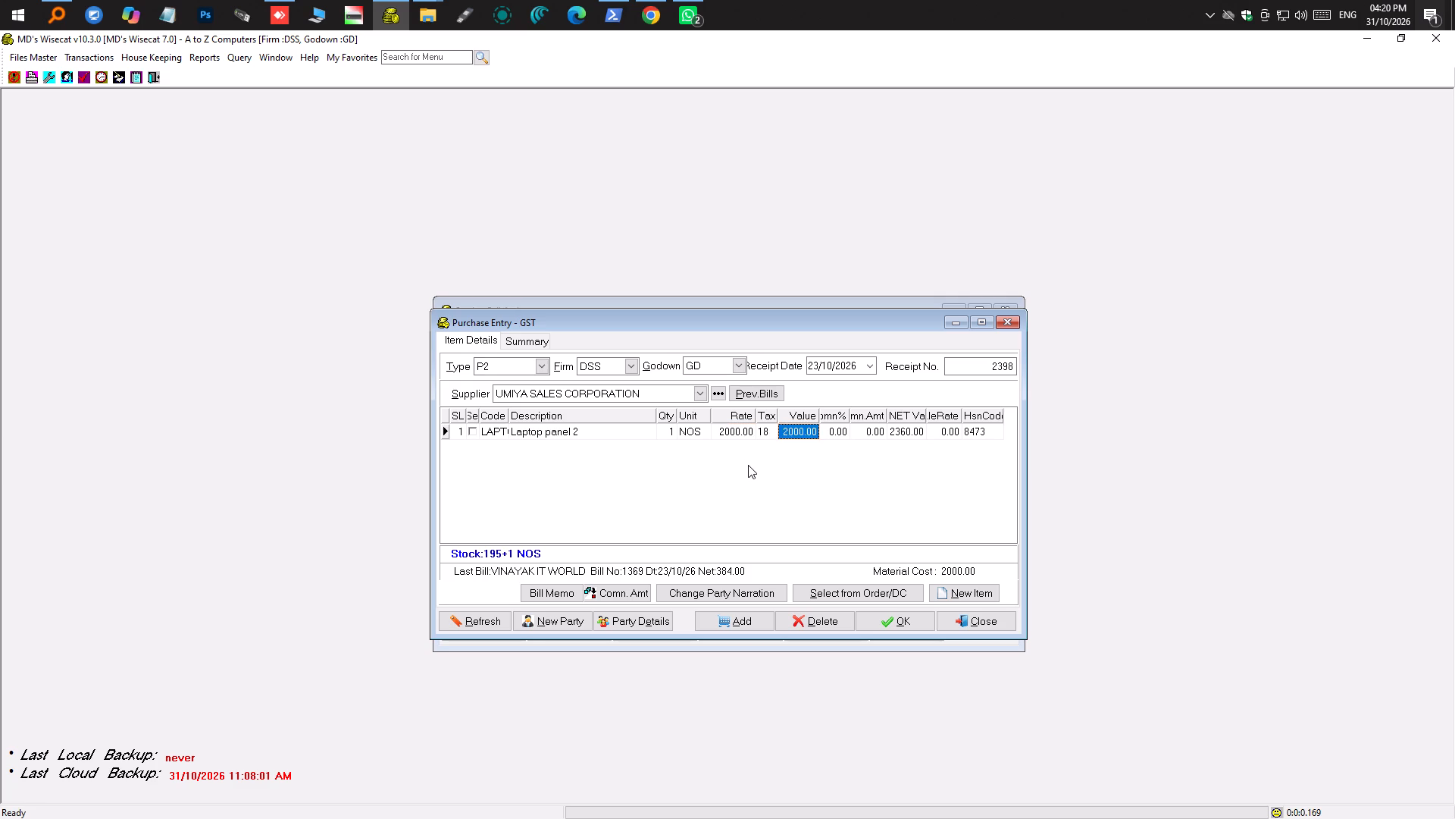
pyautogui.press('Tab')
pyautogui.press('Tab')
pyautogui.press('Tab')
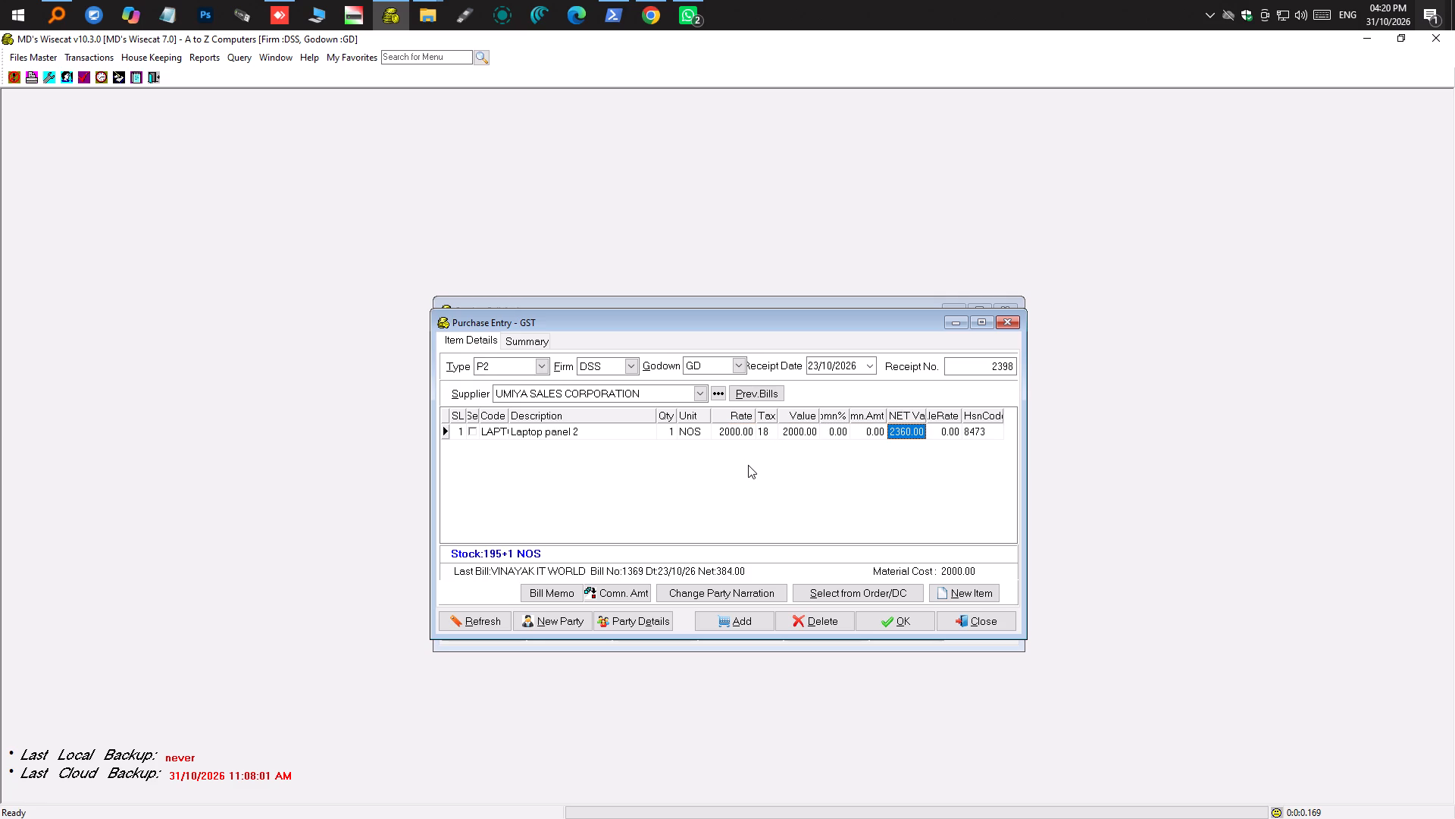
pyautogui.press('Tab')
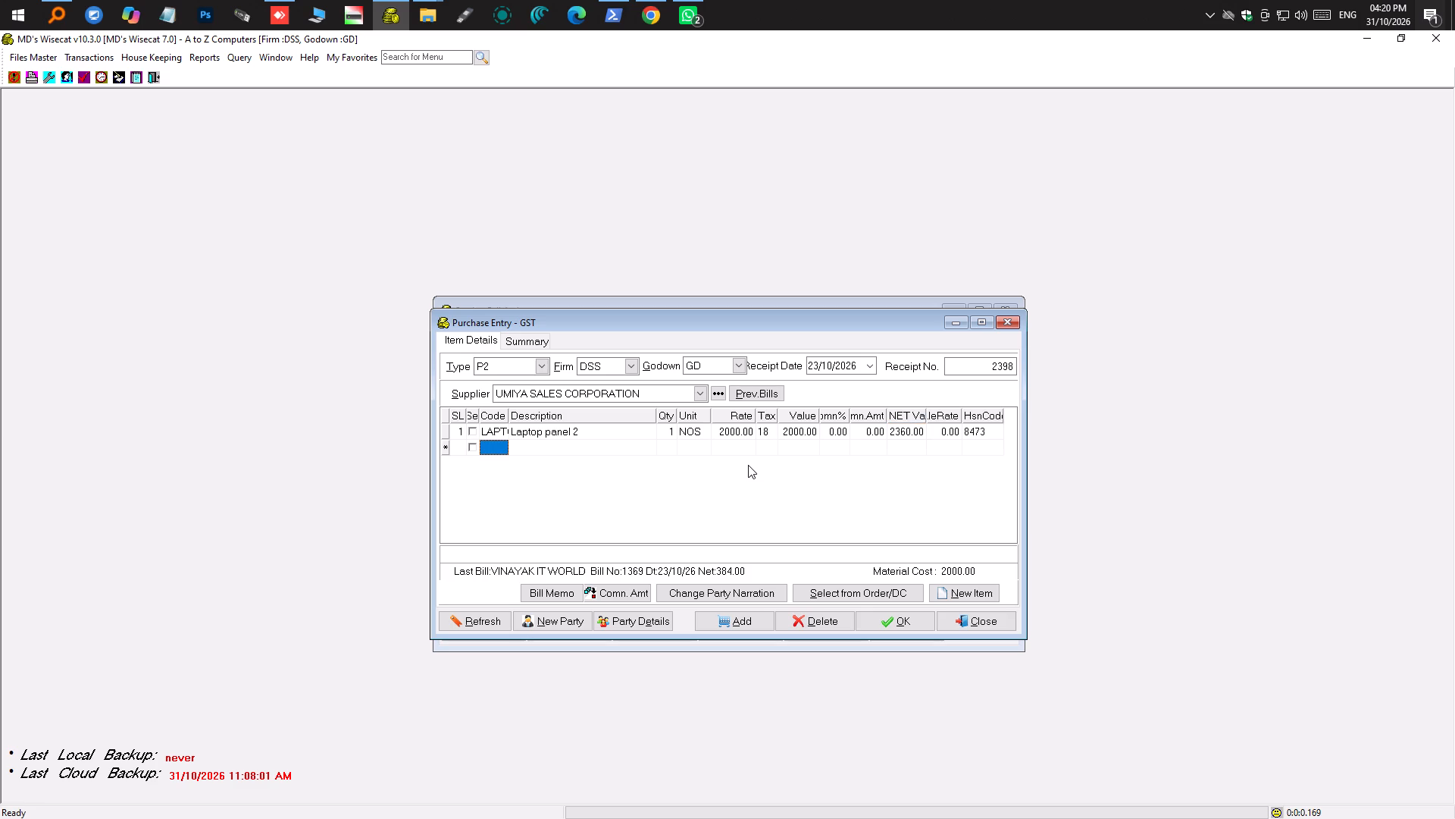
# Add Laptop panel 2 from the item selection as the second item of the purchase entry.
pyautogui.press('F2')
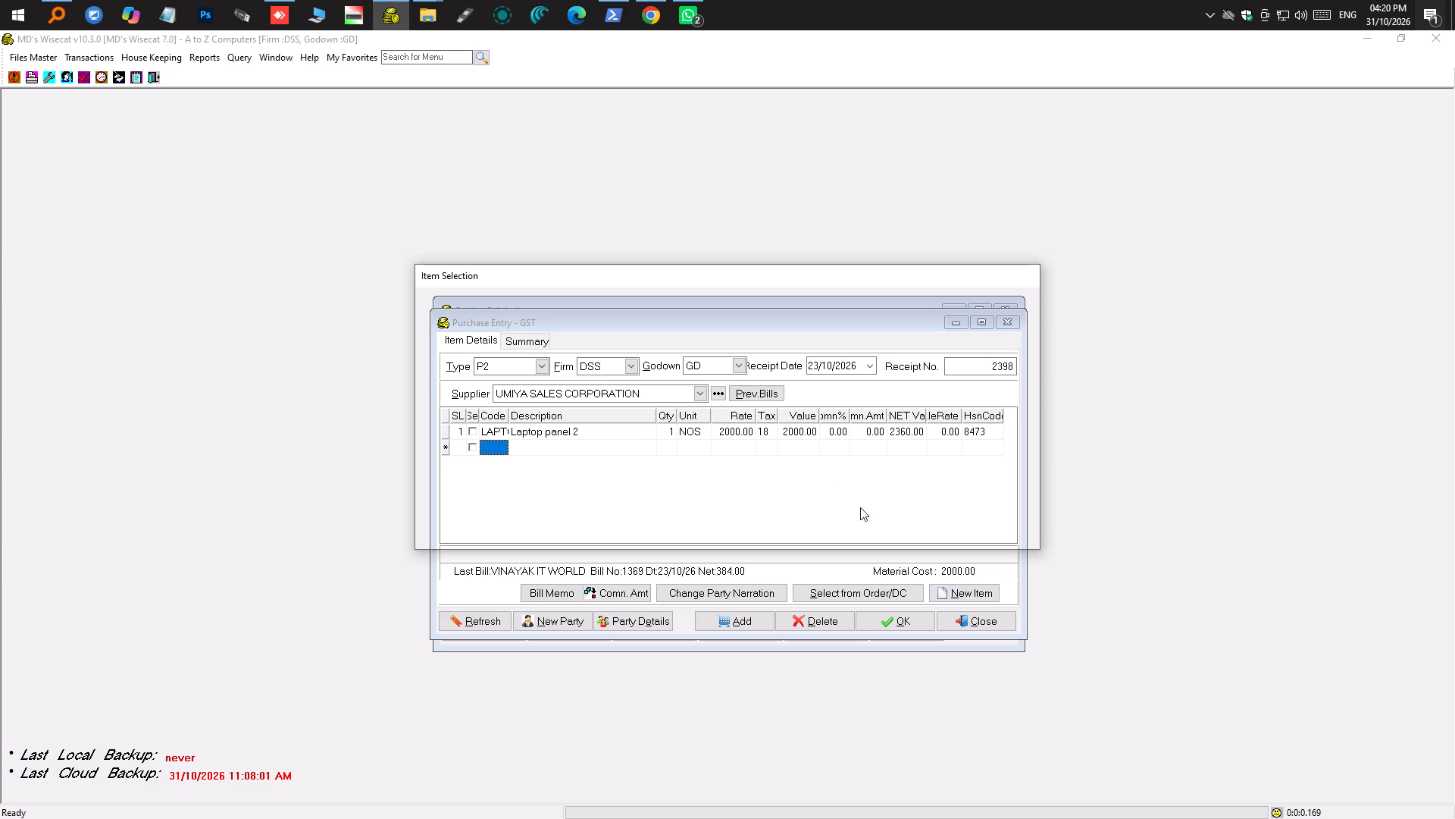
pyautogui.doubleClick(590, 407)
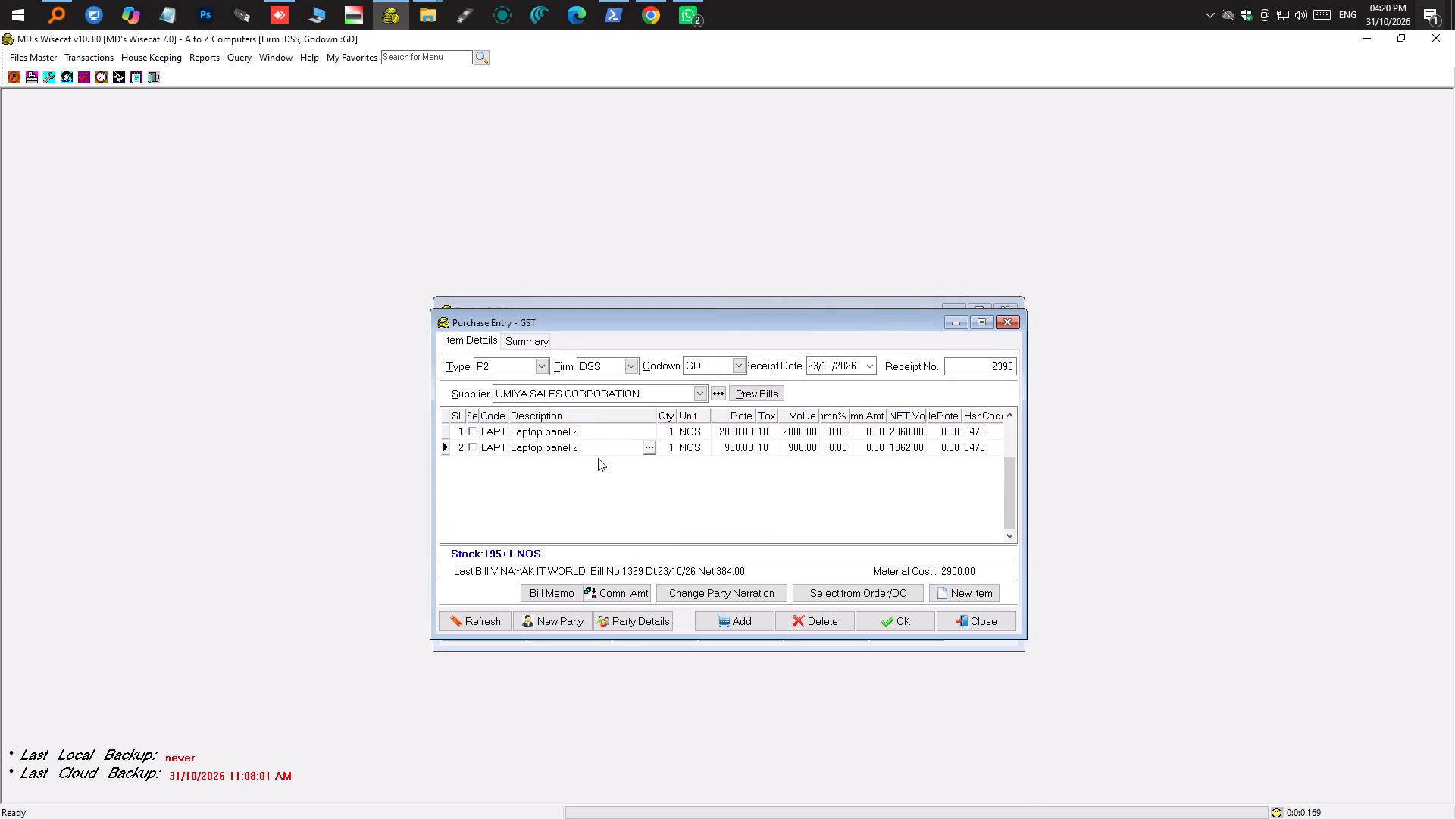
# Enter "laptop panel 840 g3 silver" as the first line of the second Laptop panel 2 item's description.
pyautogui.press('Tab')
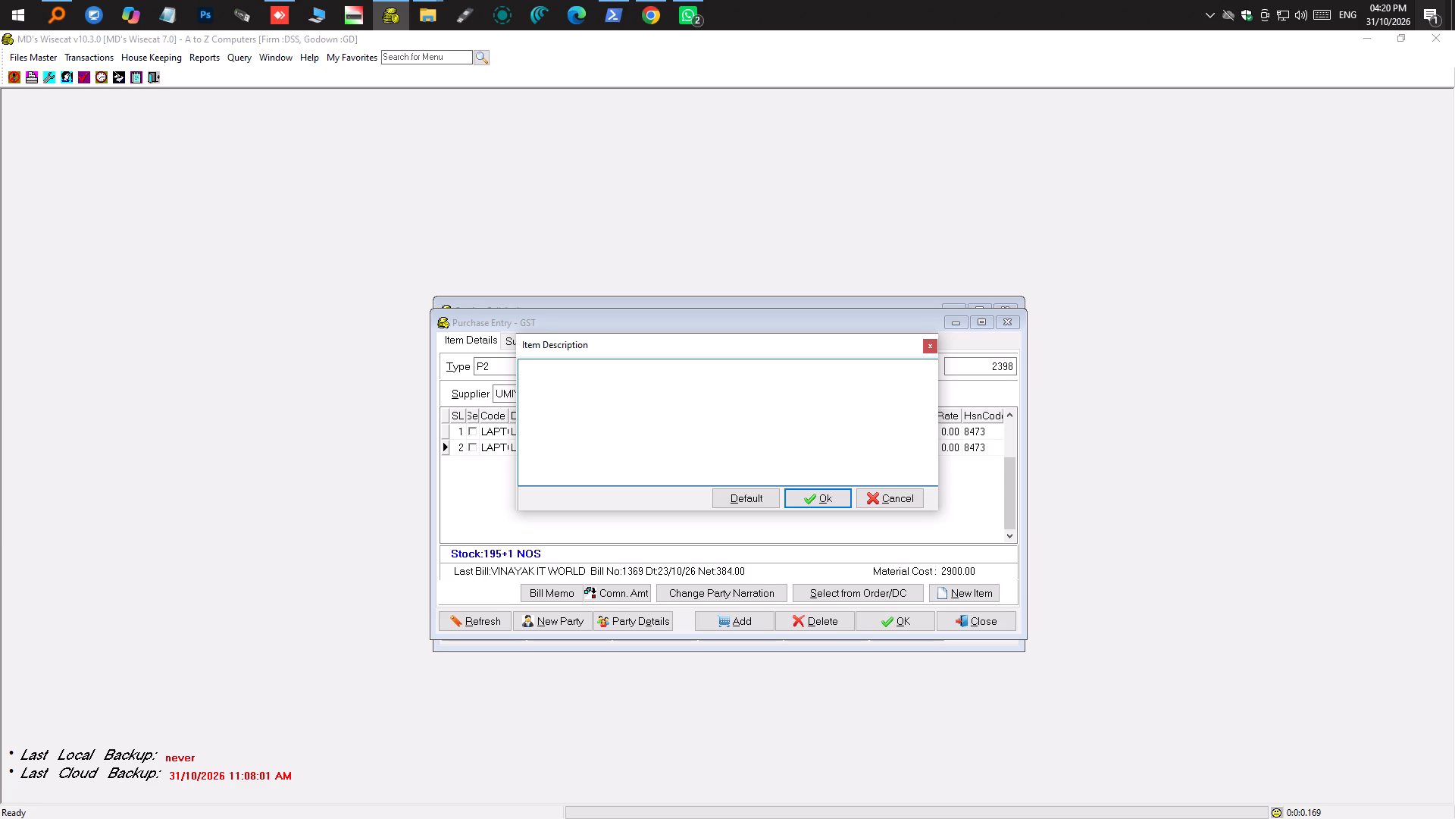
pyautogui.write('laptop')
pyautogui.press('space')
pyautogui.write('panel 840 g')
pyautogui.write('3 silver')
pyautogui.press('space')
# Add "ram-21715" as the second line of the item description and accept the description.
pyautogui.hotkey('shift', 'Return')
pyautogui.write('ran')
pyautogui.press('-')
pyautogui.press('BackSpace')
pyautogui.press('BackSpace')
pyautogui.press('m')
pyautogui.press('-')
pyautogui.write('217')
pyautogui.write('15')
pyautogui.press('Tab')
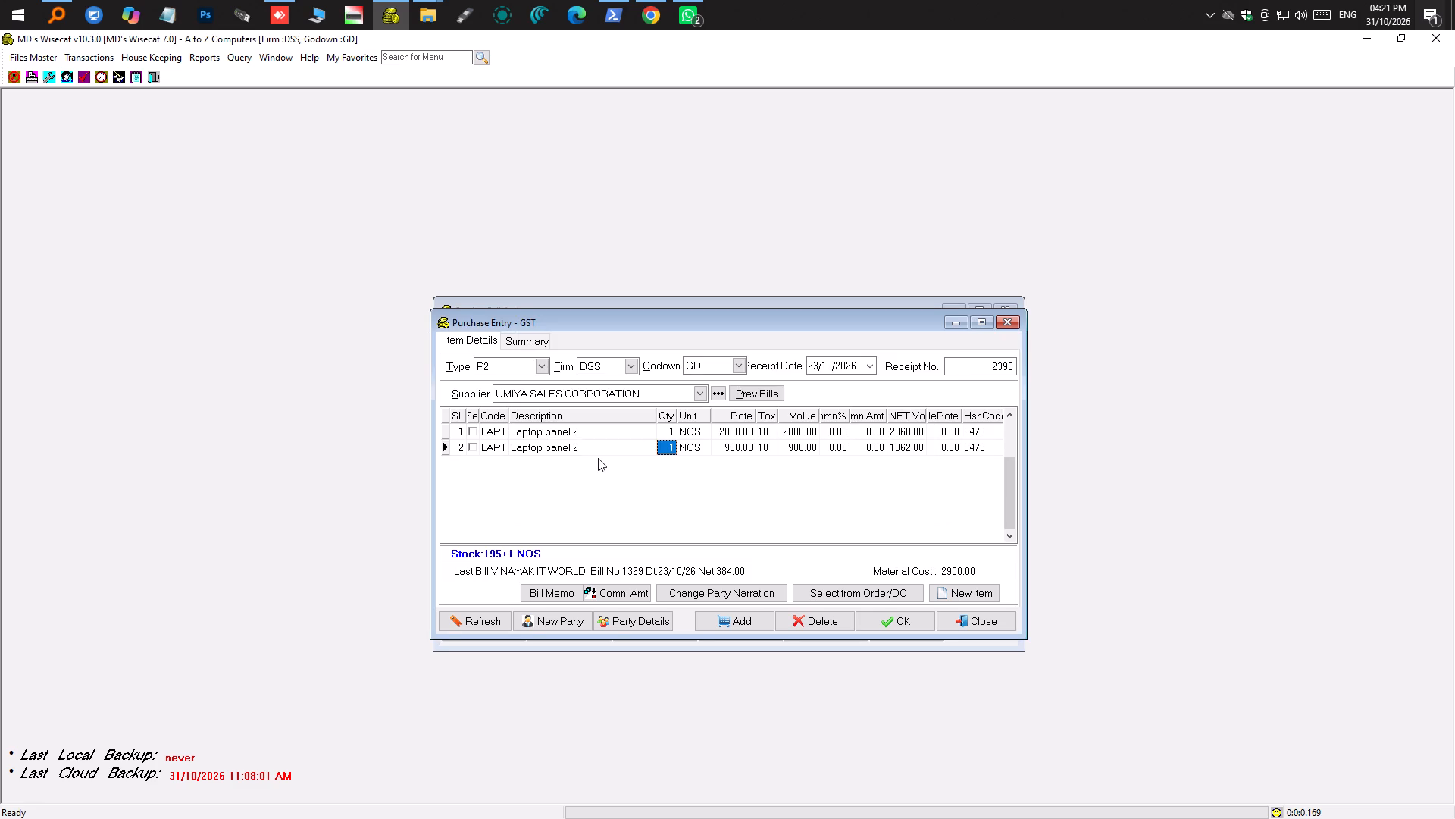
# Set the second Laptop panel 2 row's rate to 1200 and advance to a new item row.
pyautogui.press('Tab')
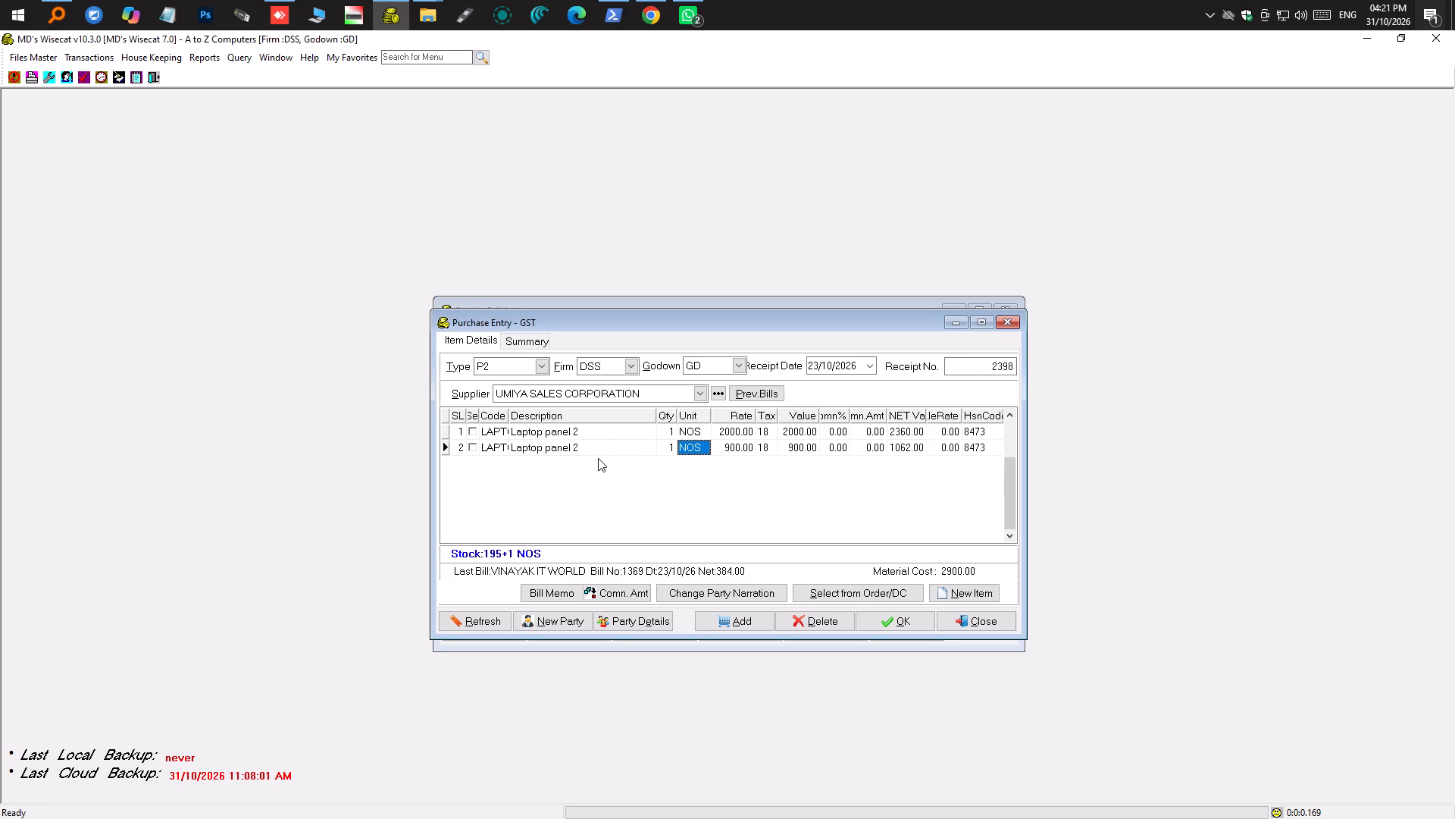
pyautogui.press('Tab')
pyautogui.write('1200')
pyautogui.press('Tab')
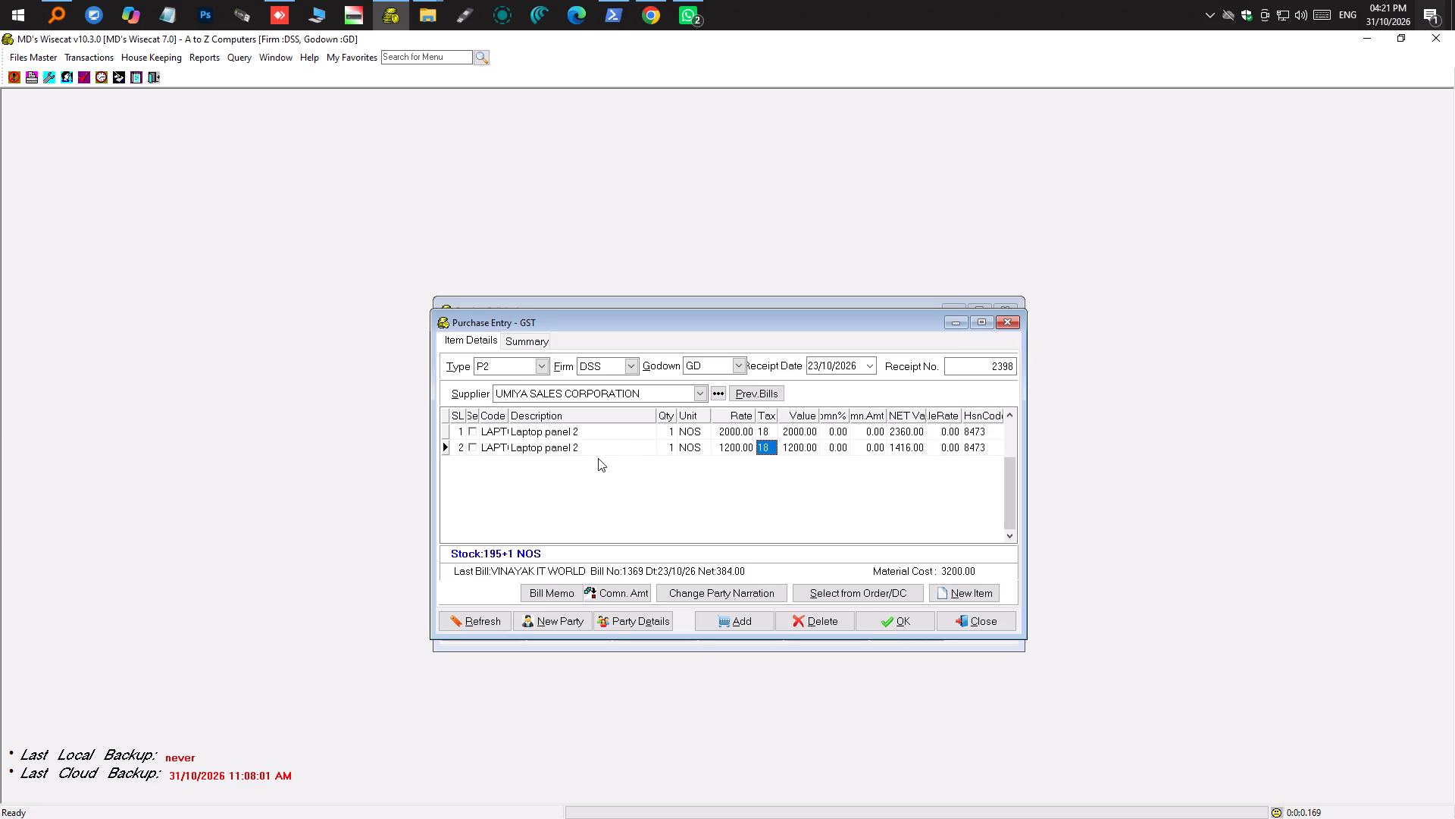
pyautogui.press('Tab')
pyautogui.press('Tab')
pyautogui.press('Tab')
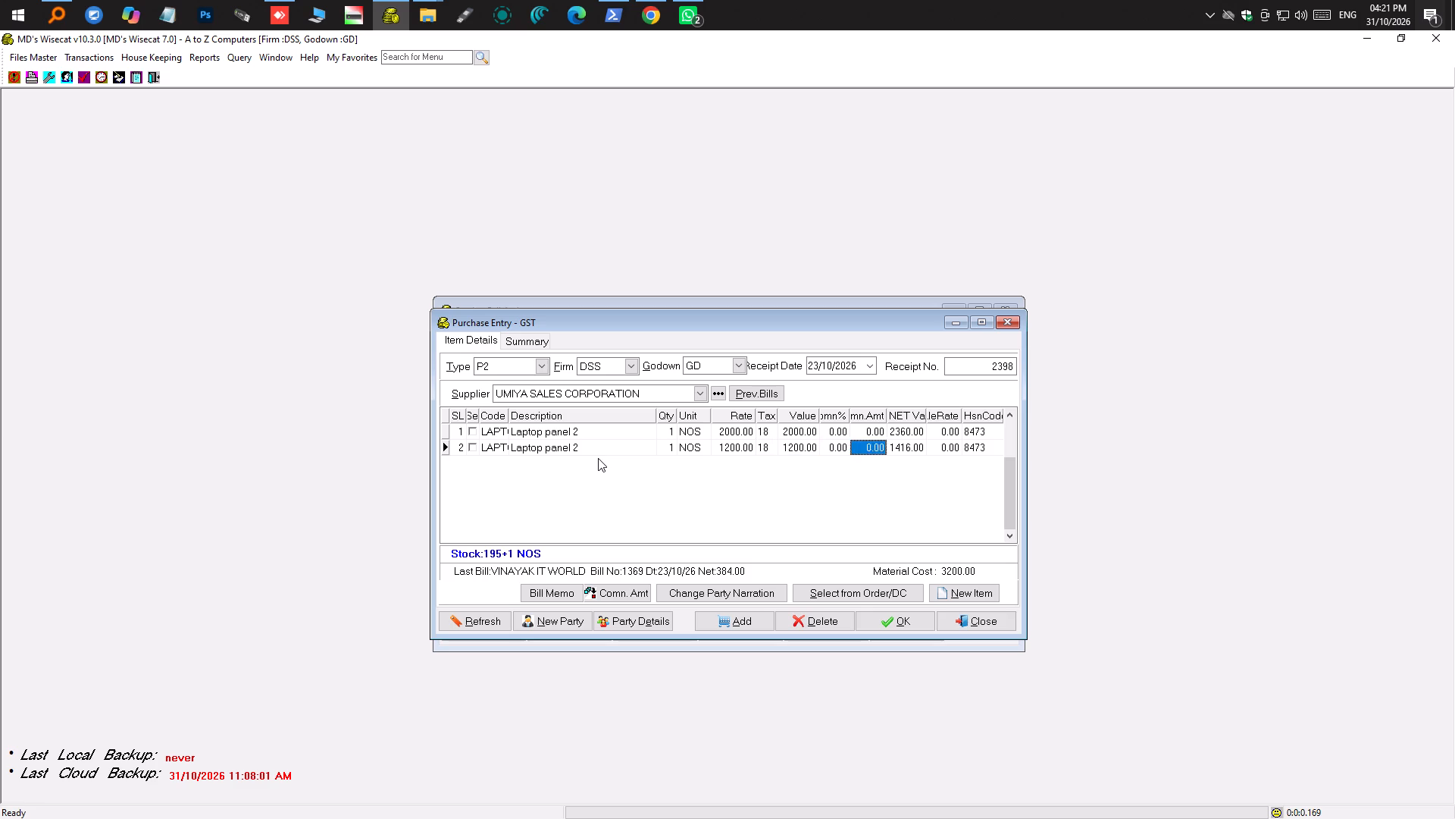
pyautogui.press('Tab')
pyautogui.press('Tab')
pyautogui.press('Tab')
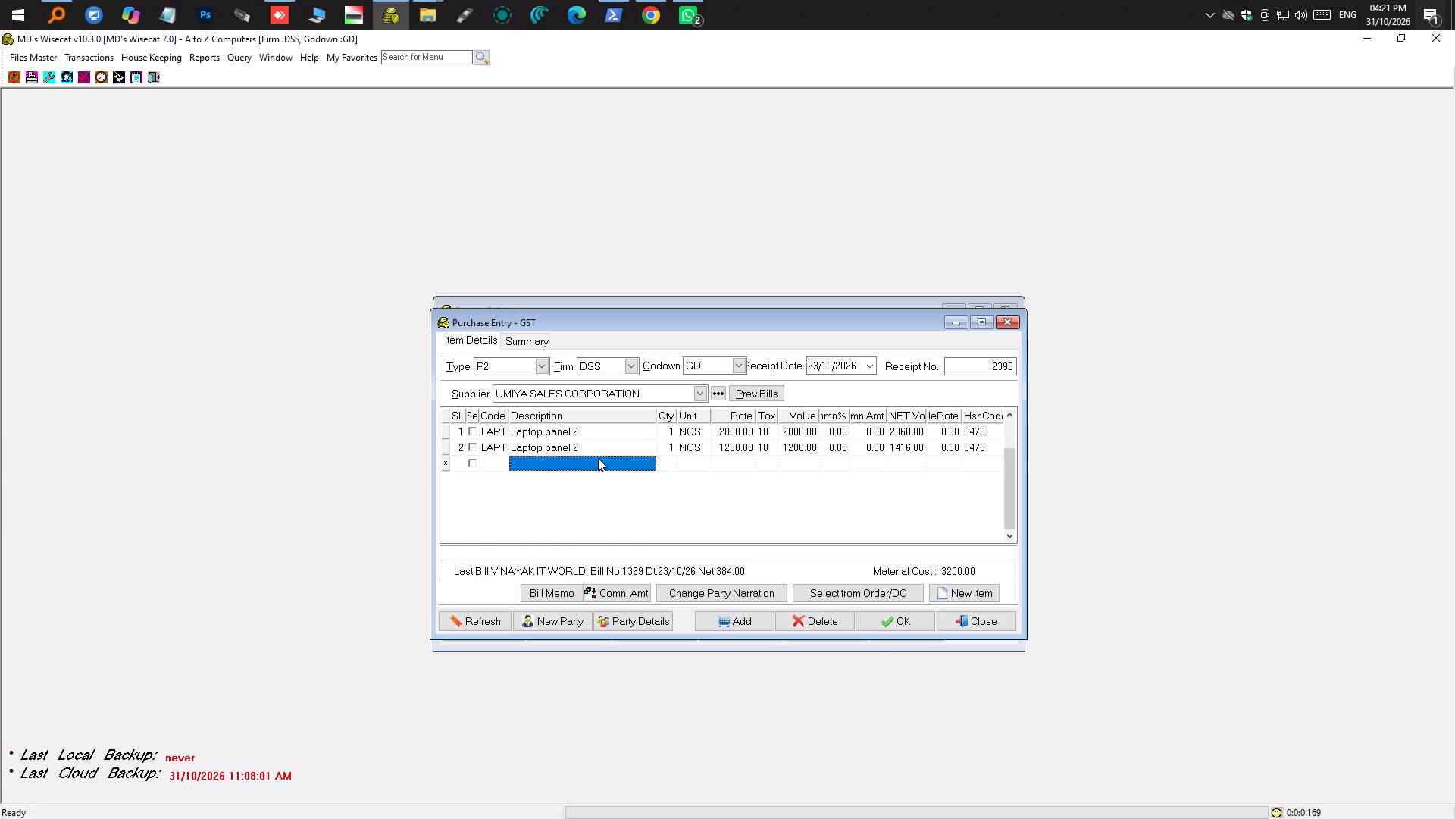
# Open the item selection for the third row and search for items with HSN code 8544.
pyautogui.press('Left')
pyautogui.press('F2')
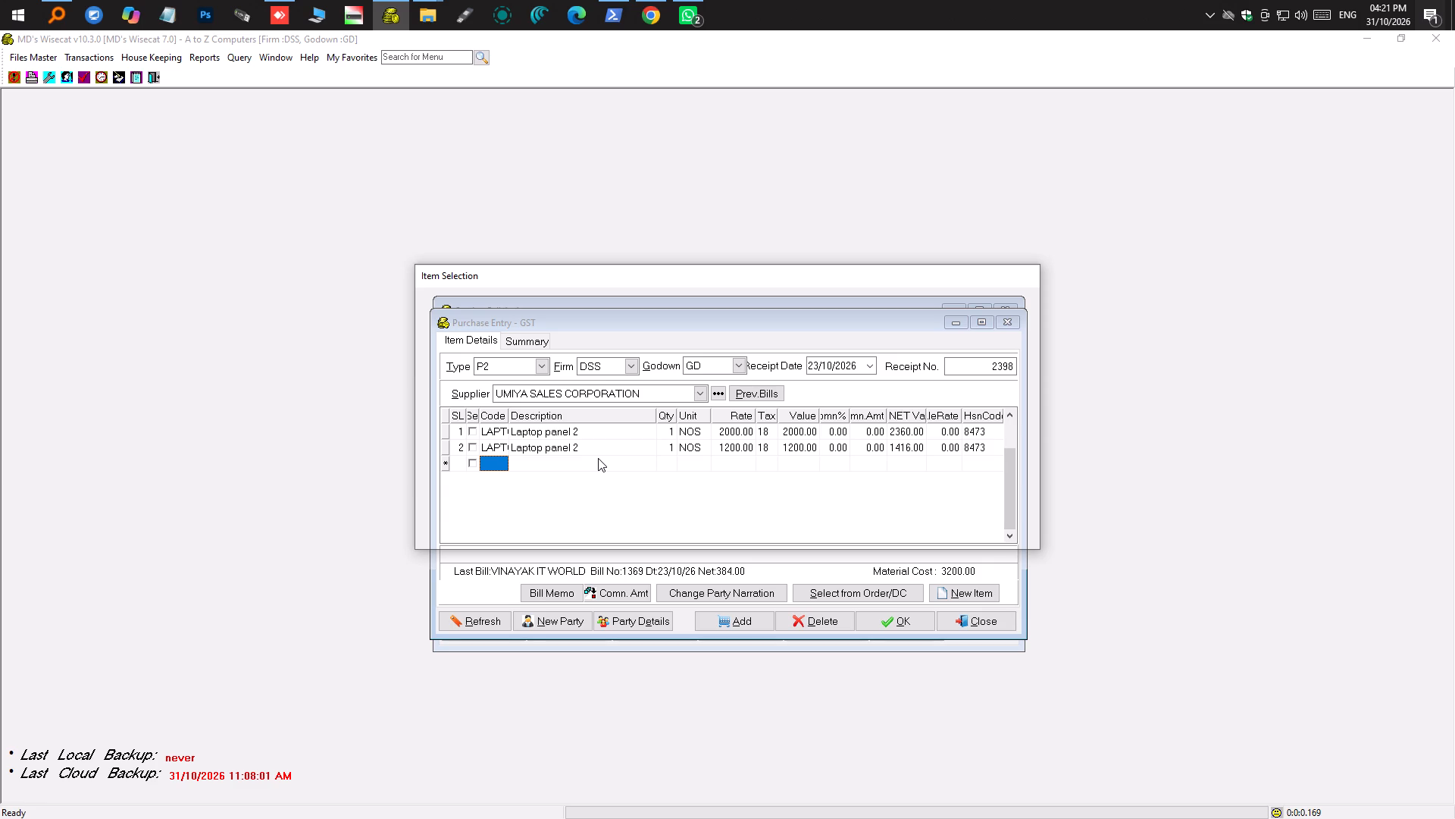
pyautogui.click(972, 300)
pyautogui.press('BackSpace')
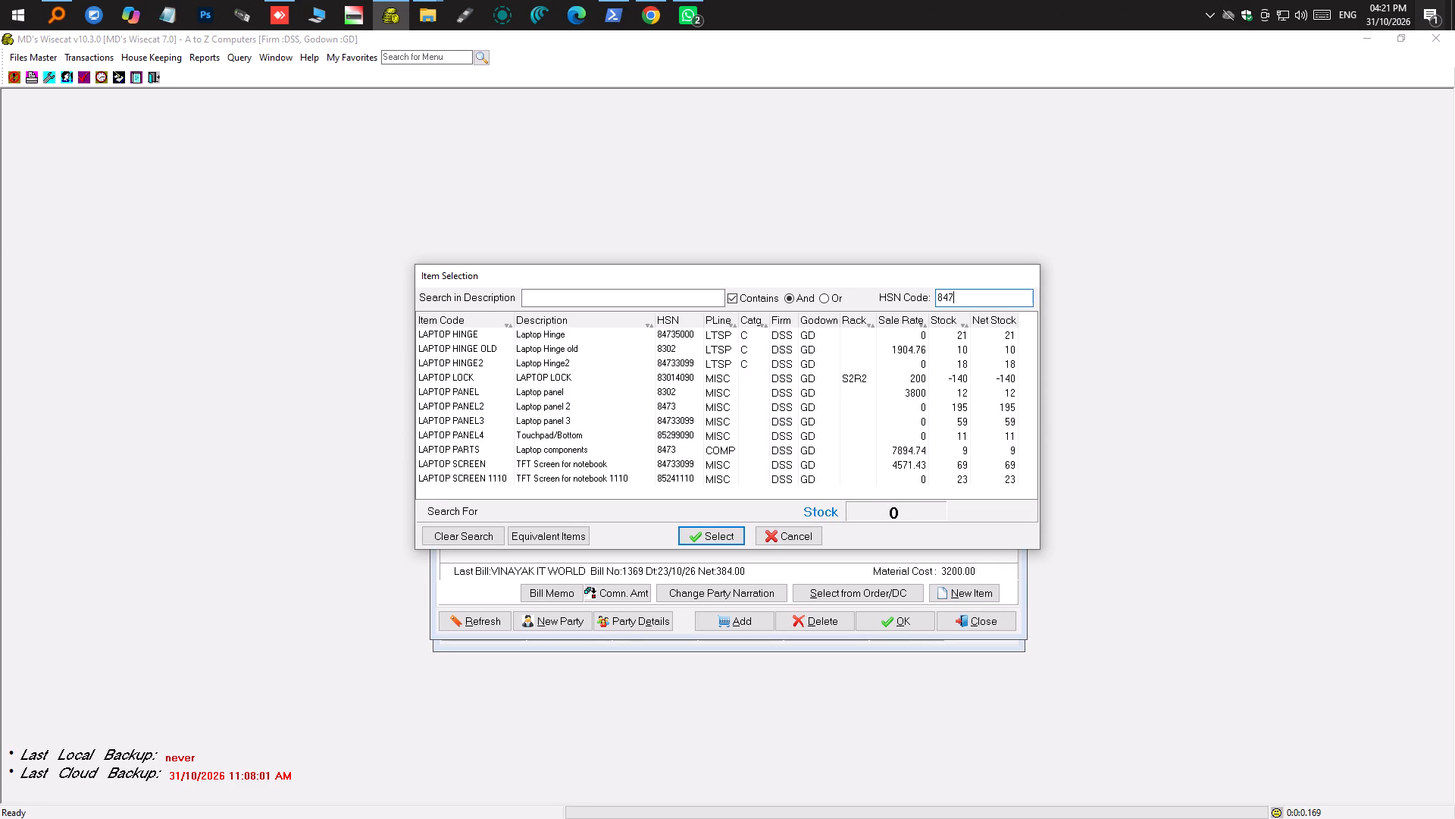
pyautogui.press('BackSpace')
pyautogui.press('BackSpace')
pyautogui.write('544')
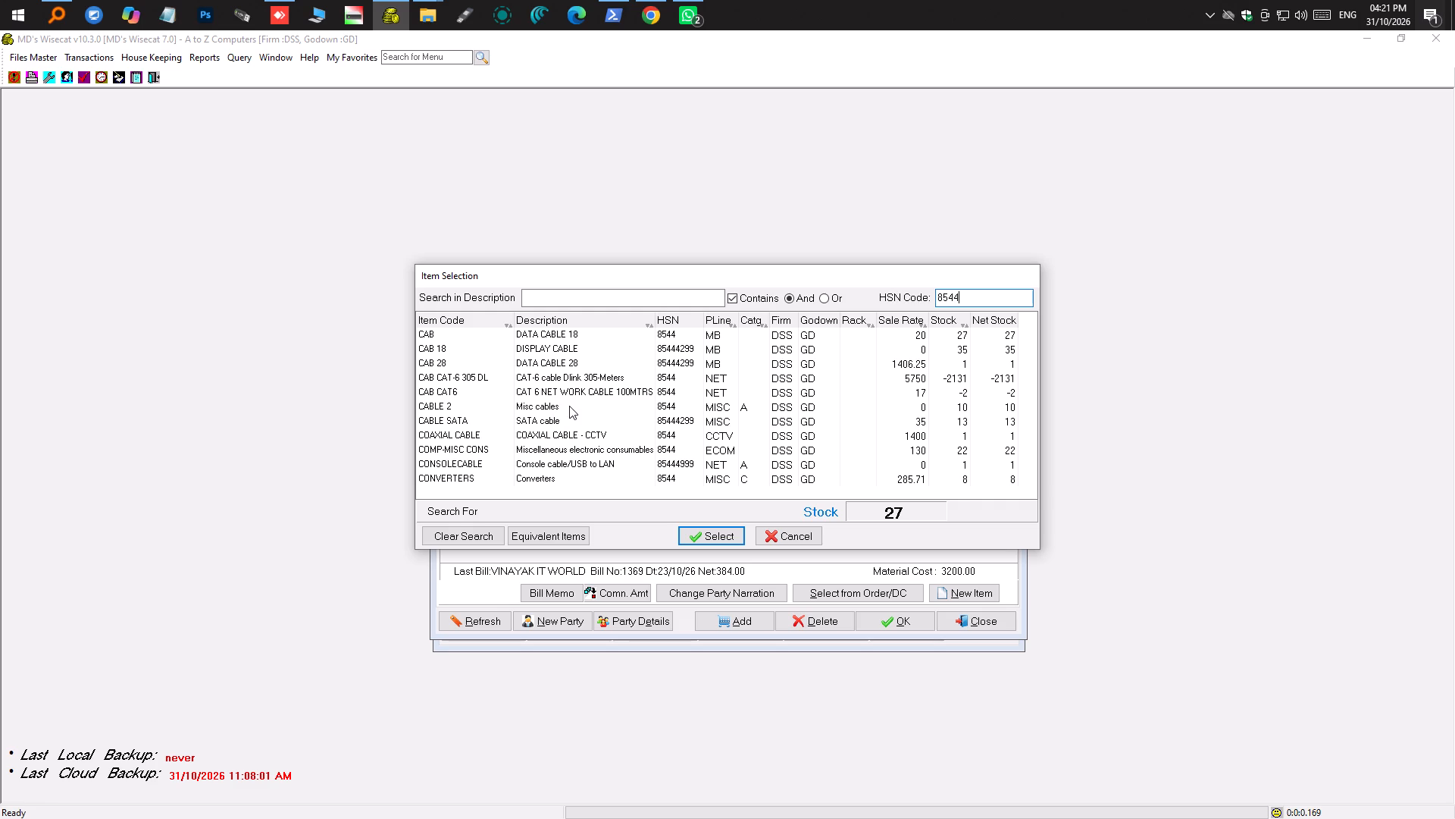
# Search item descriptions for "usb to" and add Console cable/USB to LAN to the purchase entry.
pyautogui.click(555, 296)
pyautogui.click(555, 296)
pyautogui.press('u')
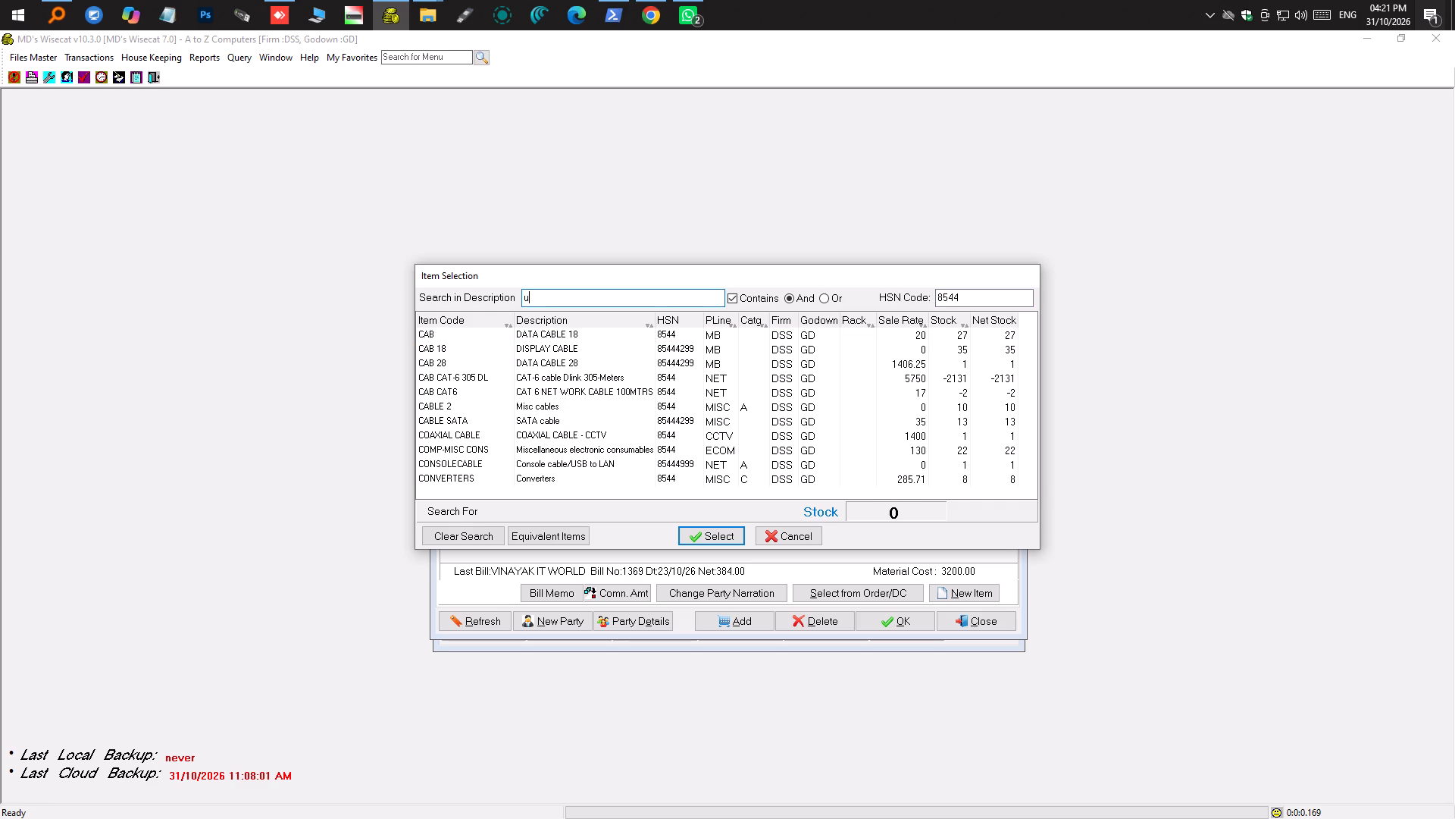
pyautogui.press('d')
pyautogui.press('BackSpace')
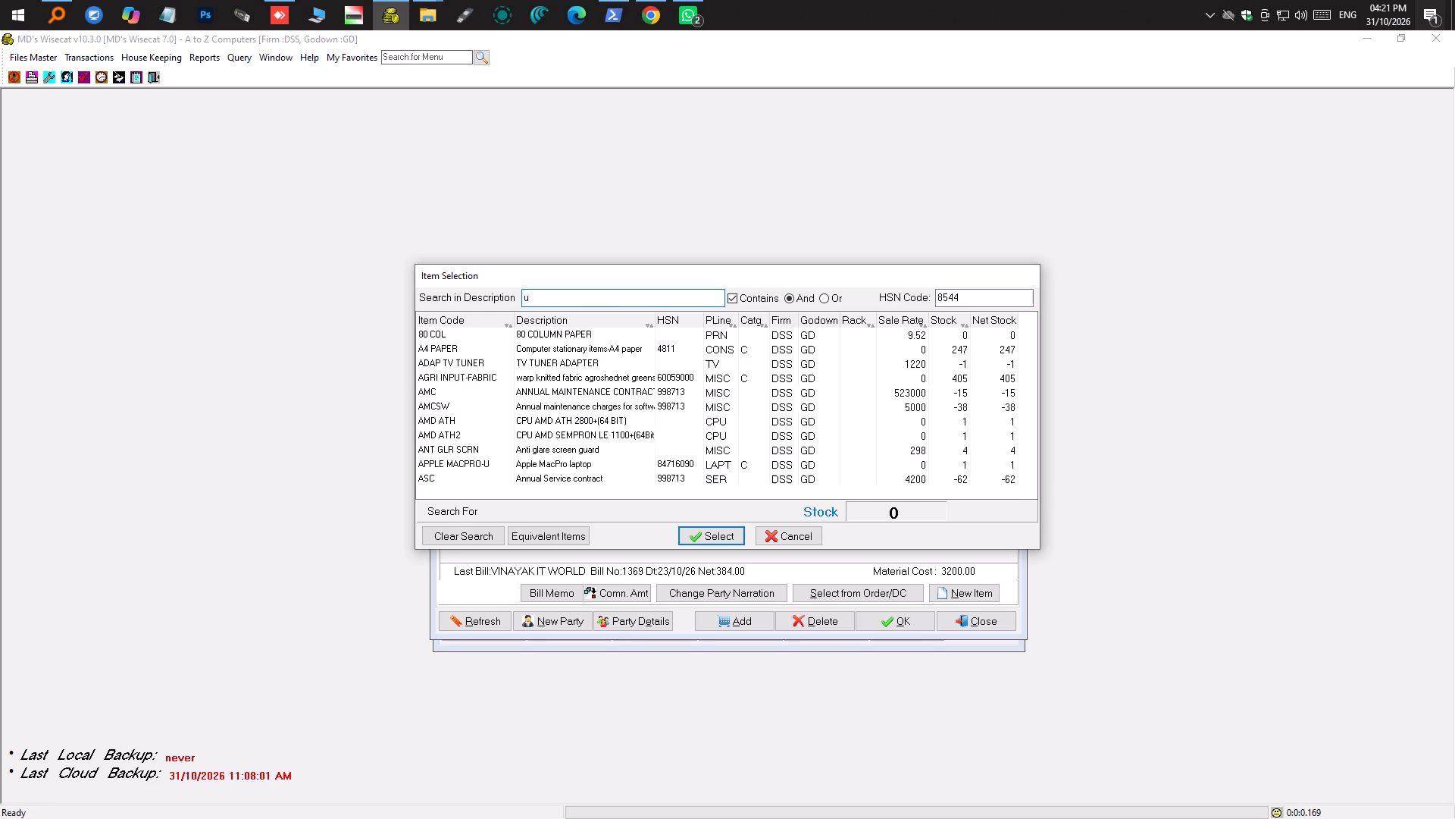
pyautogui.write('b to')
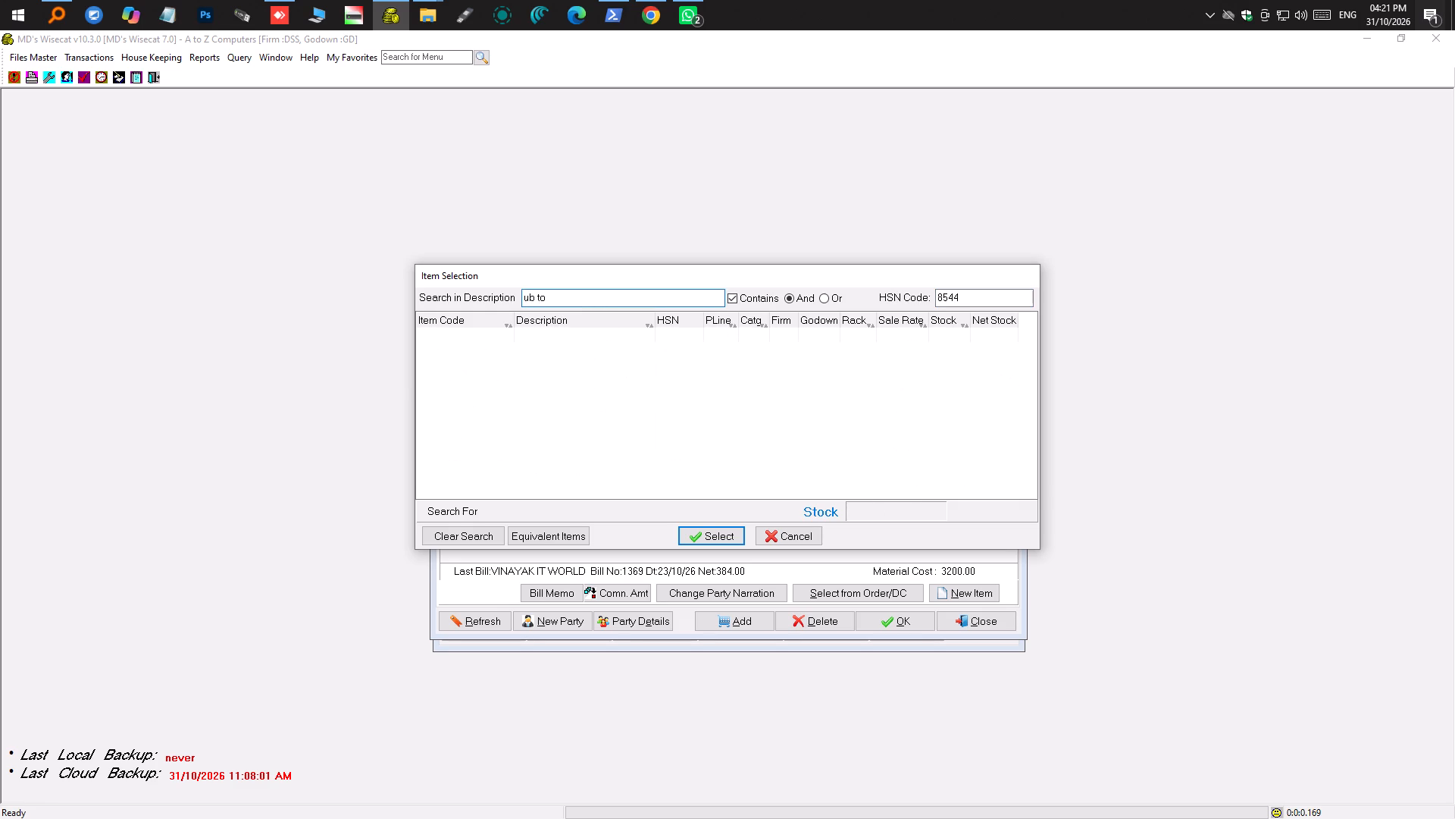
pyautogui.click(532, 300)
pyautogui.press('Left')
pyautogui.press('s')
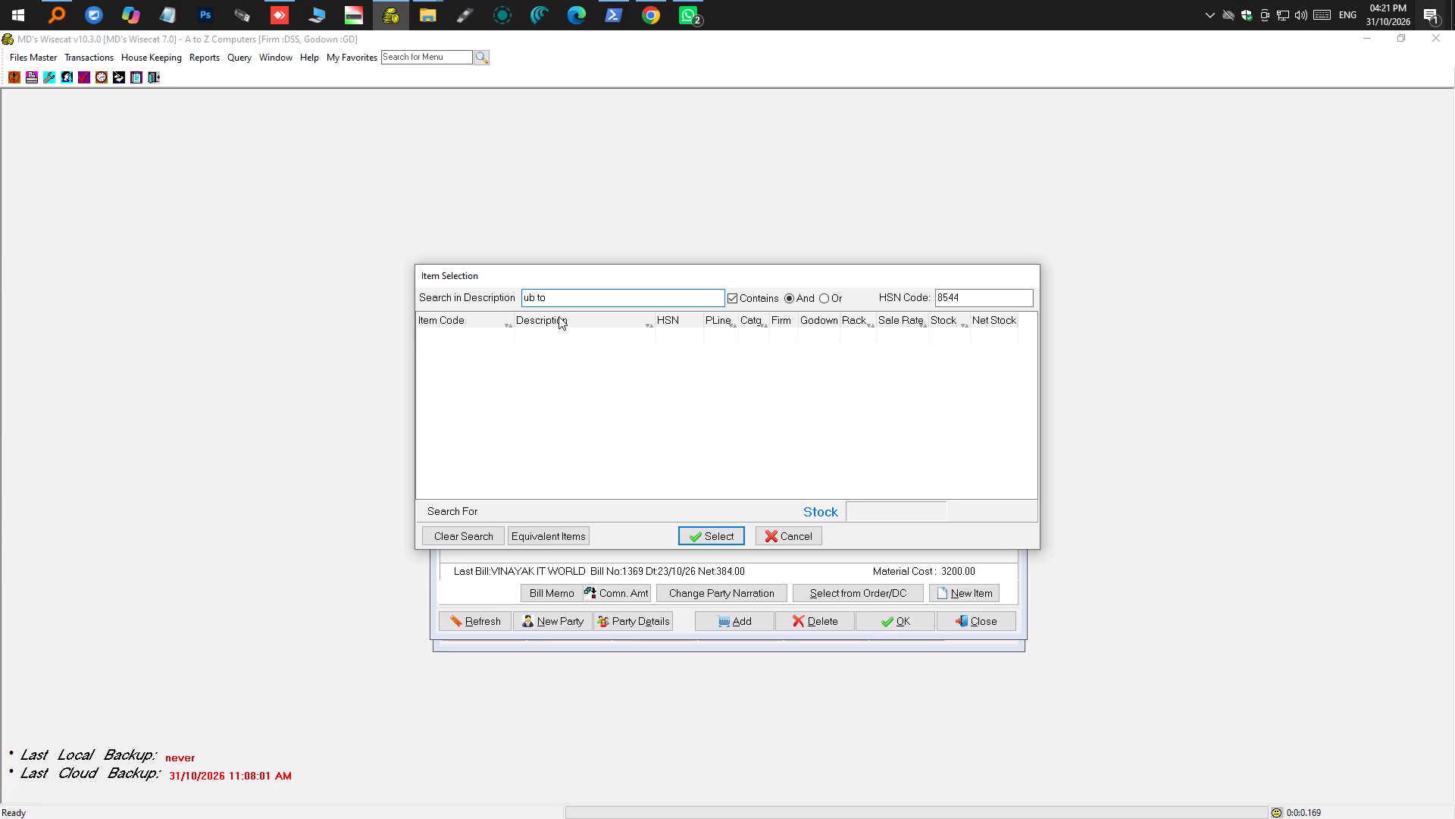
pyautogui.click(564, 300)
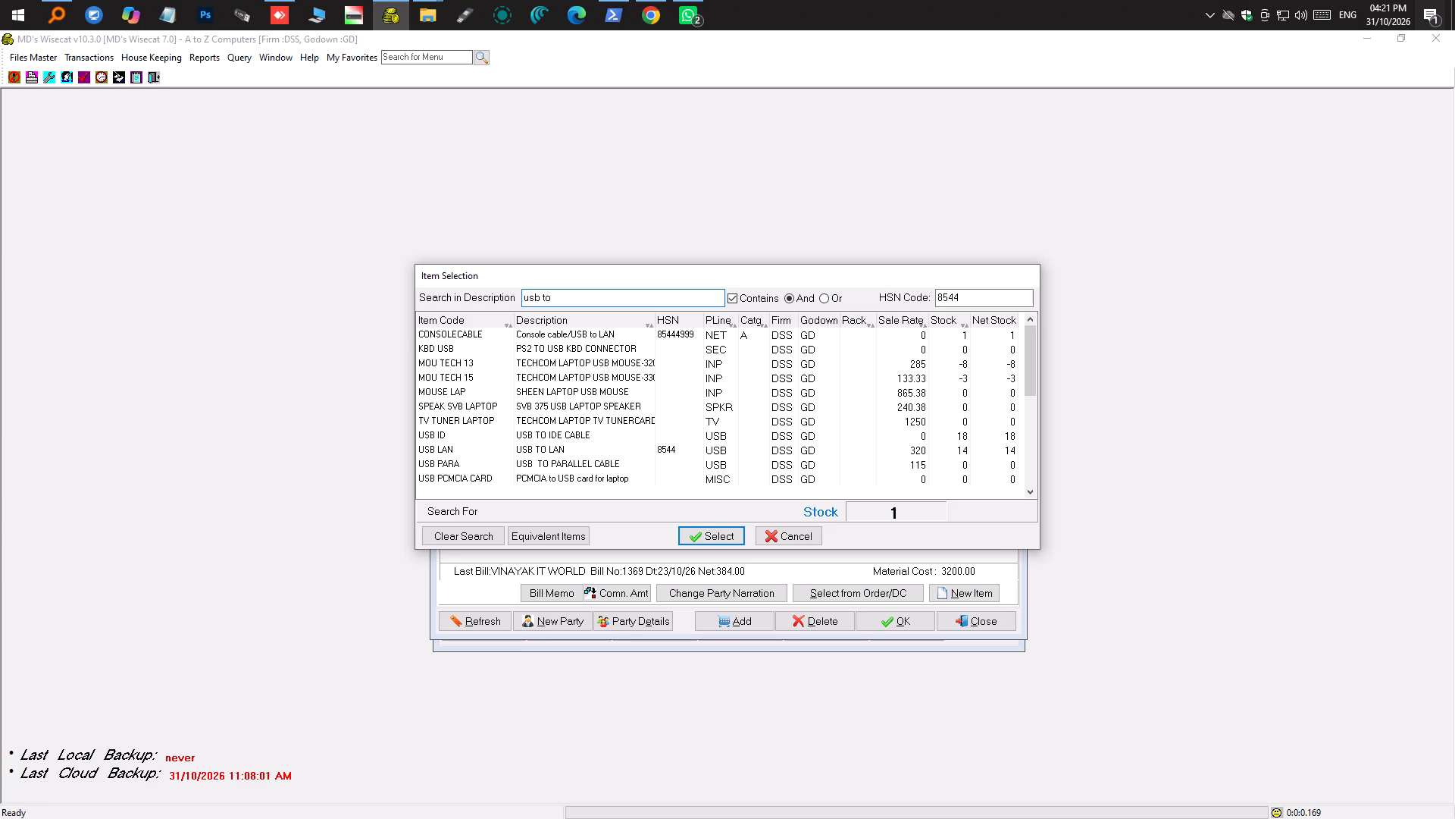
pyautogui.click(574, 334)
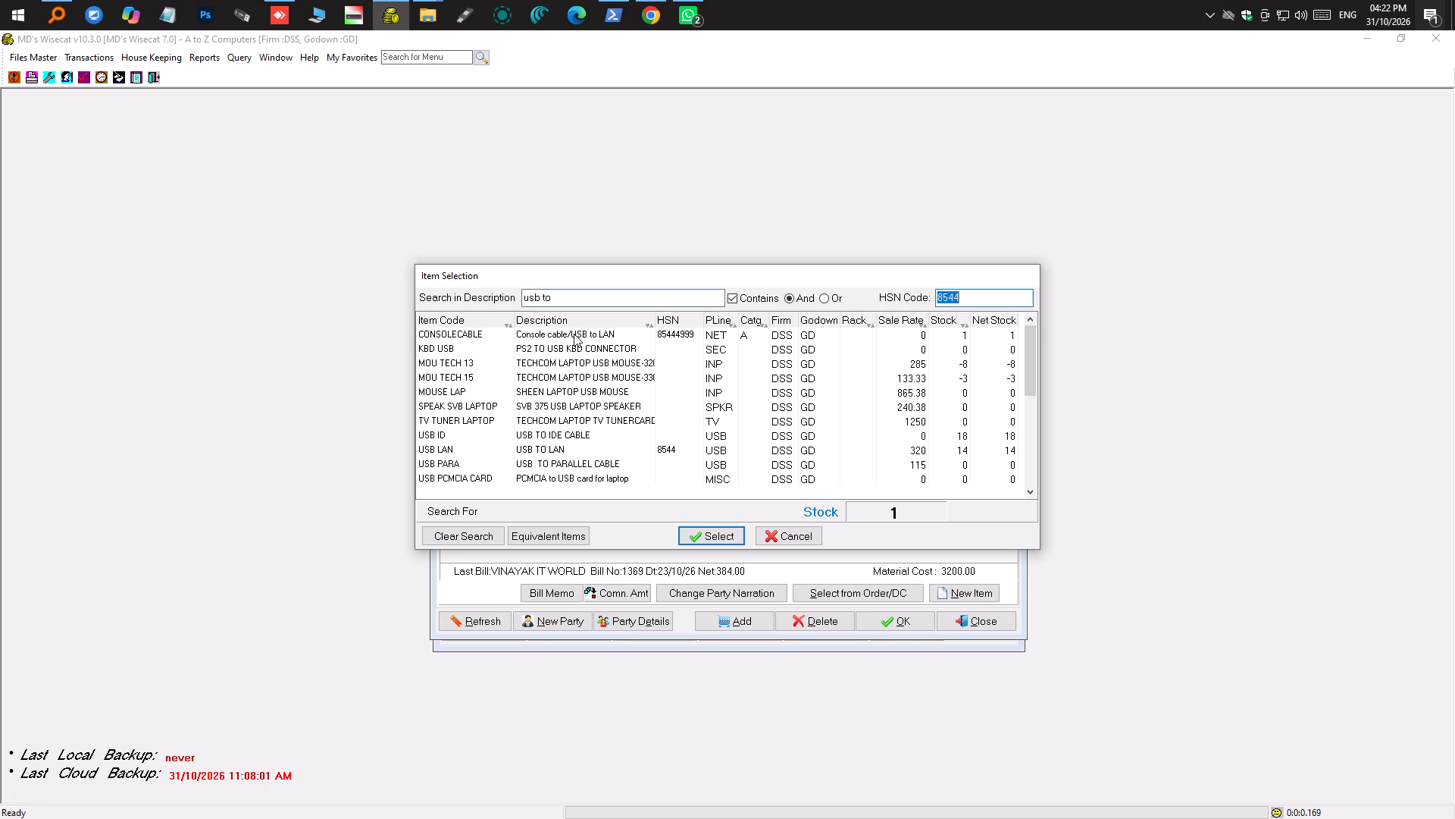
pyautogui.click(574, 334)
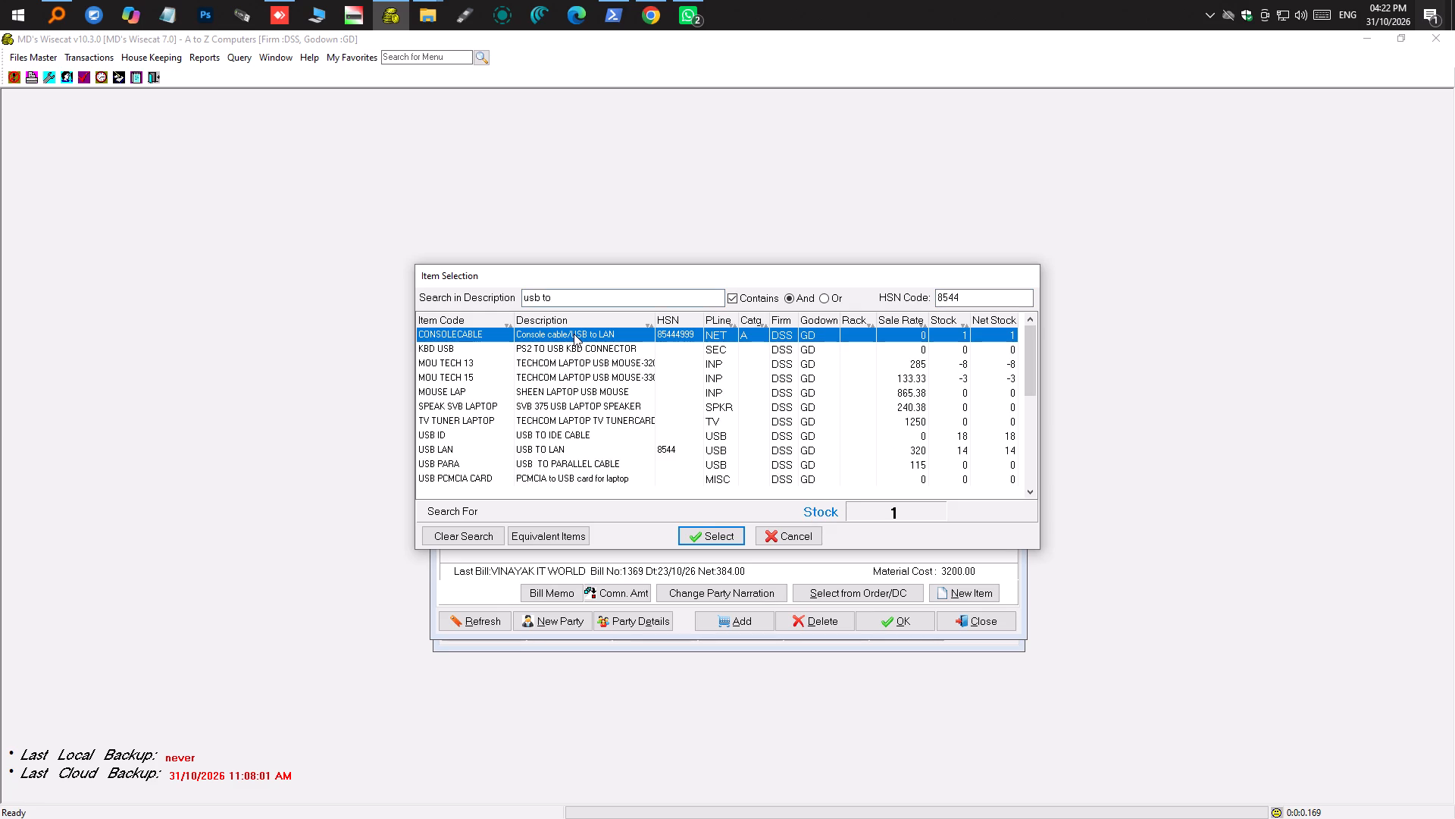
pyautogui.doubleClick(574, 334)
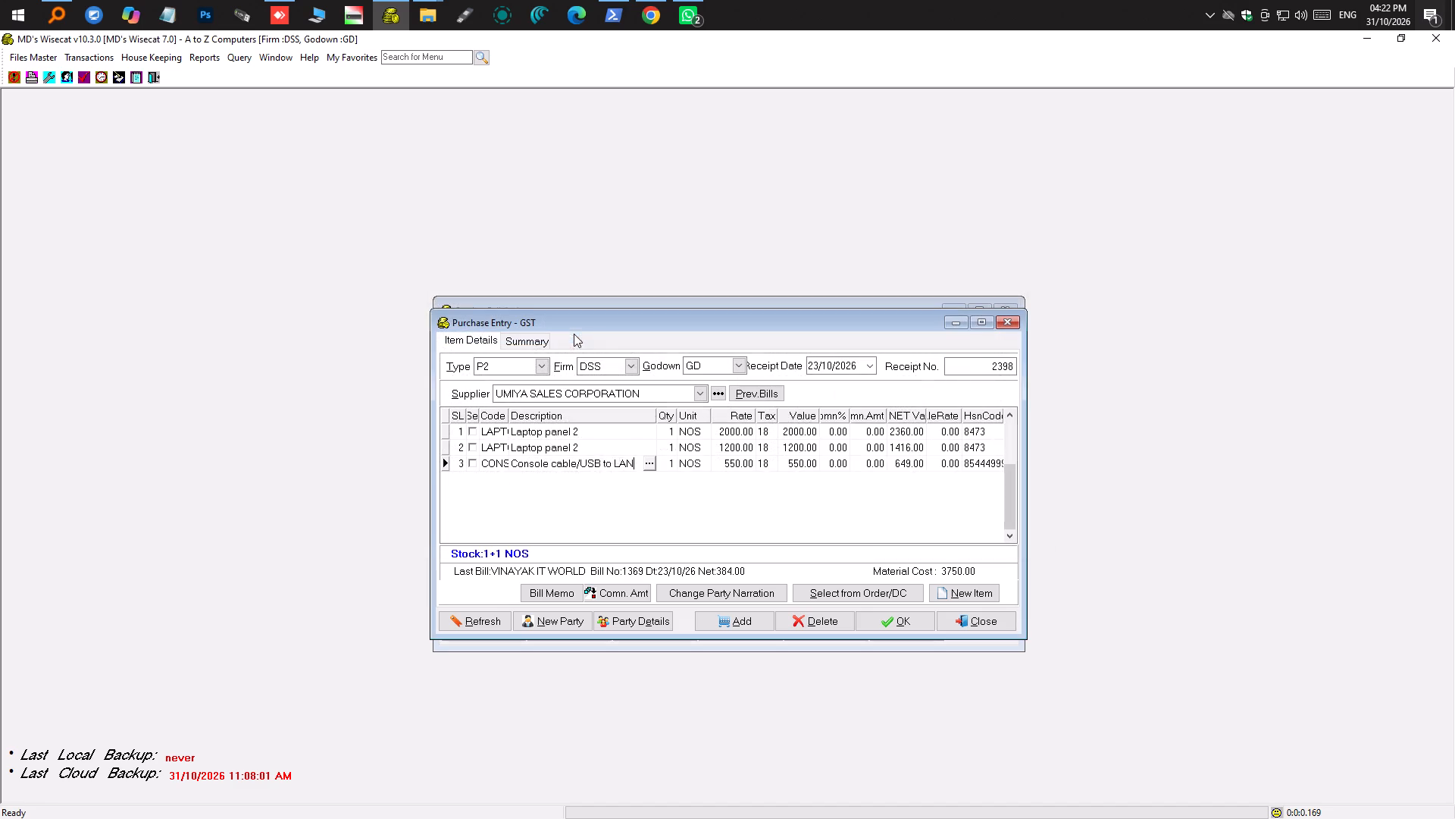
# Describe the Console cable/USB to LAN item as "hamhunk usb to lan 1 yr warranty", with "invendis" on a second line, and accept it.
pyautogui.press('Tab')
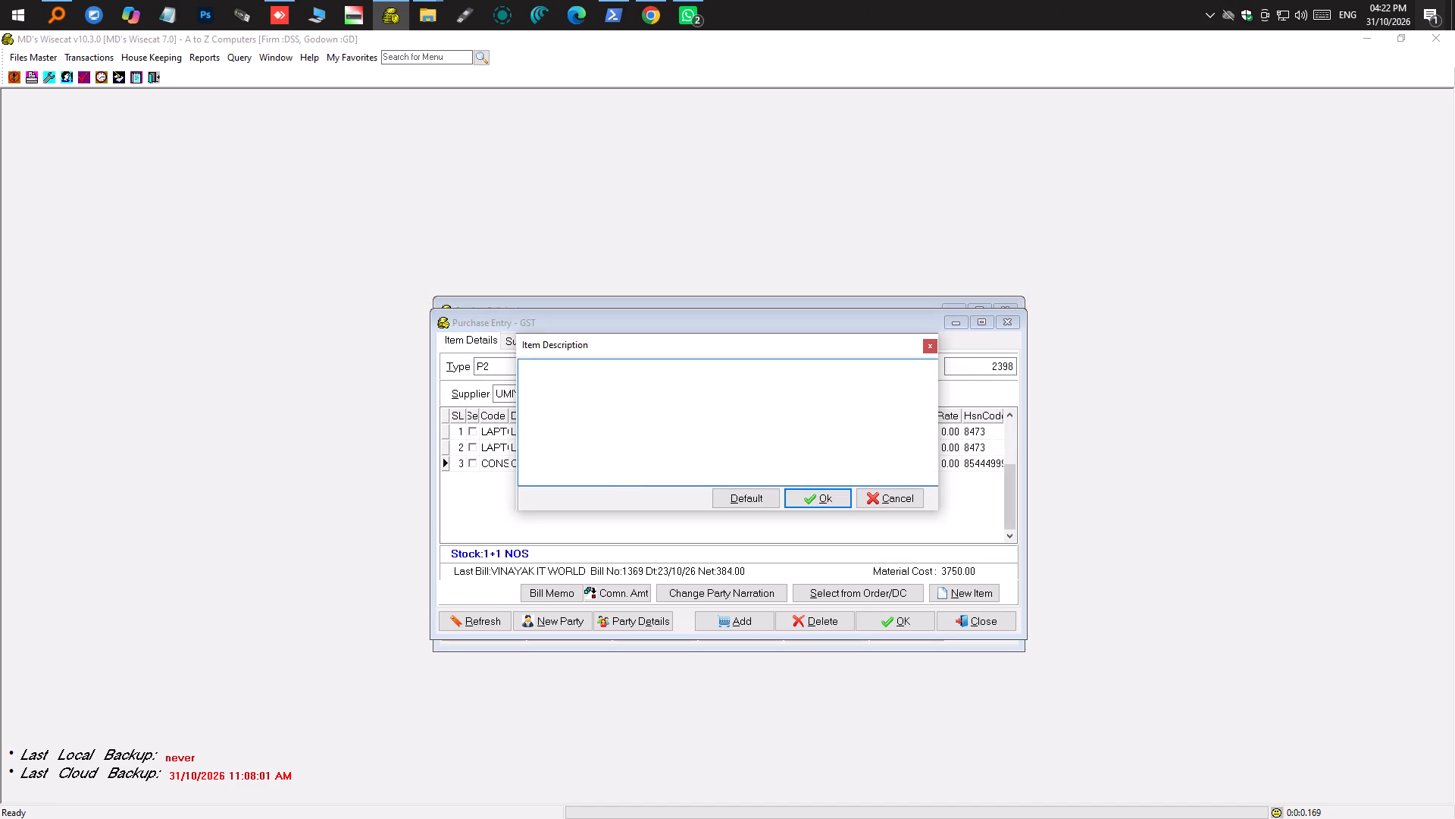
pyautogui.write('hamhunk usb to lan')
pyautogui.press('space')
pyautogui.write('1 yr')
pyautogui.press('space')
pyautogui.write('warranty')
pyautogui.press('space')
pyautogui.hotkey('shift', 'Return')
pyautogui.write('invendis')
pyautogui.press('space')
pyautogui.press('Tab')
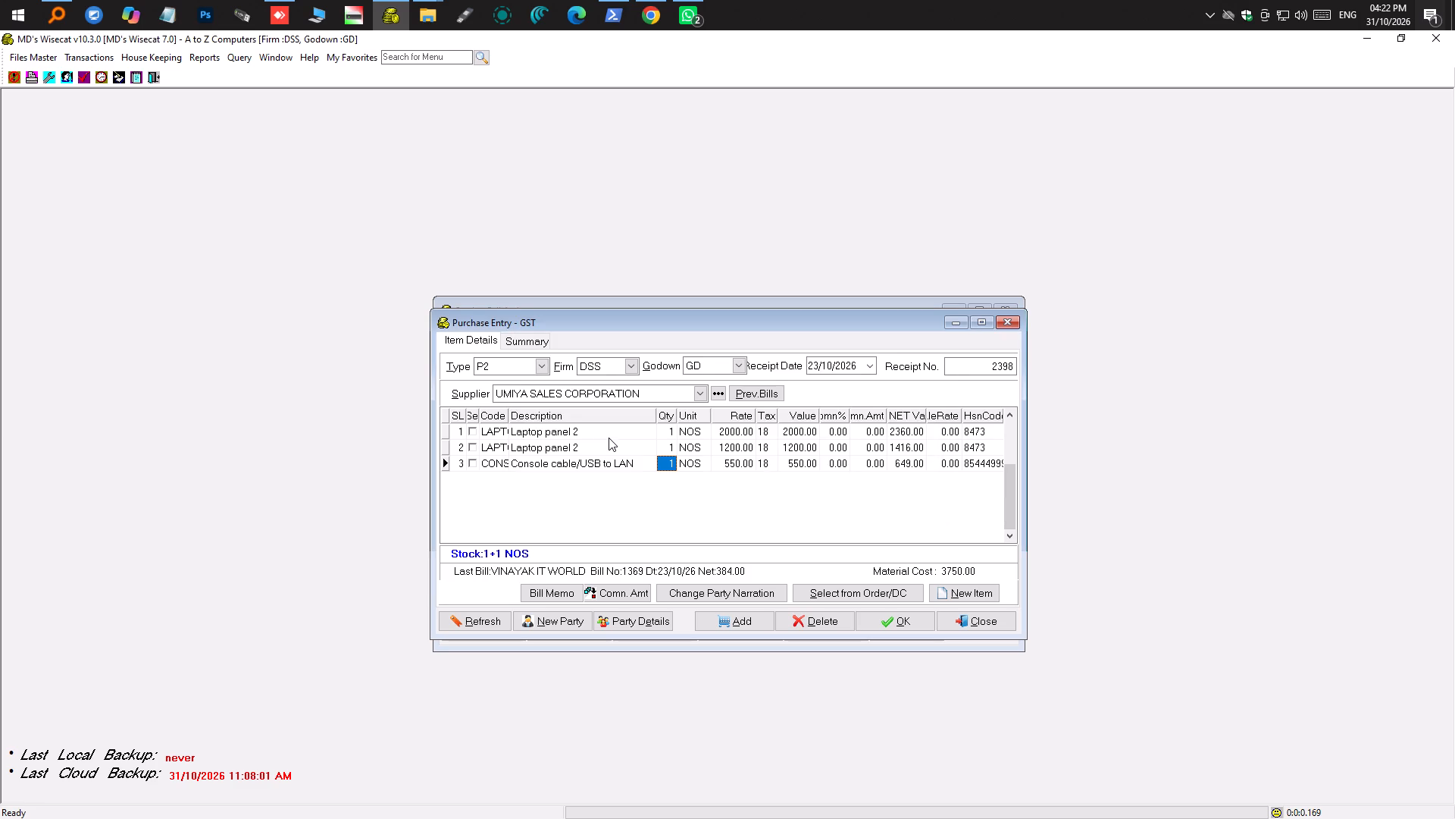
# Set the Console cable/USB to LAN row's rate to 450 and advance to a new item row.
pyautogui.press('Tab')
pyautogui.press('Tab')
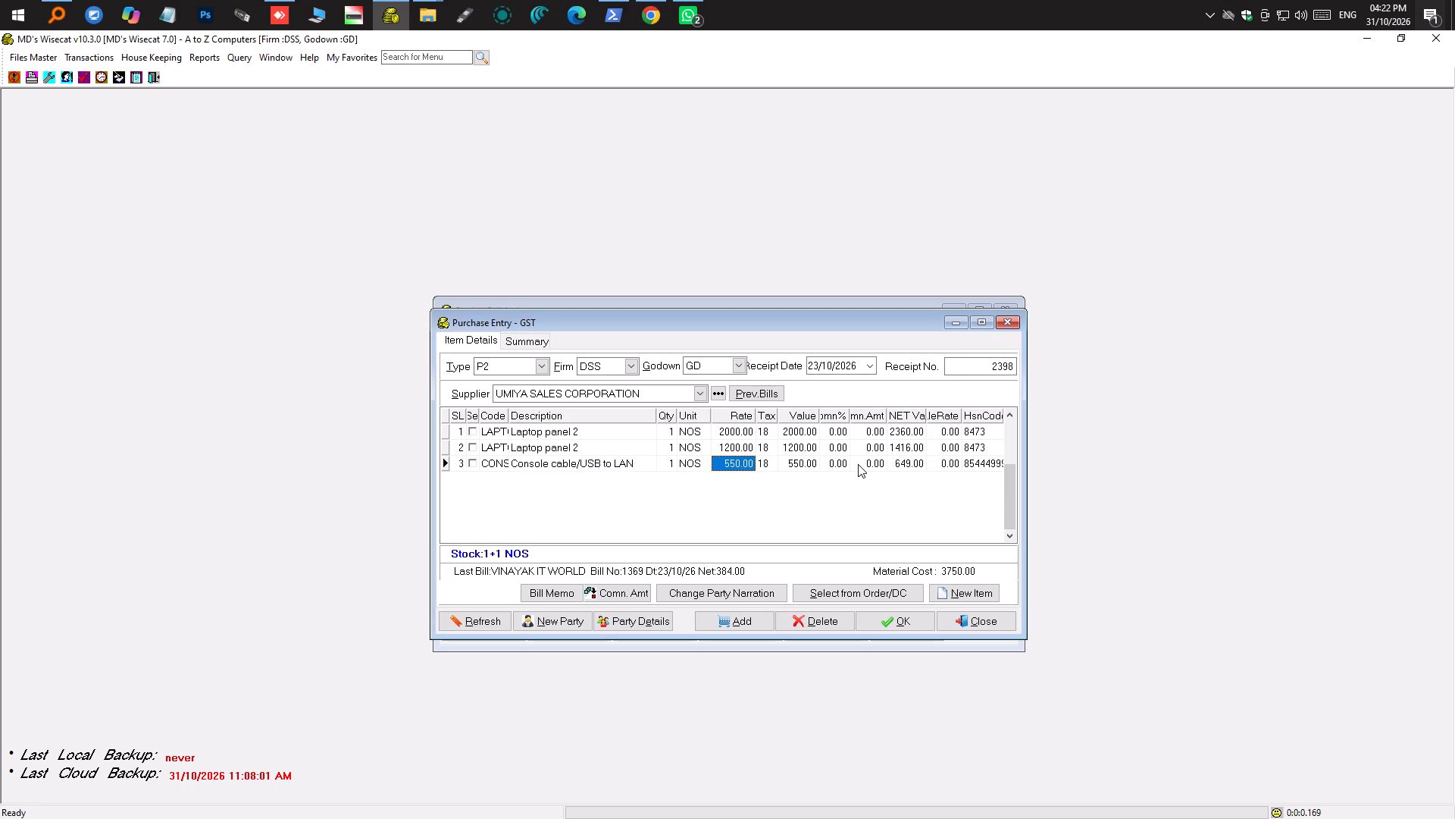
pyautogui.write('450')
pyautogui.press('Tab')
pyautogui.press('Tab')
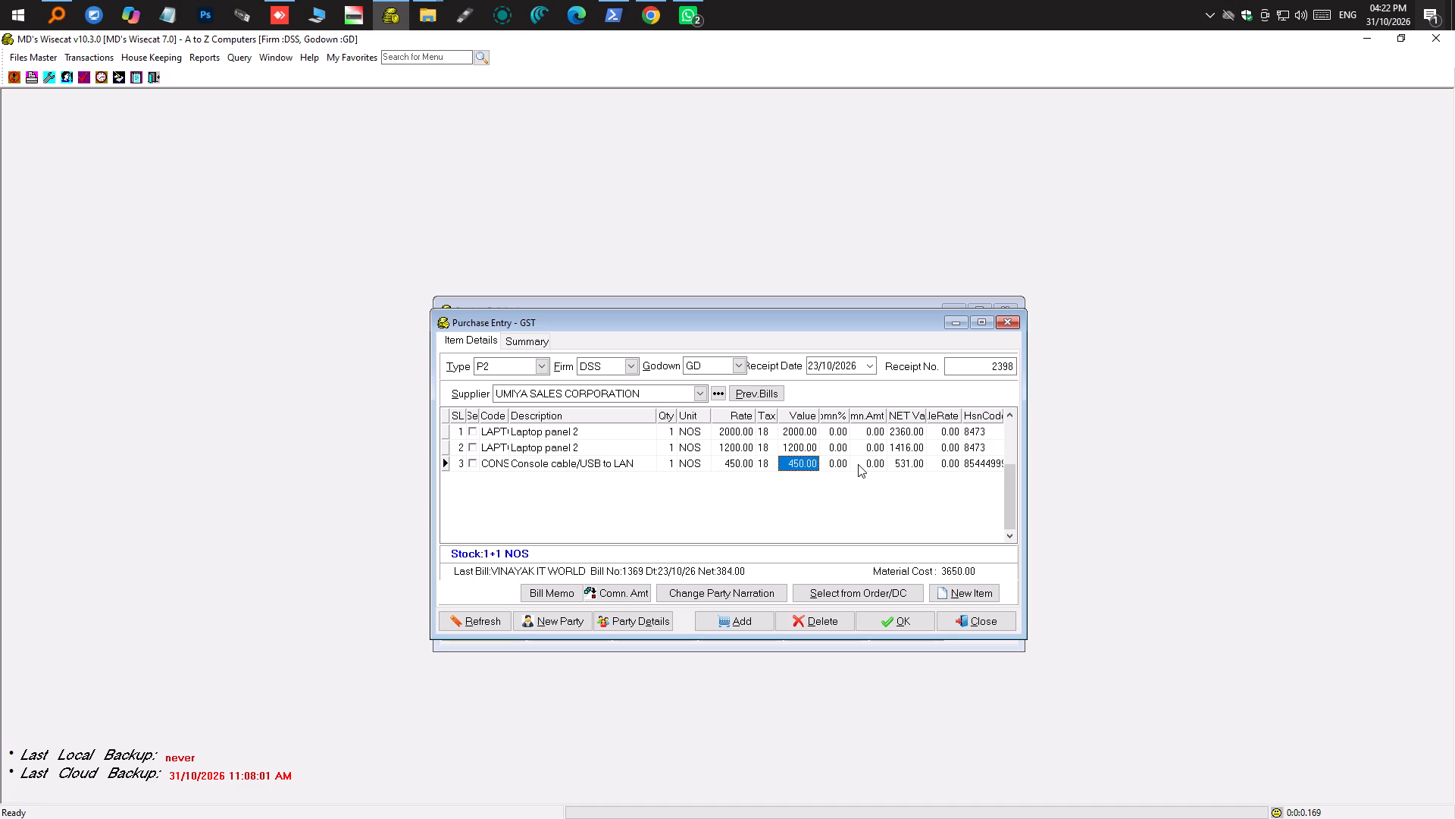
pyautogui.press('Tab')
pyautogui.press('Tab')
pyautogui.press('Tab')
pyautogui.press('Tab')
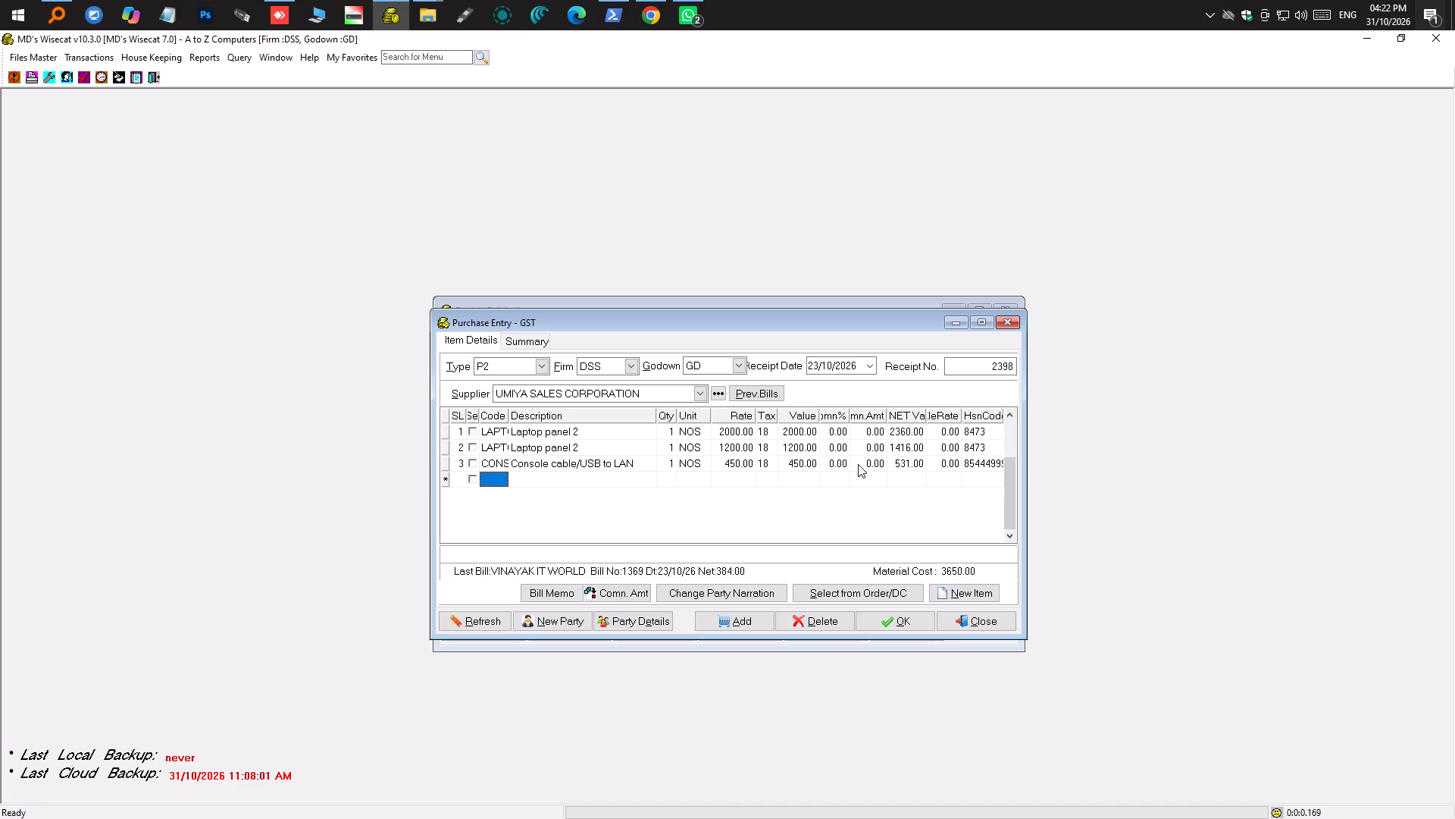
# Go to the purchase summary and enter 8097 as the bill number, leaving the reference and discounts as they are.
pyautogui.press('Tab')
pyautogui.press('Tab')
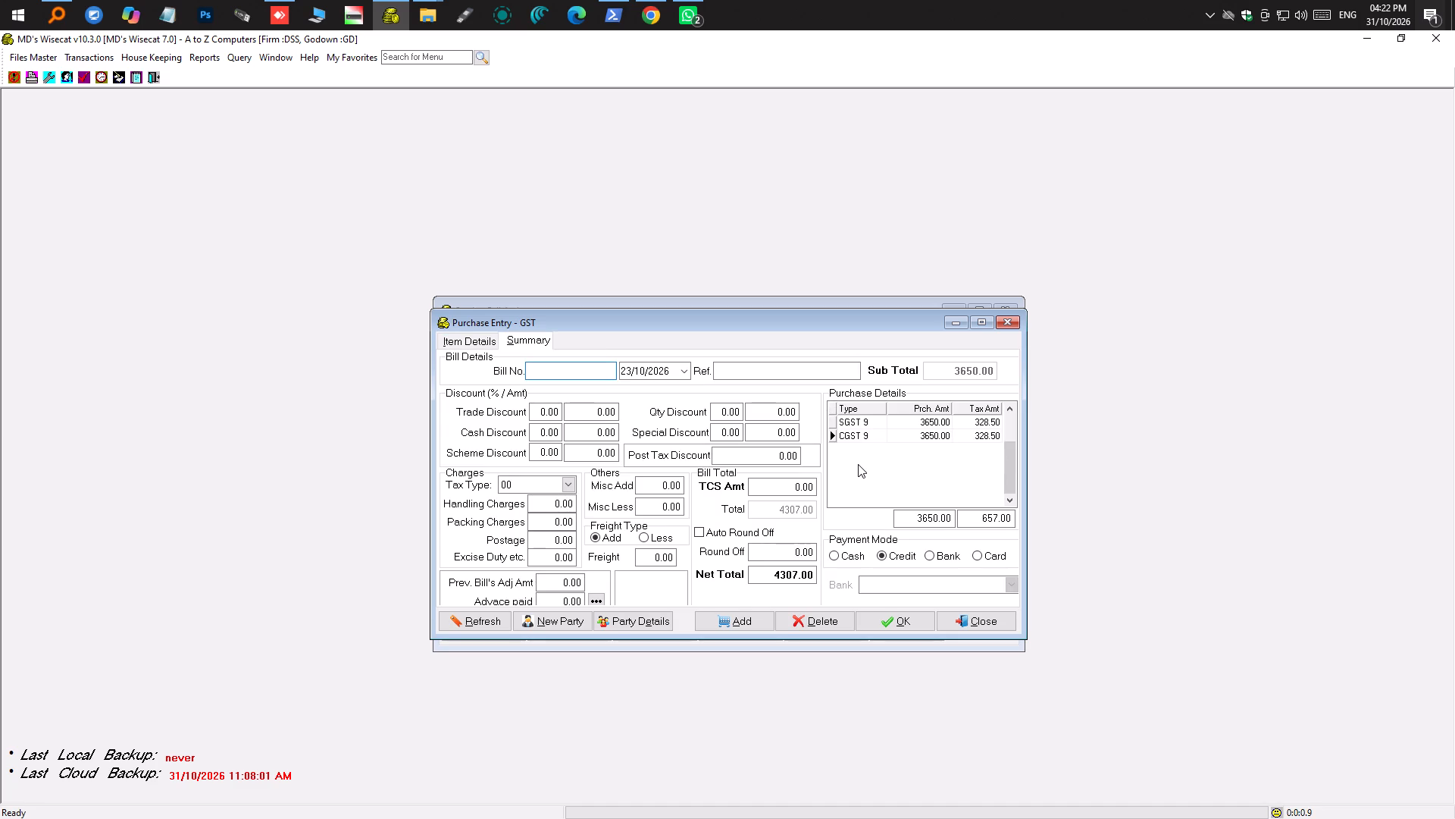
pyautogui.write('8097')
pyautogui.press('Tab')
pyautogui.press('Tab')
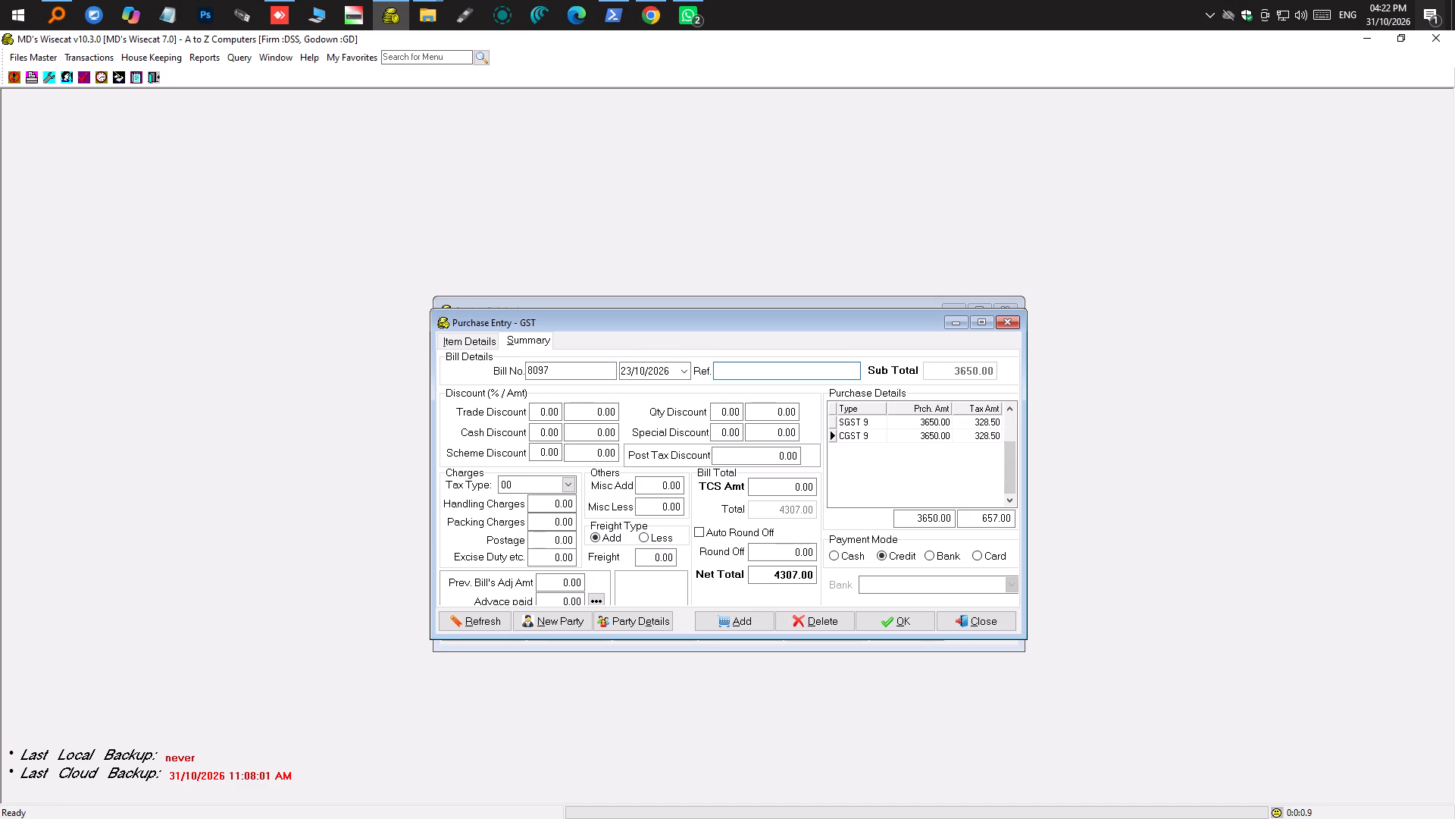
pyautogui.press('Tab')
pyautogui.press('Tab')
pyautogui.press('Tab')
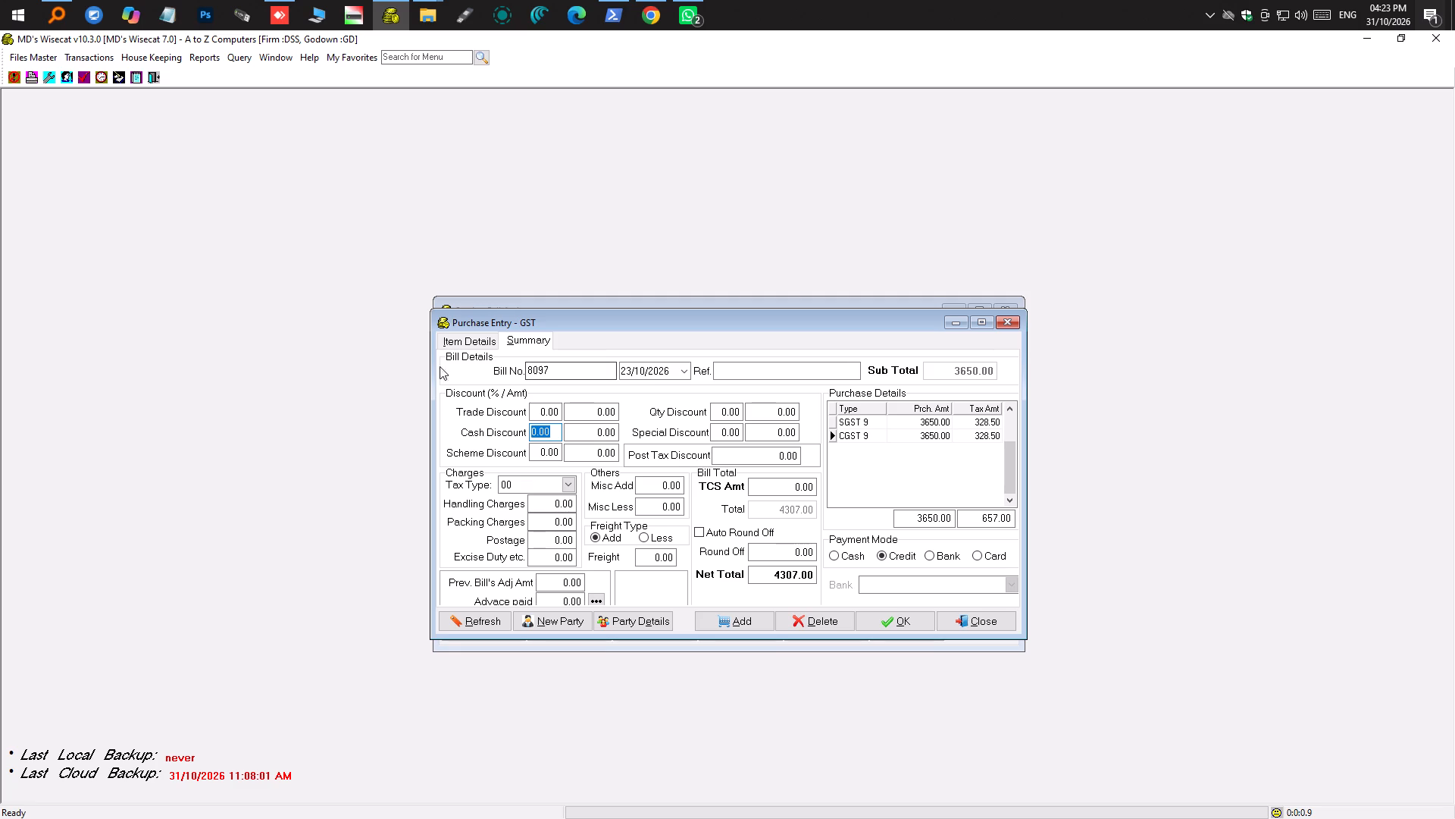
# Return to the item details and set the Console cable/USB to LAN row's quantity to 2.
pyautogui.click(465, 332)
pyautogui.click(469, 333)
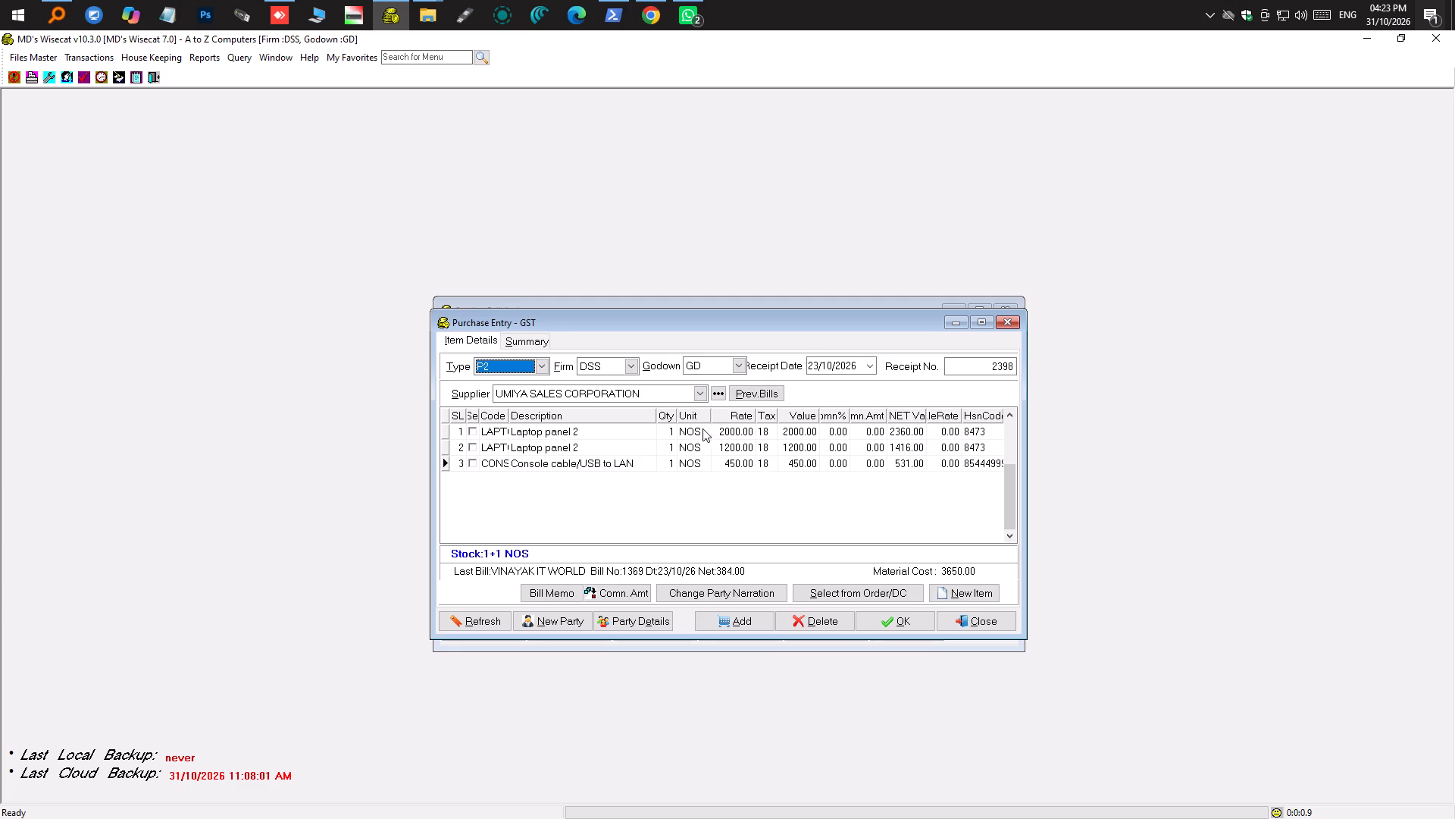
pyautogui.click(671, 466)
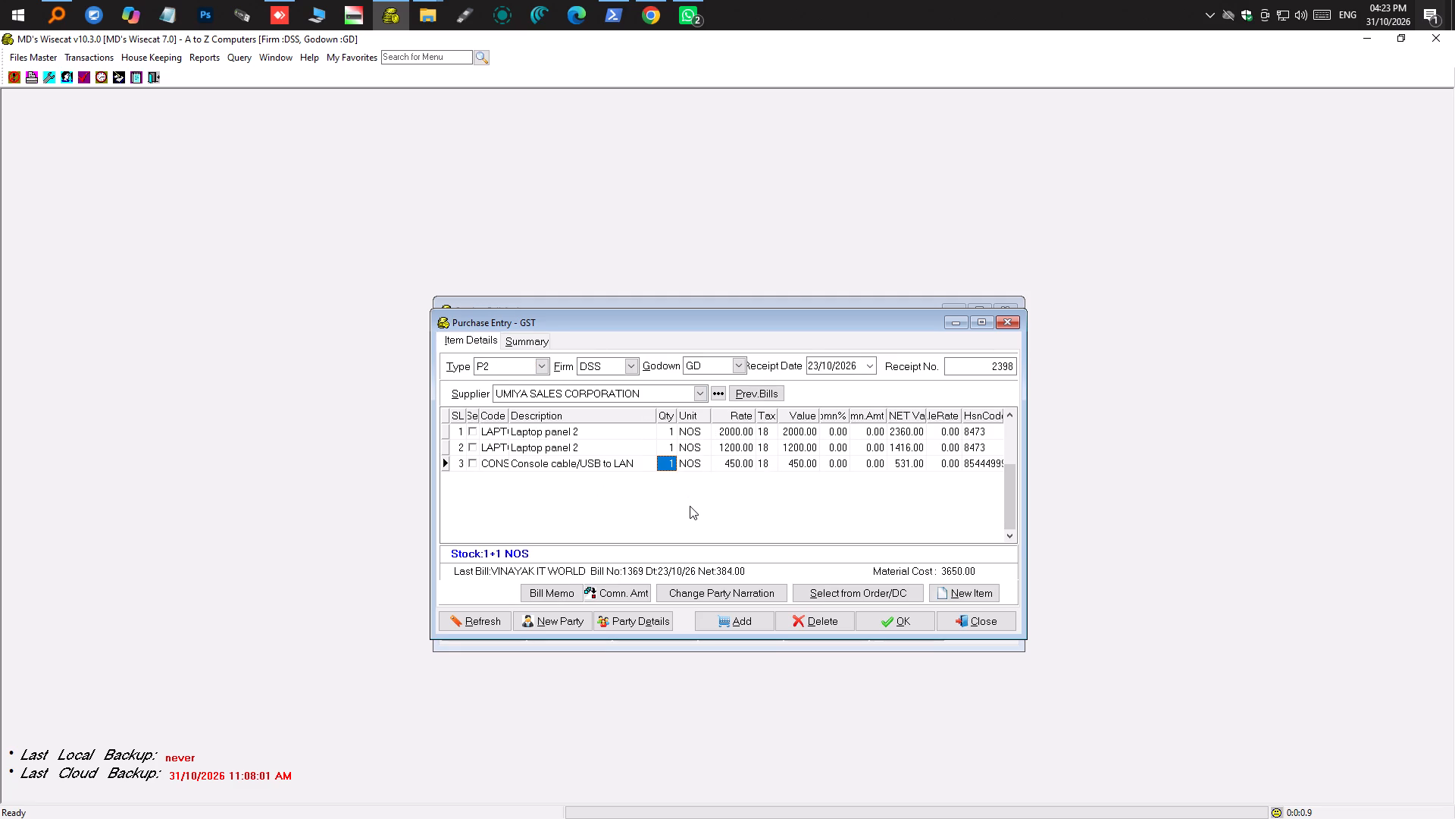
pyautogui.press('2')
pyautogui.press('Tab')
pyautogui.press('Tab')
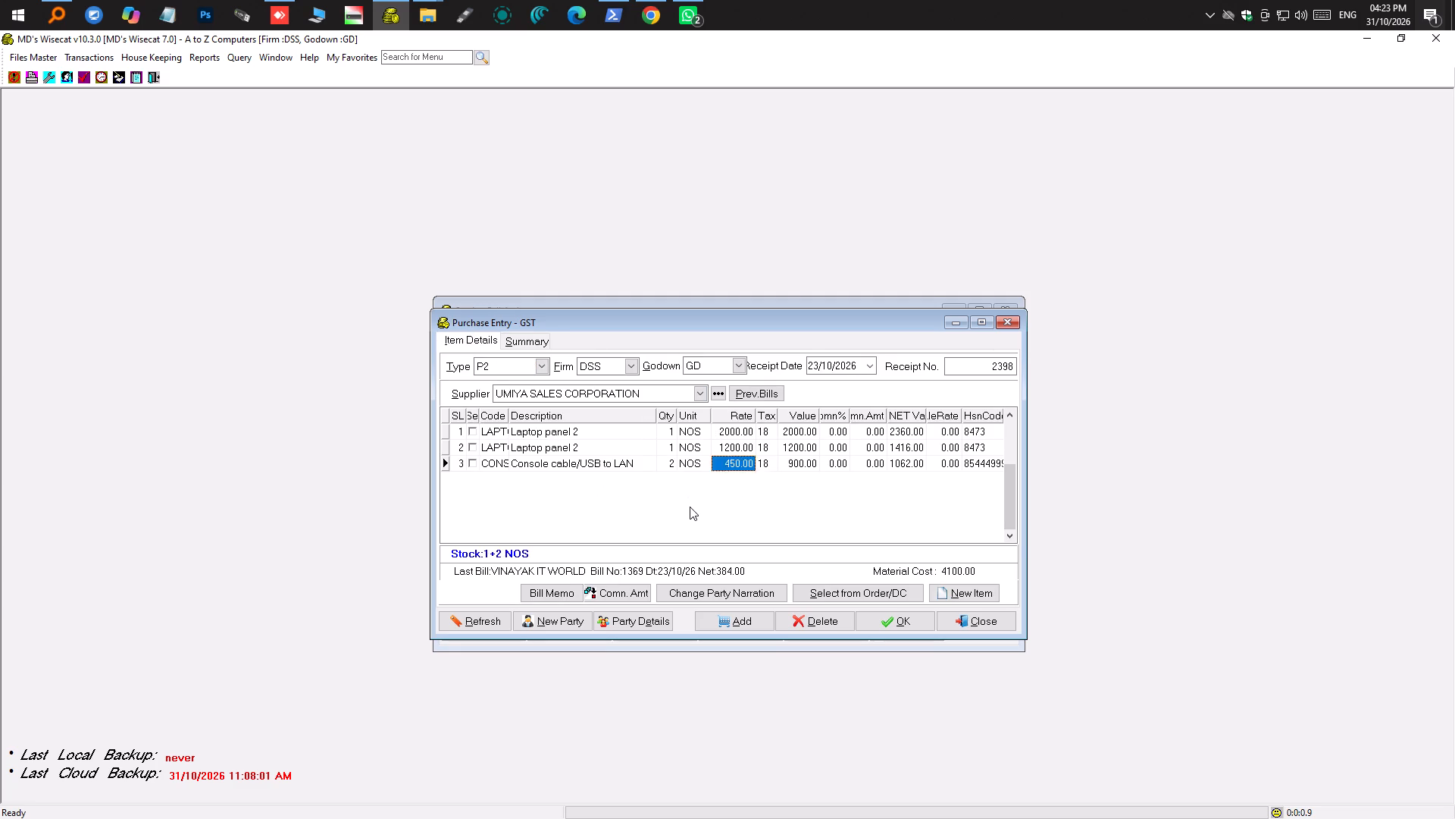
# Return to the purchase summary and save the UMIYA SALES CORPORATION purchase entry.
pyautogui.press('Tab')
pyautogui.press('Tab')
pyautogui.press('Tab')
pyautogui.press('Tab')
pyautogui.press('Tab')
pyautogui.press('Tab')
pyautogui.press('Tab')
pyautogui.press('Tab')
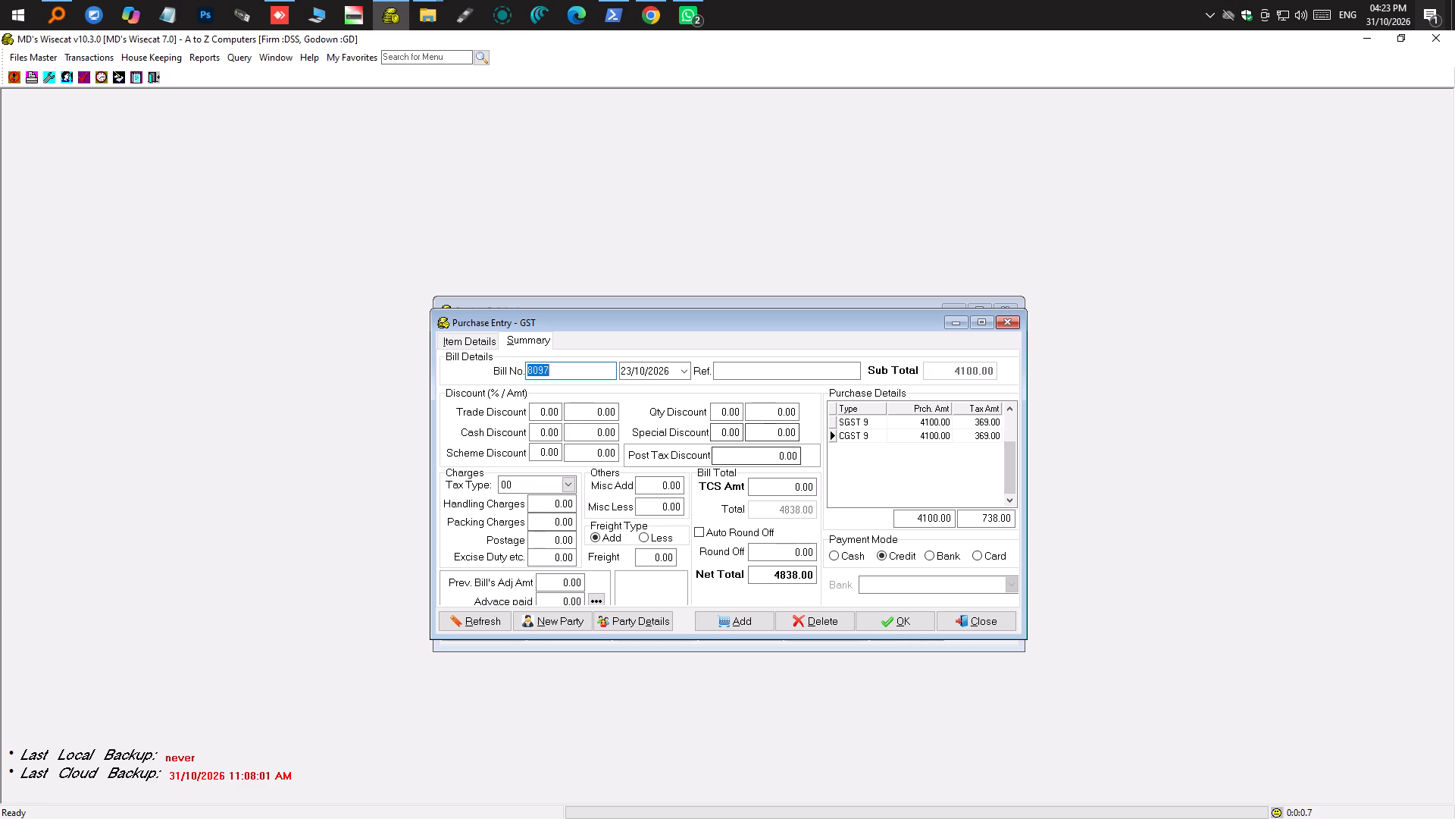
pyautogui.click(898, 626)
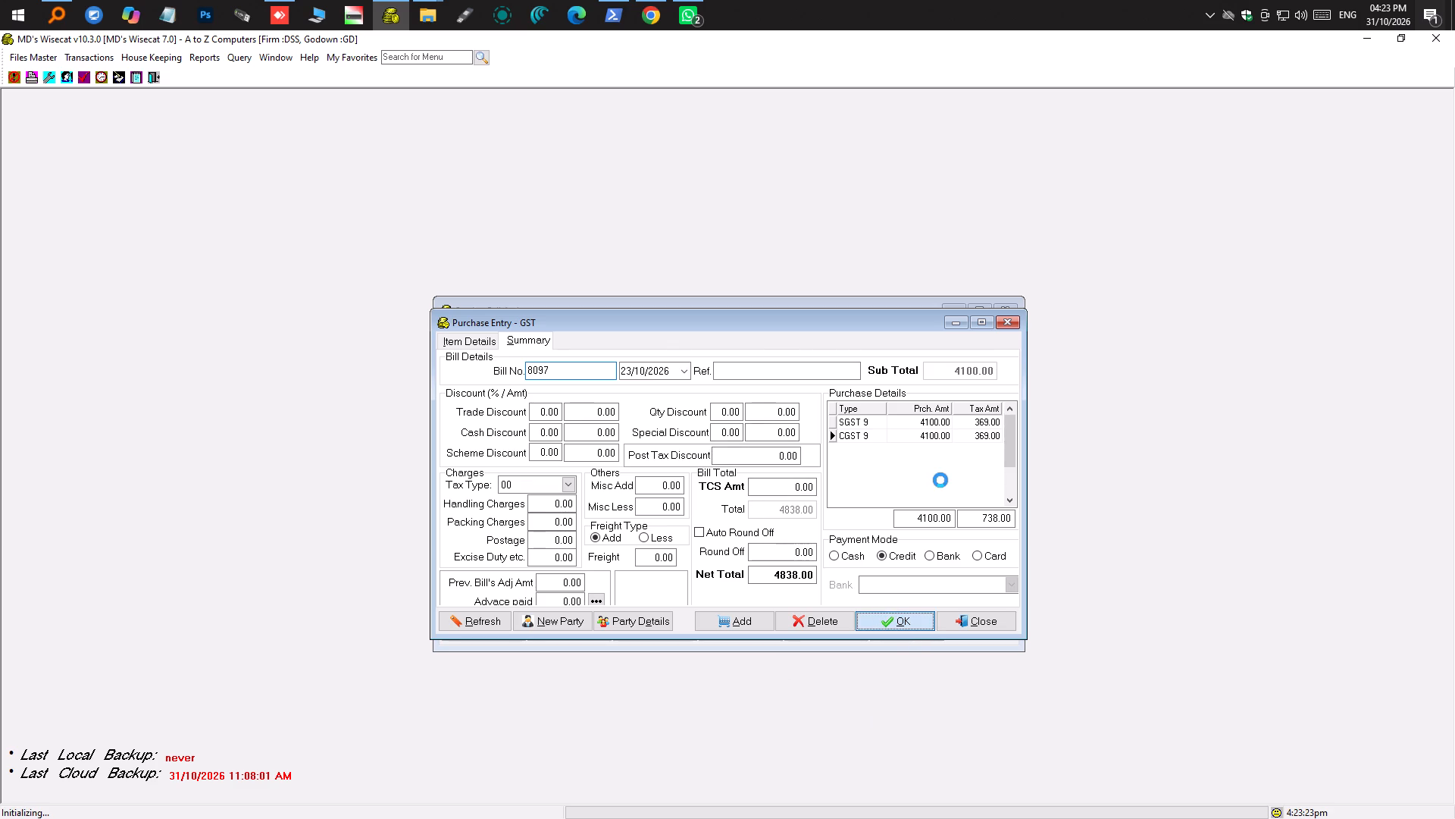
# Open the list of saved purchase receipts from the new entry's receipt number.
pyautogui.click(953, 367)
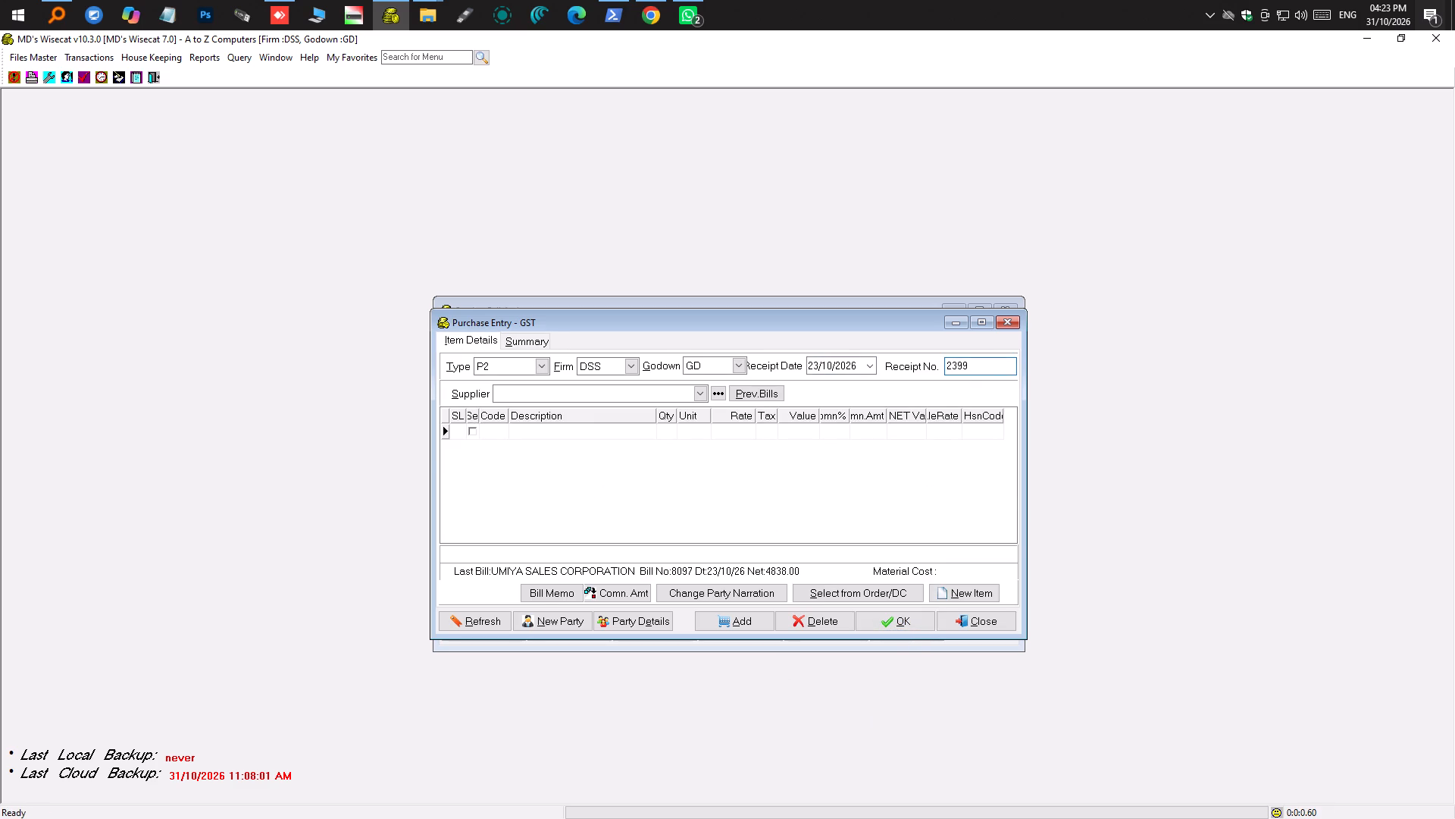
pyautogui.press('F2')
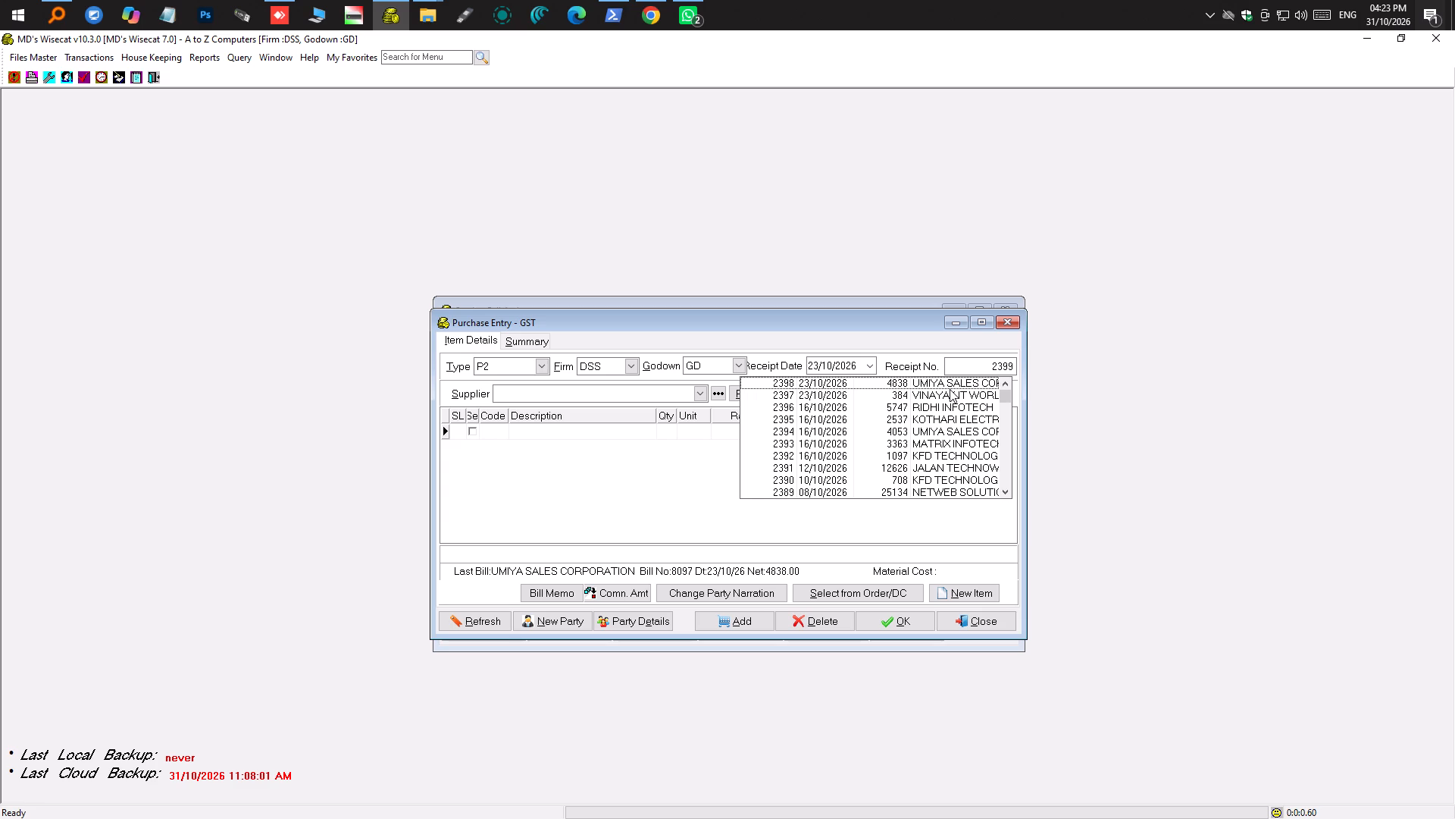
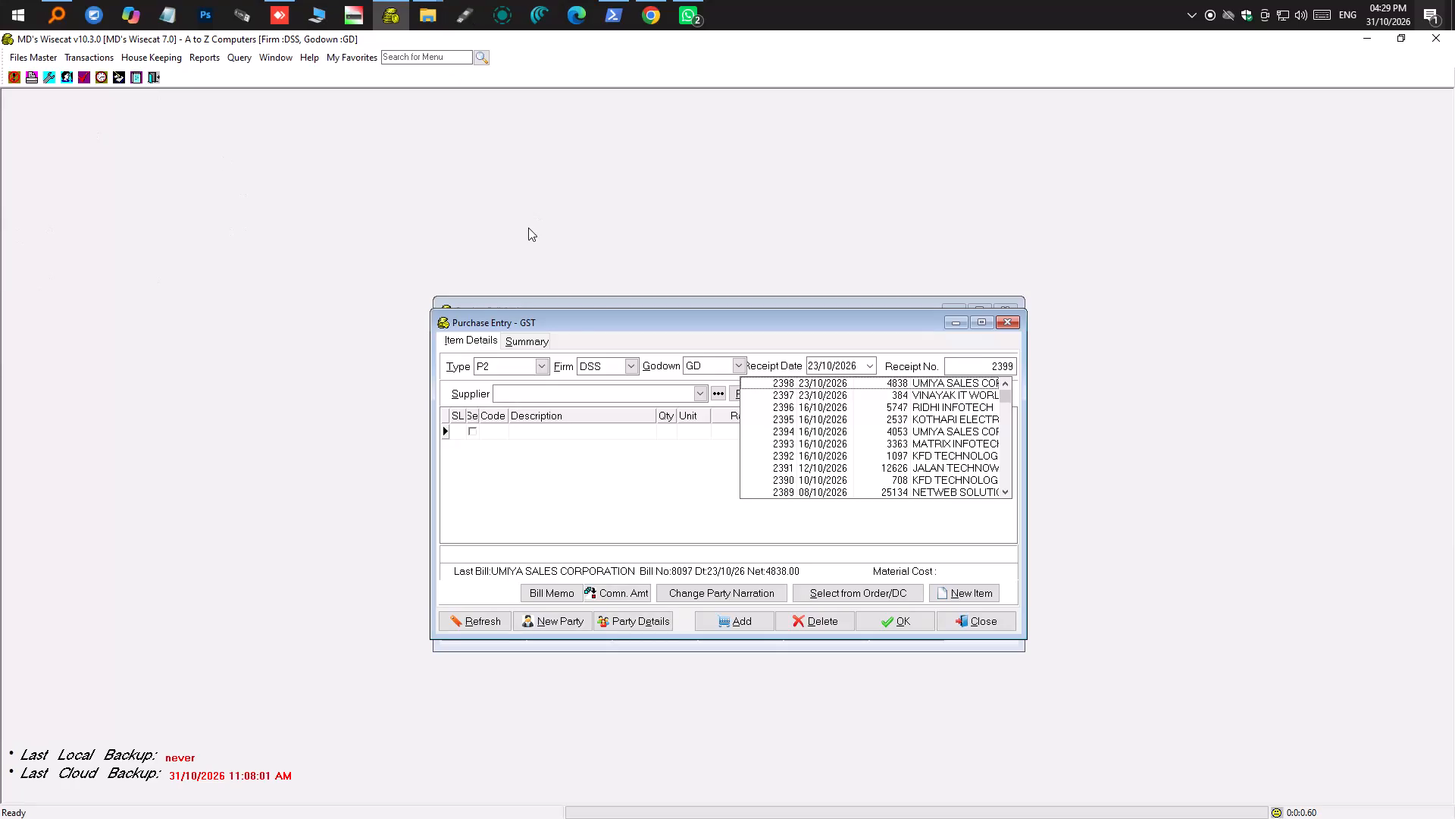
# Close the list of saved purchase receipts without selecting any, returning to the blank item grid.
pyautogui.click(578, 469)
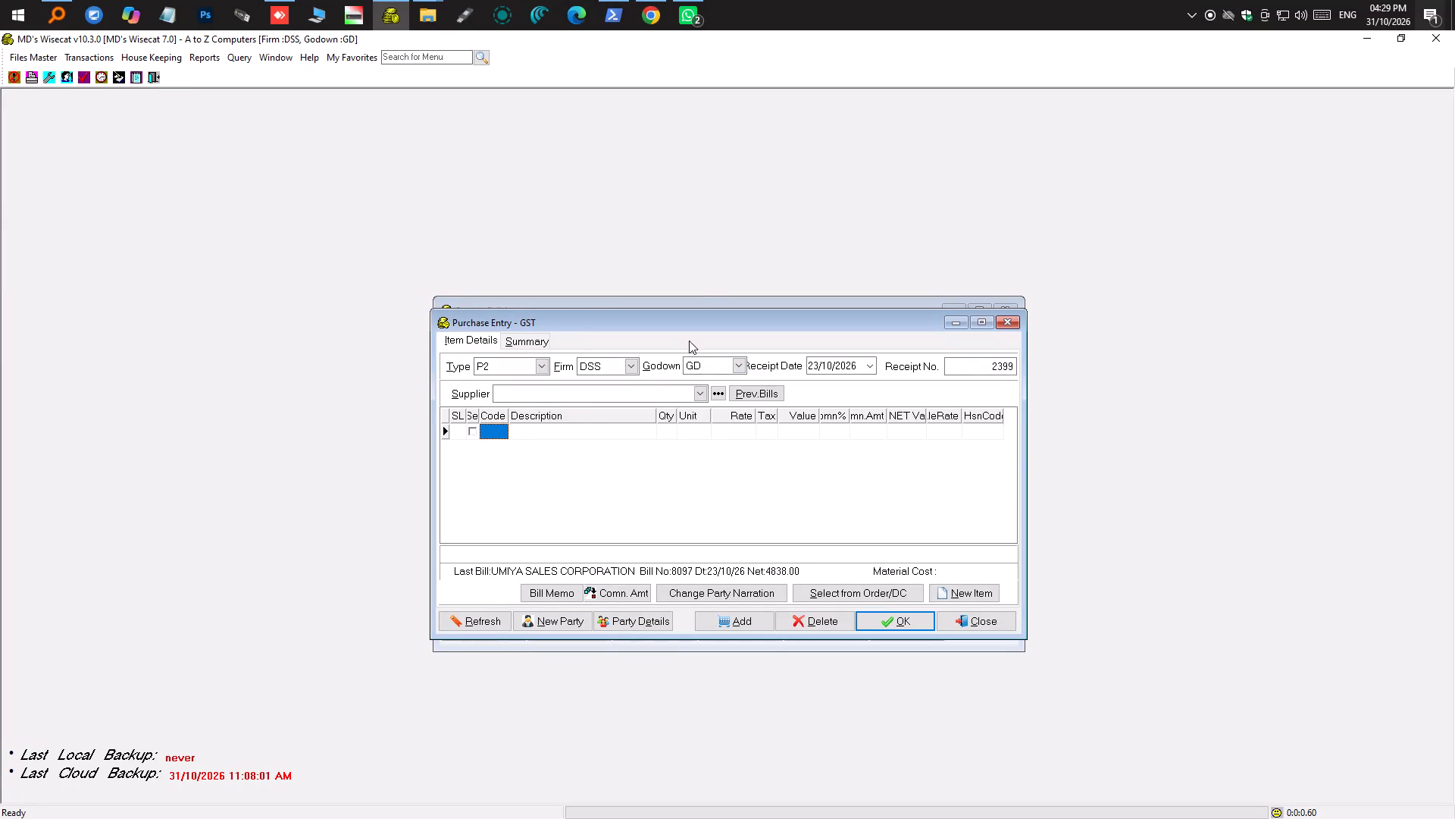
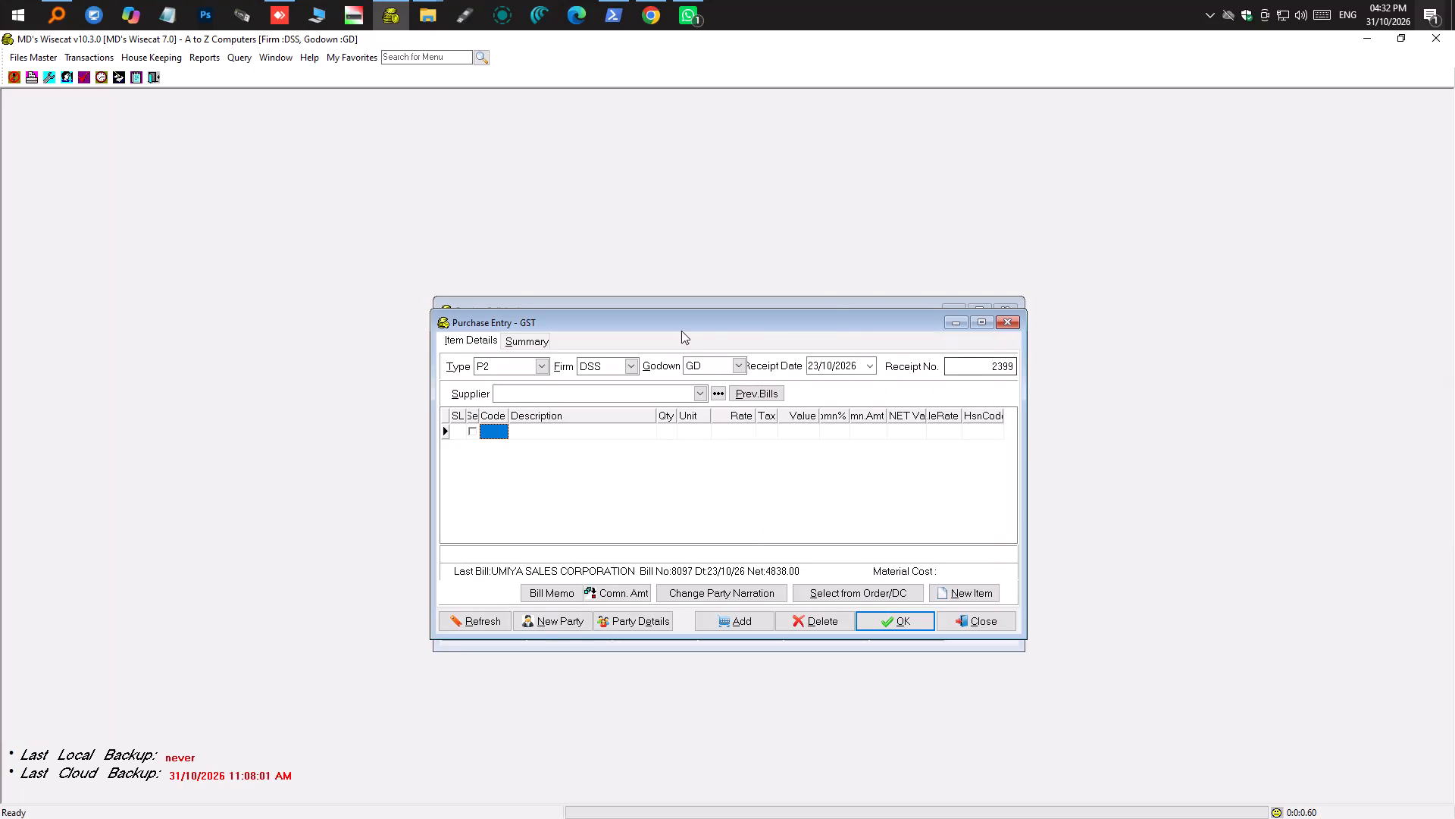
# Choose MATRIX INFOTECH as the supplier for purchase receipt 2399.
pyautogui.click(674, 392)
pyautogui.write('matrix')
pyautogui.click(574, 483)
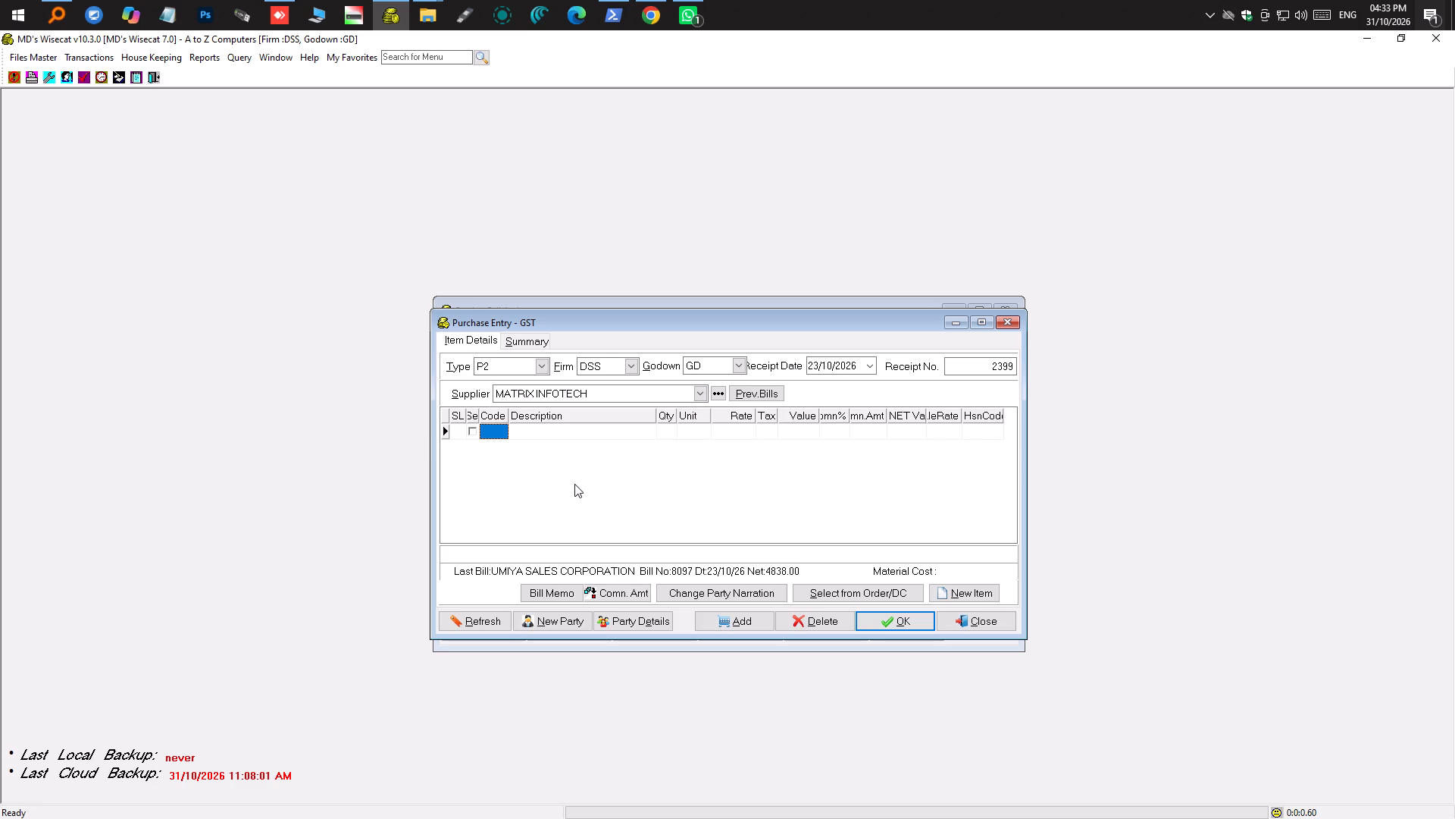
# Look up items by HSN code 850760 and add LAPTOP BATTERY2 as the first item of the purchase.
pyautogui.press('F2')
pyautogui.moveTo(968, 299); pyautogui.dragTo(752, 305)
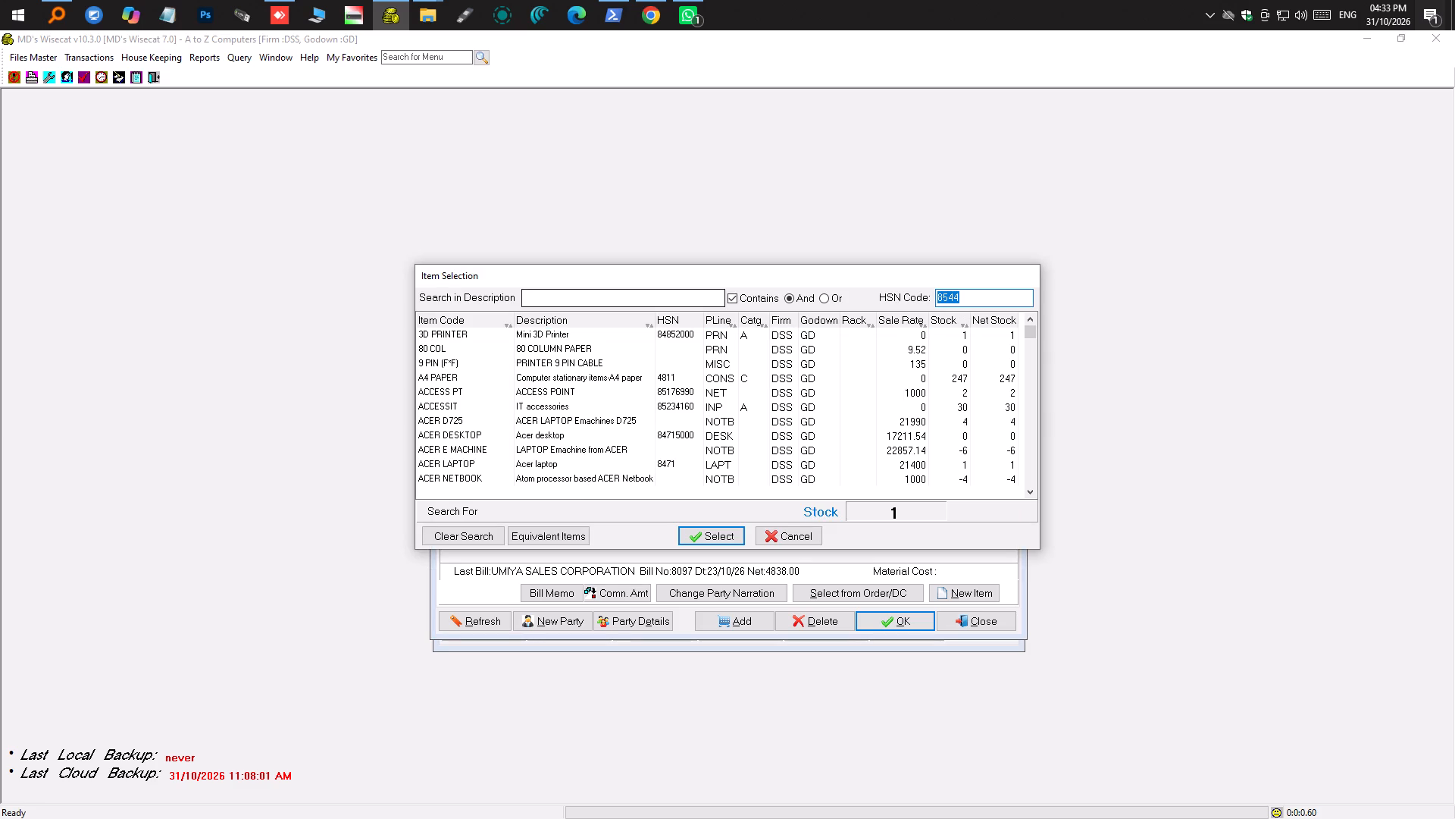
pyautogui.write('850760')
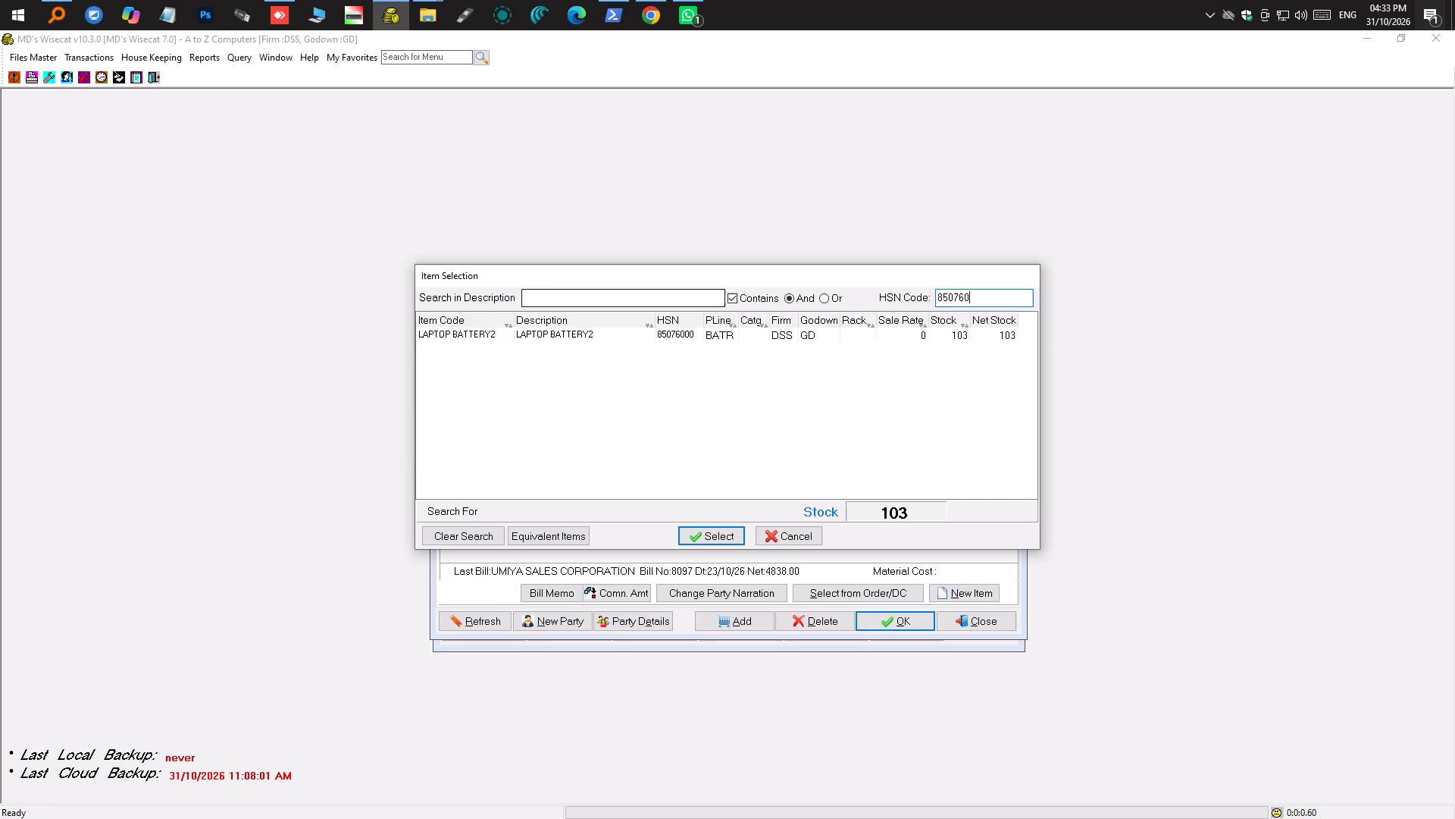
pyautogui.click(574, 337)
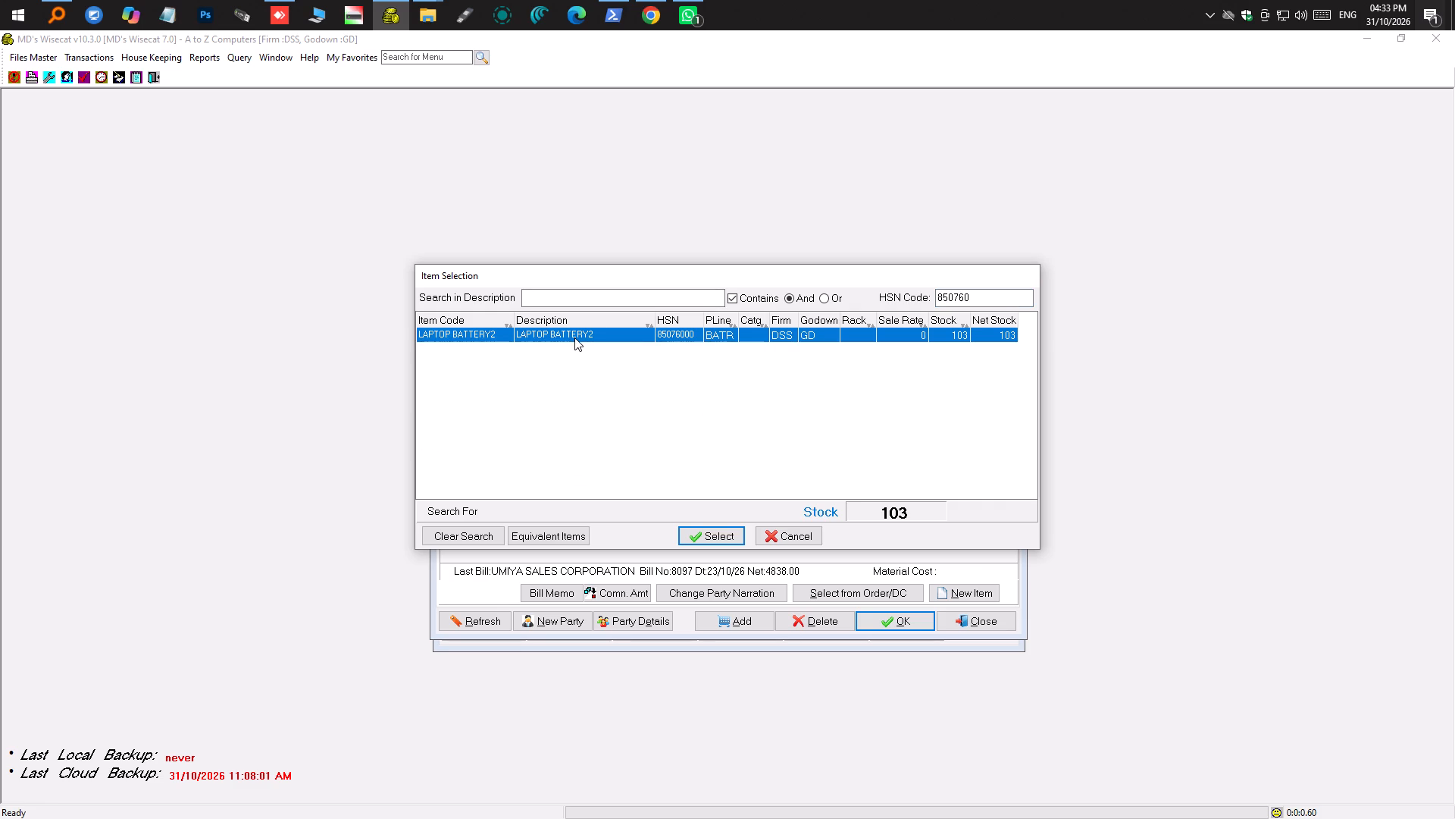
pyautogui.press('Return')
# Enter "hp laptop battery" as the laptop battery's item description.
pyautogui.press('Tab')
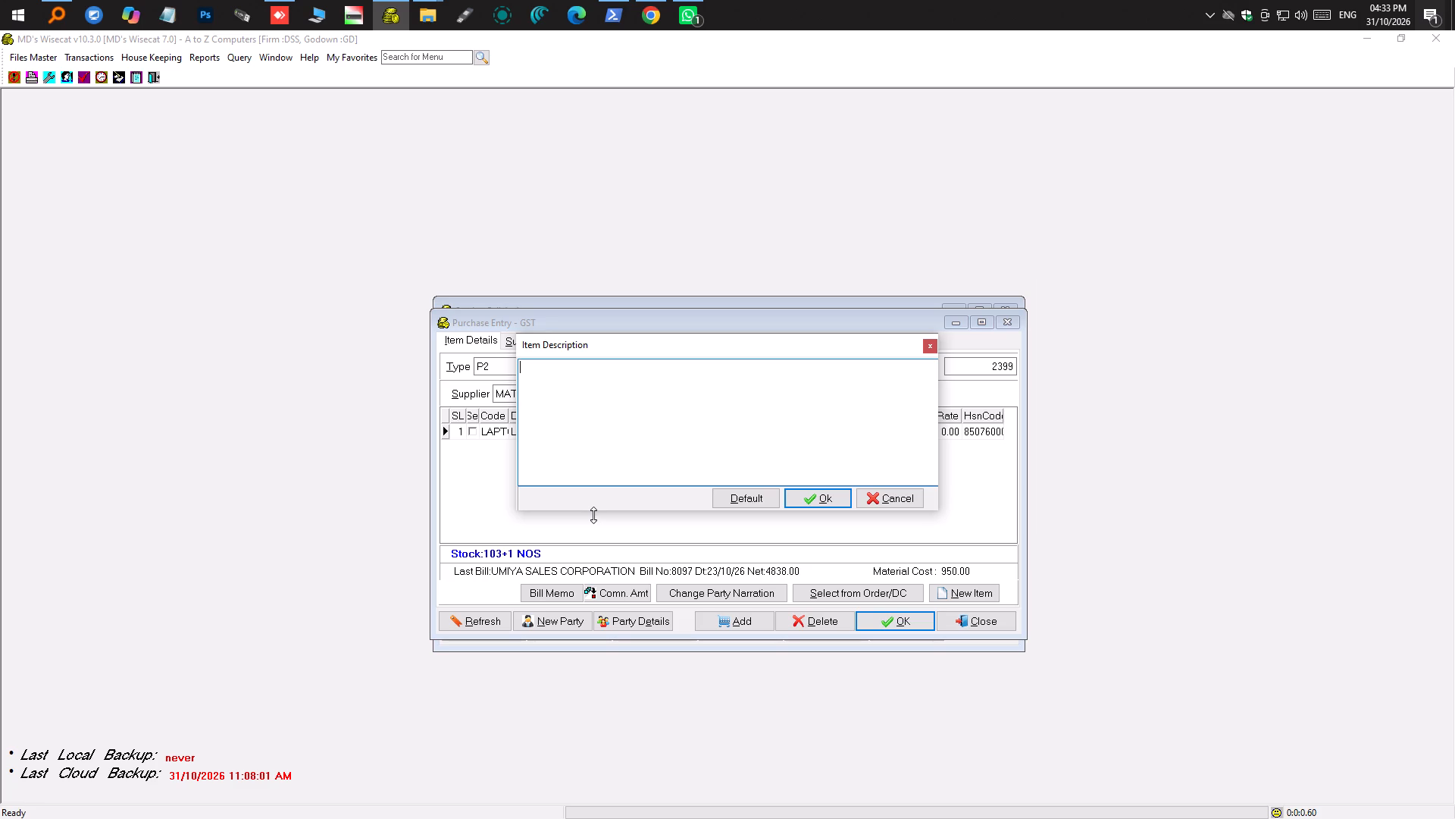
pyautogui.write('hp laptop battery')
pyautogui.press('space')
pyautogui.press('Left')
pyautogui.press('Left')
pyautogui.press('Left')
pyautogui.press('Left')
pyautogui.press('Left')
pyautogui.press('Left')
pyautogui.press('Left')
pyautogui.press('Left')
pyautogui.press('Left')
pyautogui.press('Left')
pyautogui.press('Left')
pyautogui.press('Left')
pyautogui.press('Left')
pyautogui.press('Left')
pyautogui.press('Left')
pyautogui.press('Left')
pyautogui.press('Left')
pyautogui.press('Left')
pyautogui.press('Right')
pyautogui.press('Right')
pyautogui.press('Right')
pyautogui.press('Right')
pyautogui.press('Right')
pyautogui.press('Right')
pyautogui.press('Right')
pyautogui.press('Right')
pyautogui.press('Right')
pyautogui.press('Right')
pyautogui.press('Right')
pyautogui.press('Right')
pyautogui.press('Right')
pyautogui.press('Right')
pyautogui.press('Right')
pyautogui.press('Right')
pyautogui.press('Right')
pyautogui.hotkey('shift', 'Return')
# Remove "hp" from the start of the item description.
pyautogui.click(531, 364)
pyautogui.press('BackSpace')
pyautogui.press('BackSpace')
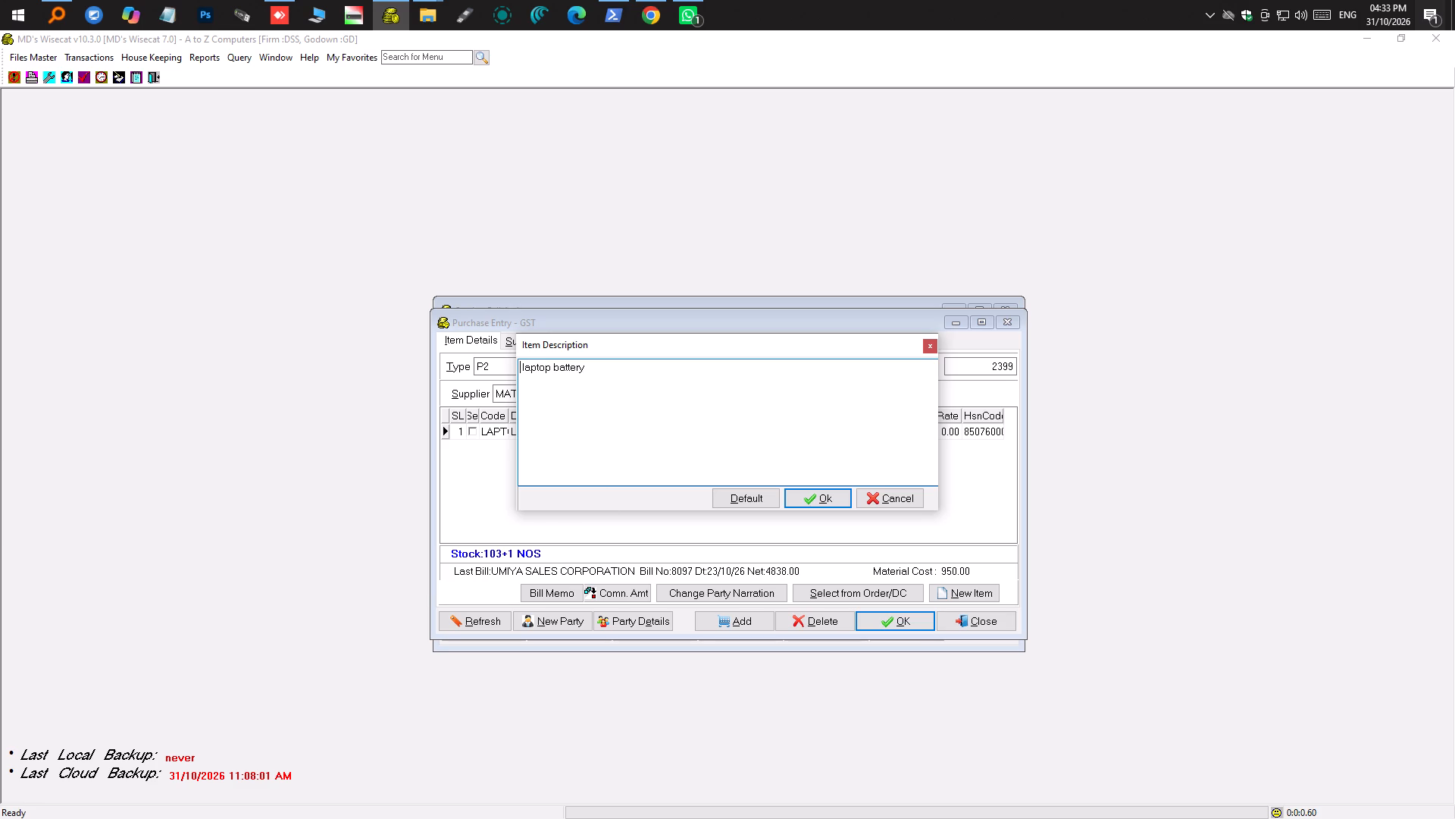
# Extend the item description after "laptop battery" with "6 month warranty".
pyautogui.click(612, 368)
pyautogui.hotkey('shift', 'Return')
pyautogui.click(604, 369)
pyautogui.press('space')
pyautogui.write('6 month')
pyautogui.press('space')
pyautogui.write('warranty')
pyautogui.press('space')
# Add a second description line reading "vareli-21717" and accept the item description.
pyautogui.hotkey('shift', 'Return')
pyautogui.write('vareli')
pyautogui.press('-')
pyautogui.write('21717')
pyautogui.click(801, 502)
# Set the laptop battery's rate to 1200 and complete the item row.
pyautogui.press('Tab')
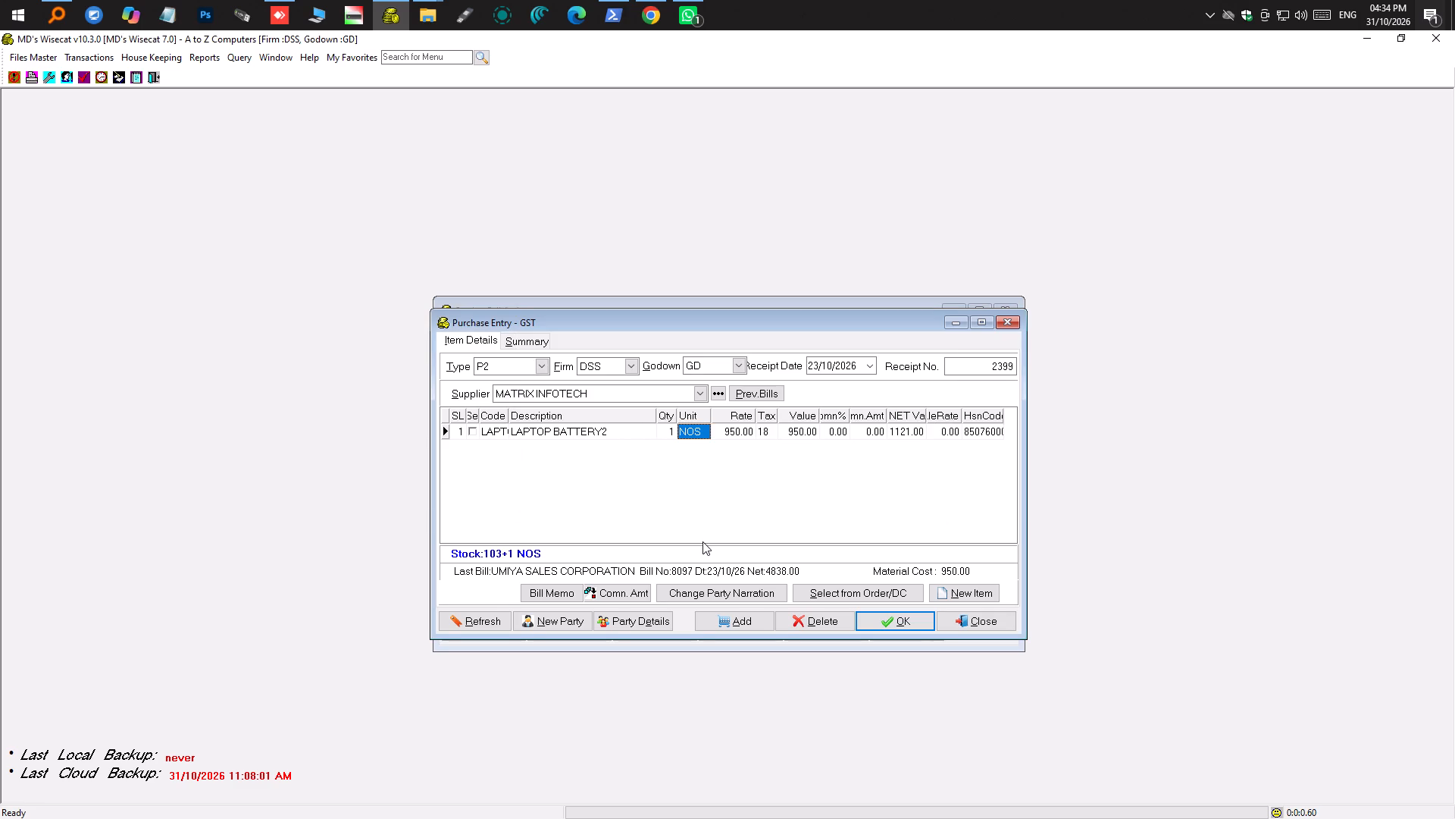
pyautogui.press('Tab')
pyautogui.write('1200')
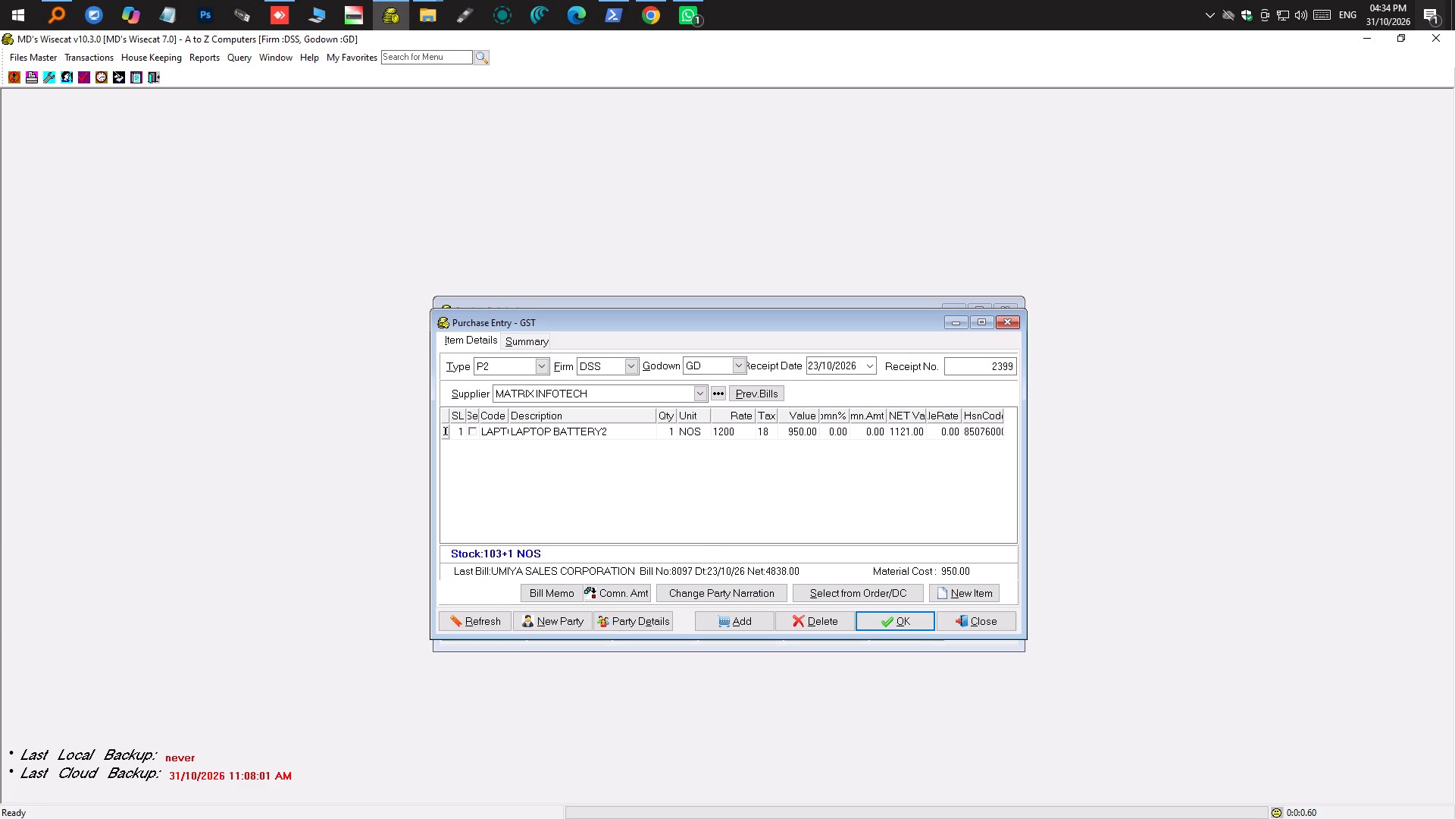
pyautogui.press('Tab')
pyautogui.press('Tab')
pyautogui.press('Tab')
pyautogui.press('Tab')
pyautogui.press('Tab')
pyautogui.press('Tab')
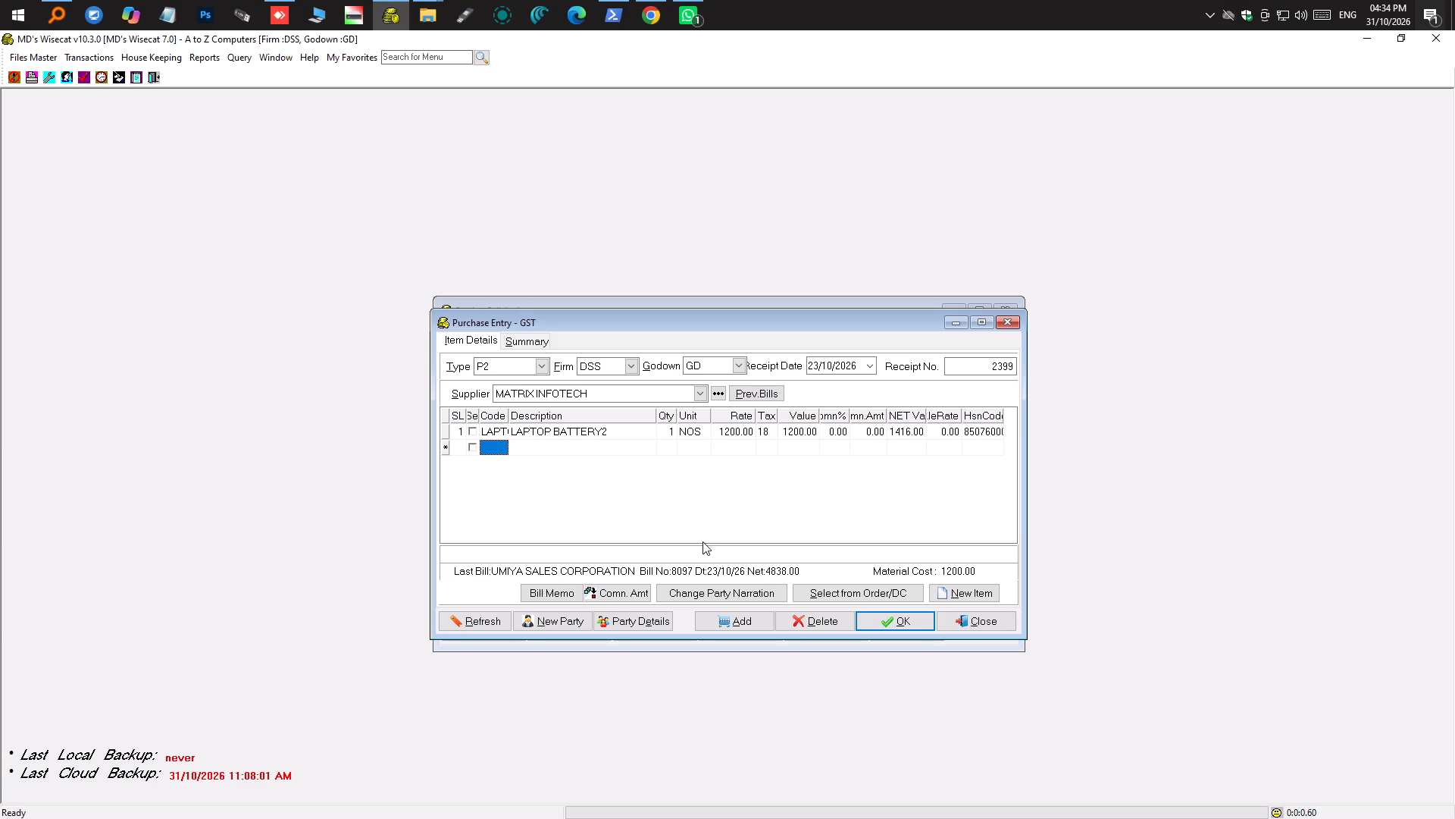
# Enter bill number 8501 in the purchase summary and save the MATRIX INFOTECH purchase.
pyautogui.press('Tab')
pyautogui.press('Tab')
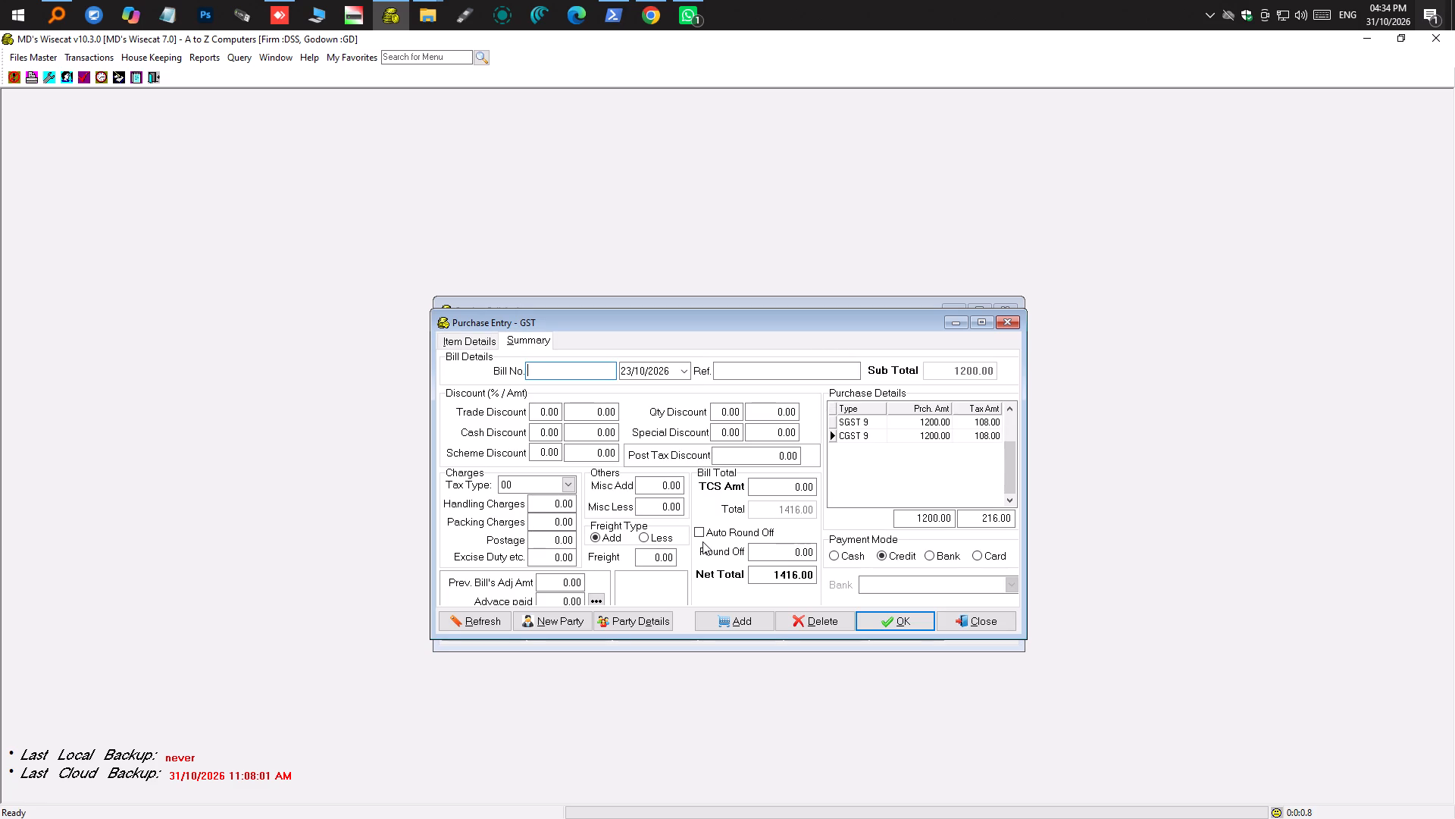
pyautogui.write('8501')
pyautogui.press('Tab')
pyautogui.press('Tab')
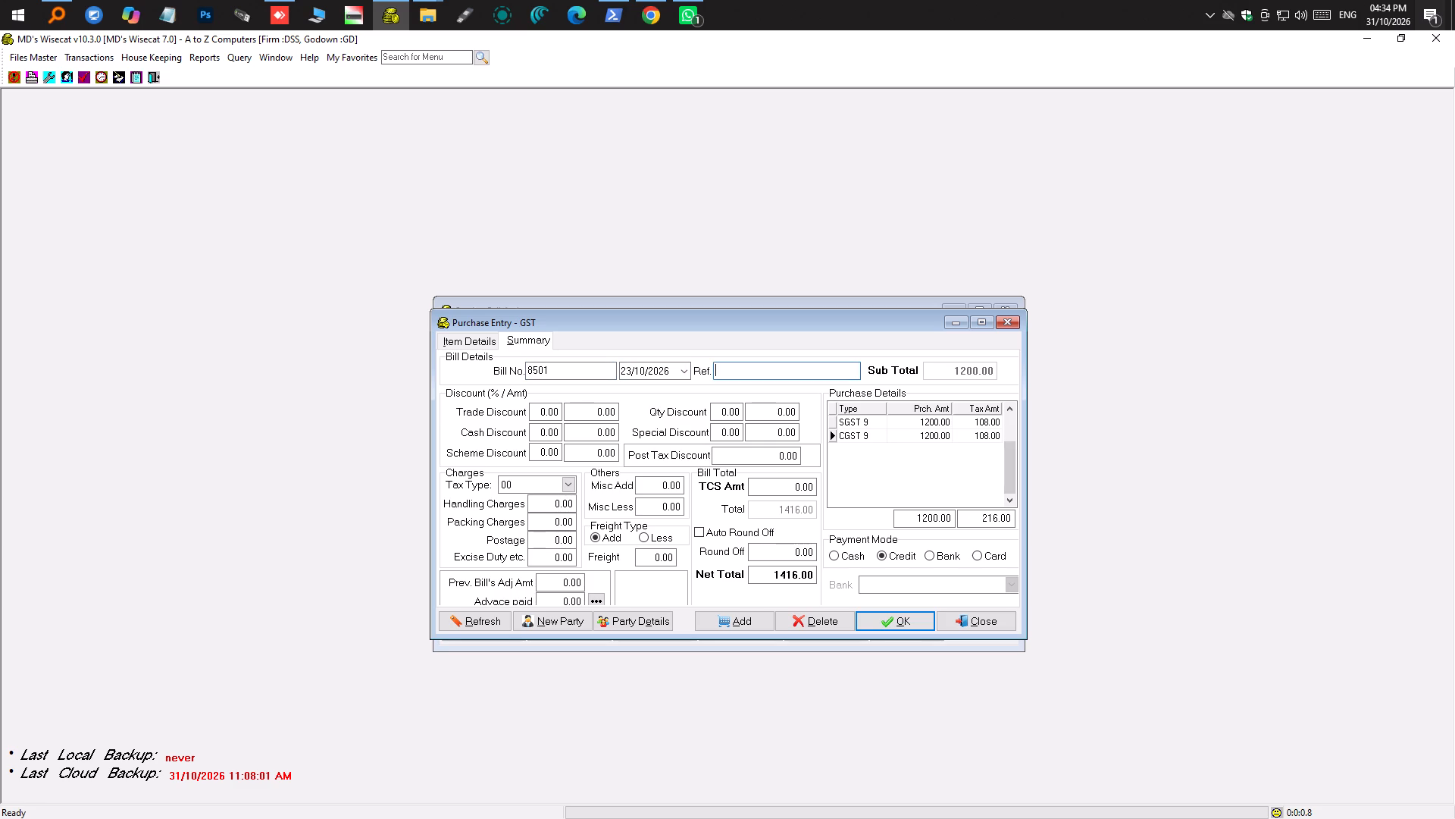
pyautogui.press('Tab')
pyautogui.press('Tab')
pyautogui.press('Tab')
pyautogui.press('Tab')
pyautogui.press('Tab')
pyautogui.press('Tab')
pyautogui.press('Tab')
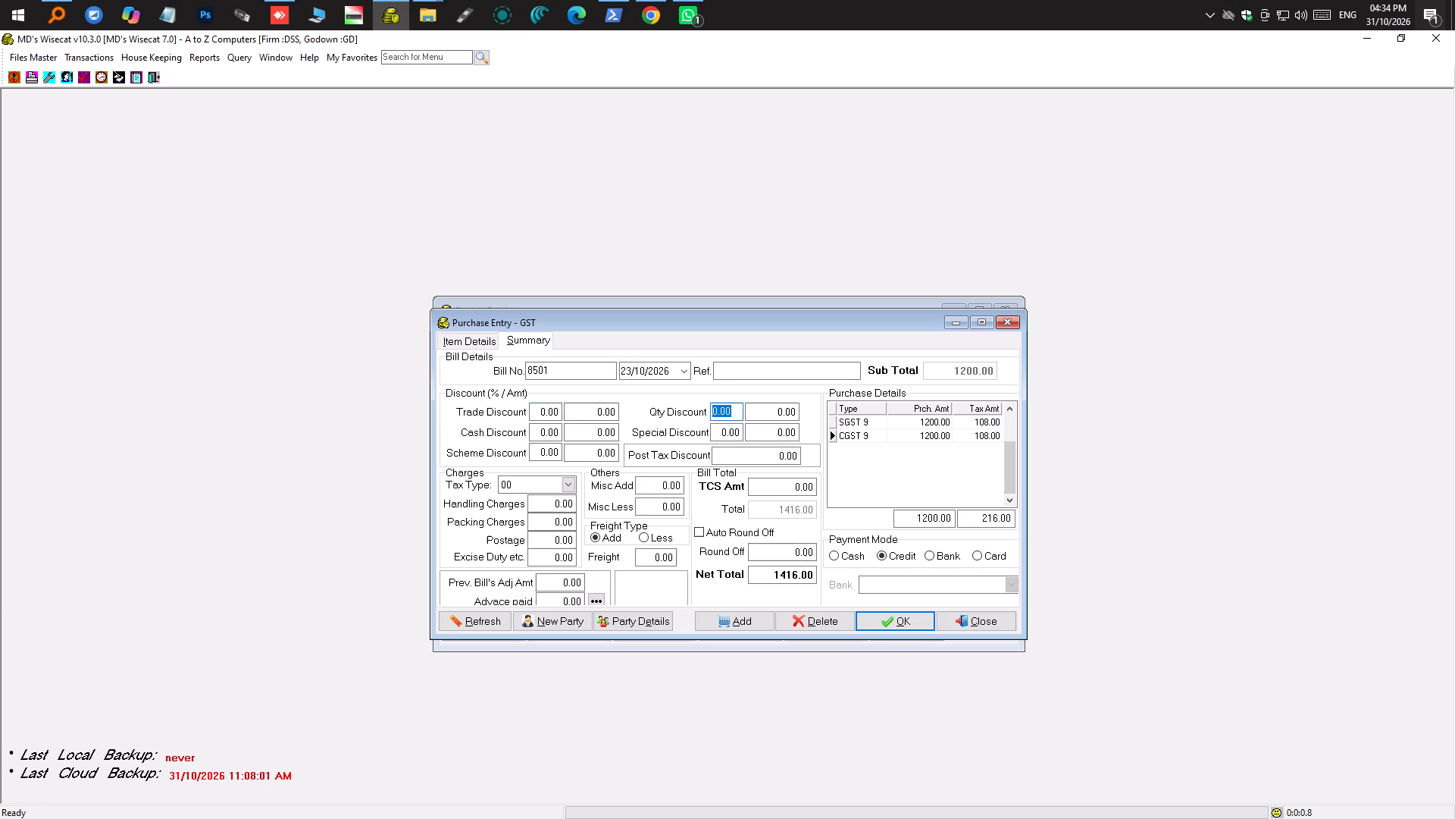
pyautogui.click(899, 621)
# Open the list of saved purchase receipts from the receipt number.
pyautogui.click(958, 369)
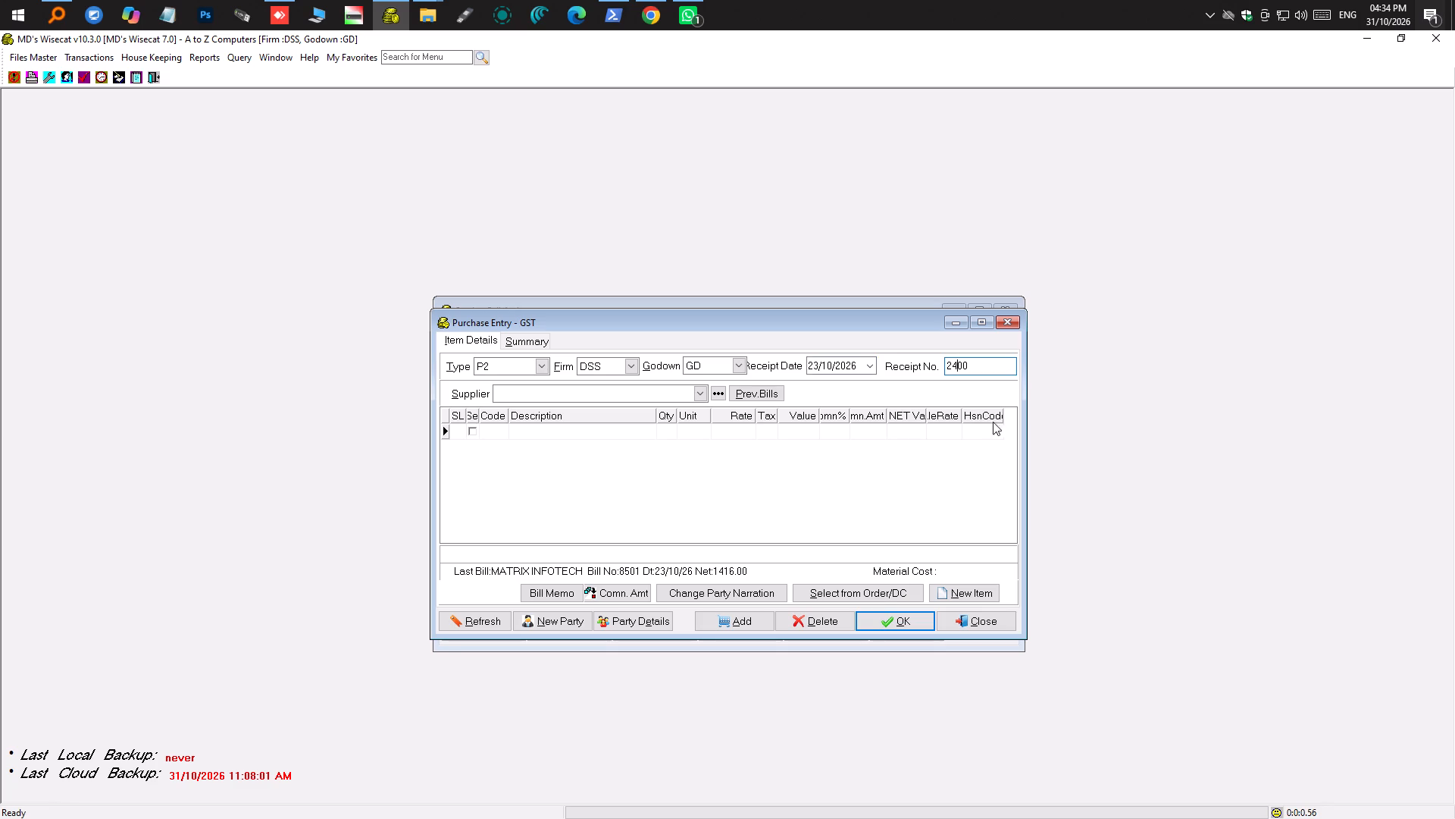
pyautogui.press('F2')
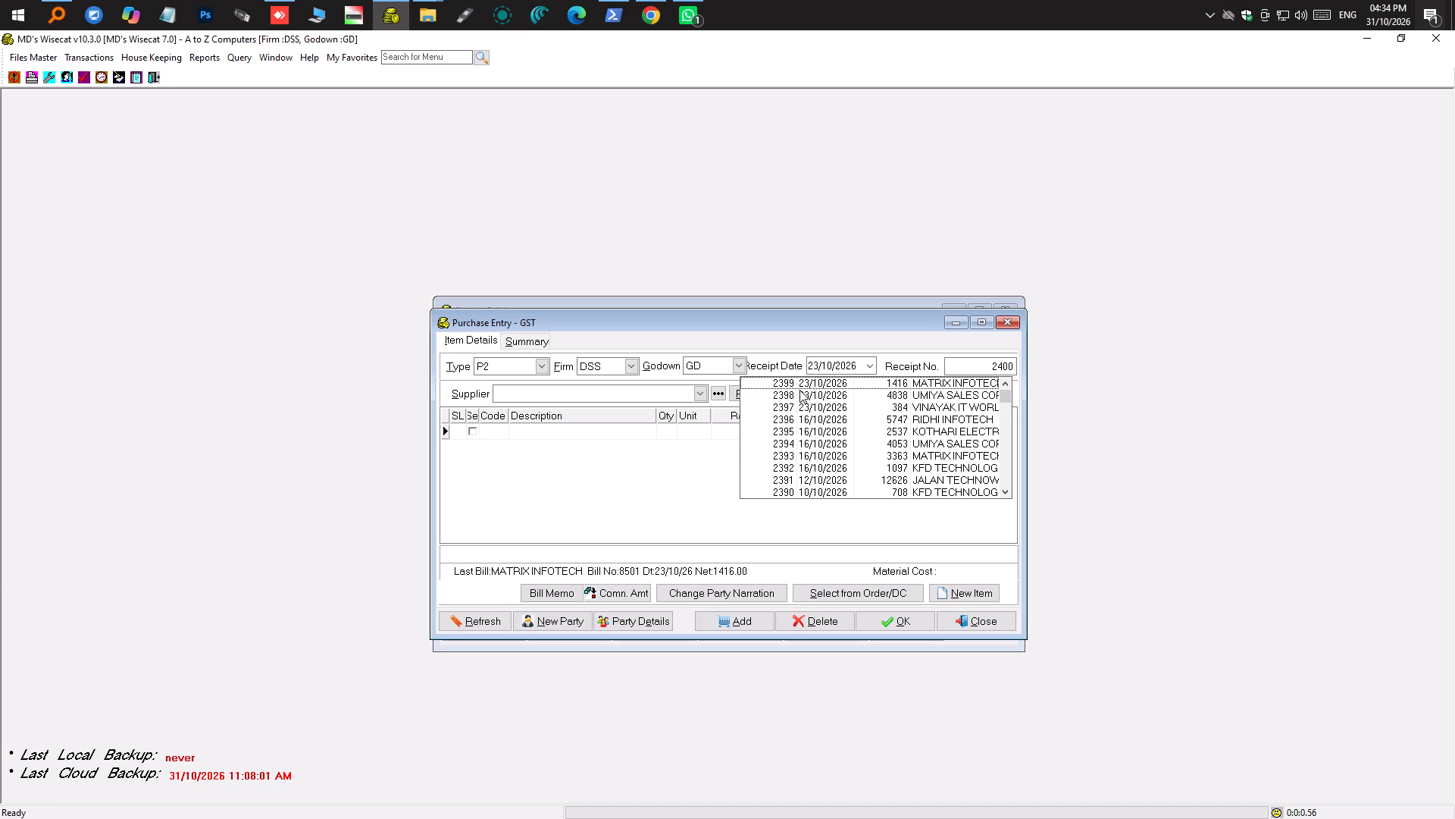
# Search the suppliers for "netweb" and choose NETWEB SOLUTIONS for receipt 2400.
pyautogui.tripleClick(615, 393)
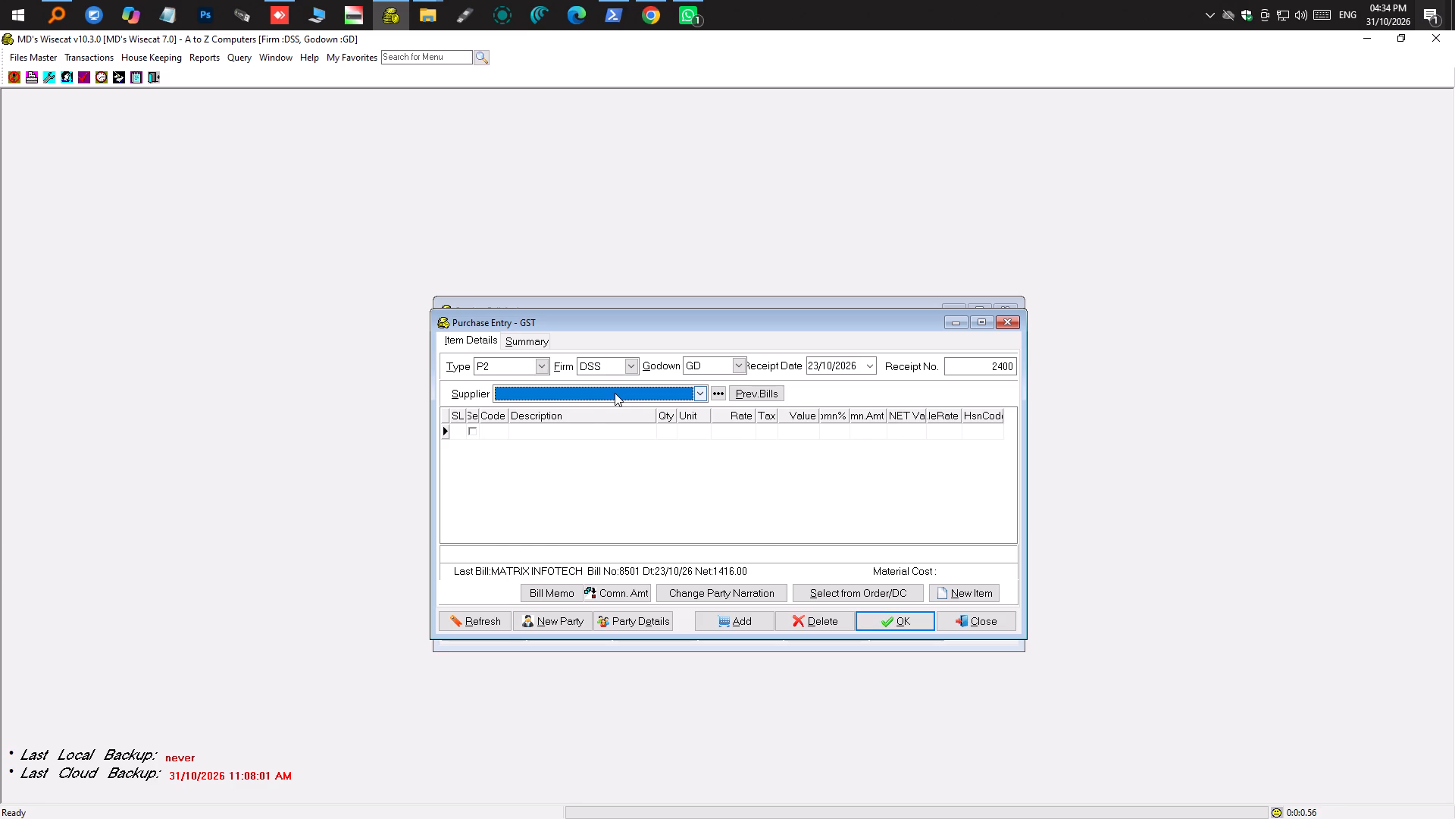
pyautogui.press('n')
pyautogui.write('et')
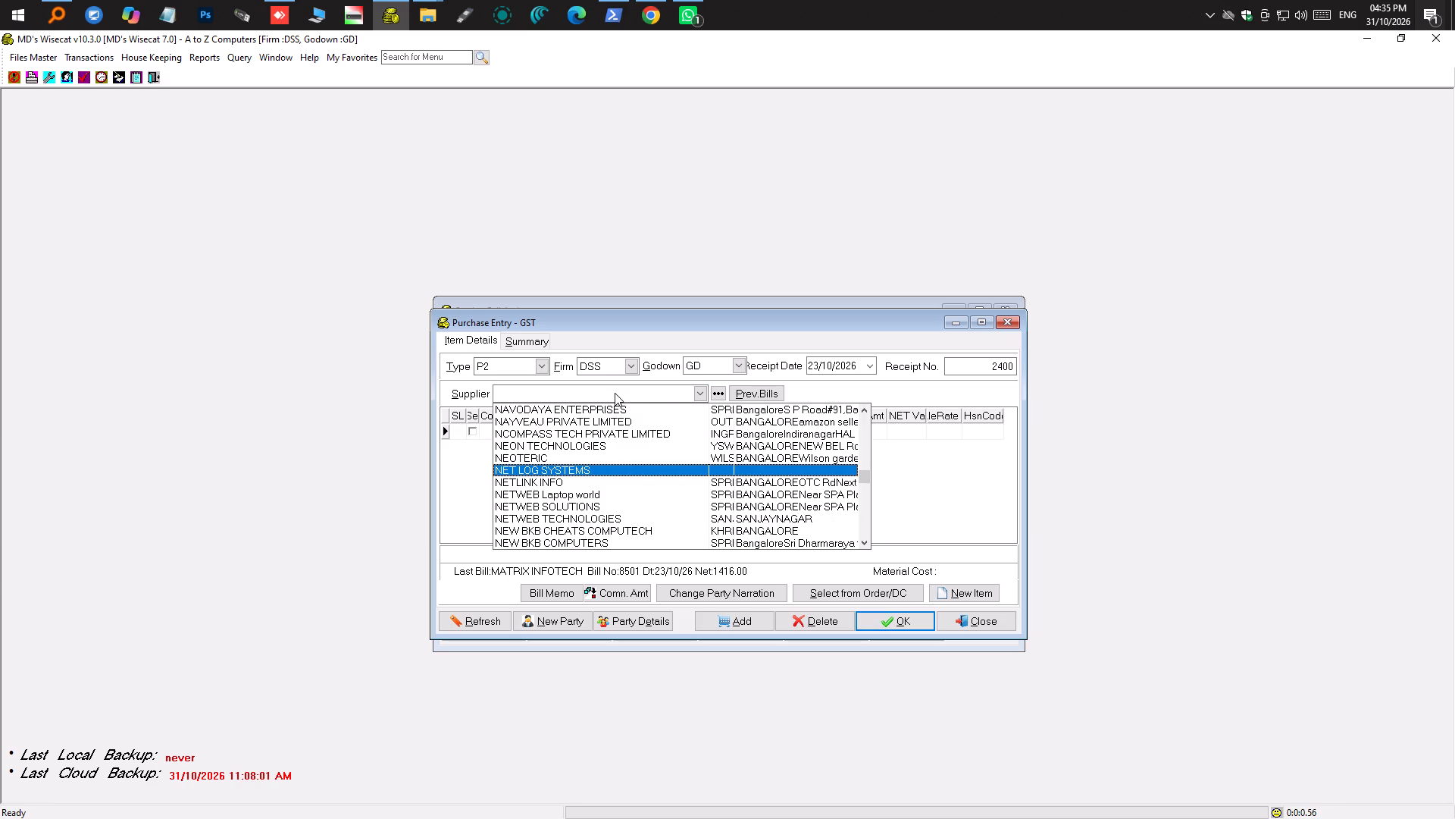
pyautogui.write('web')
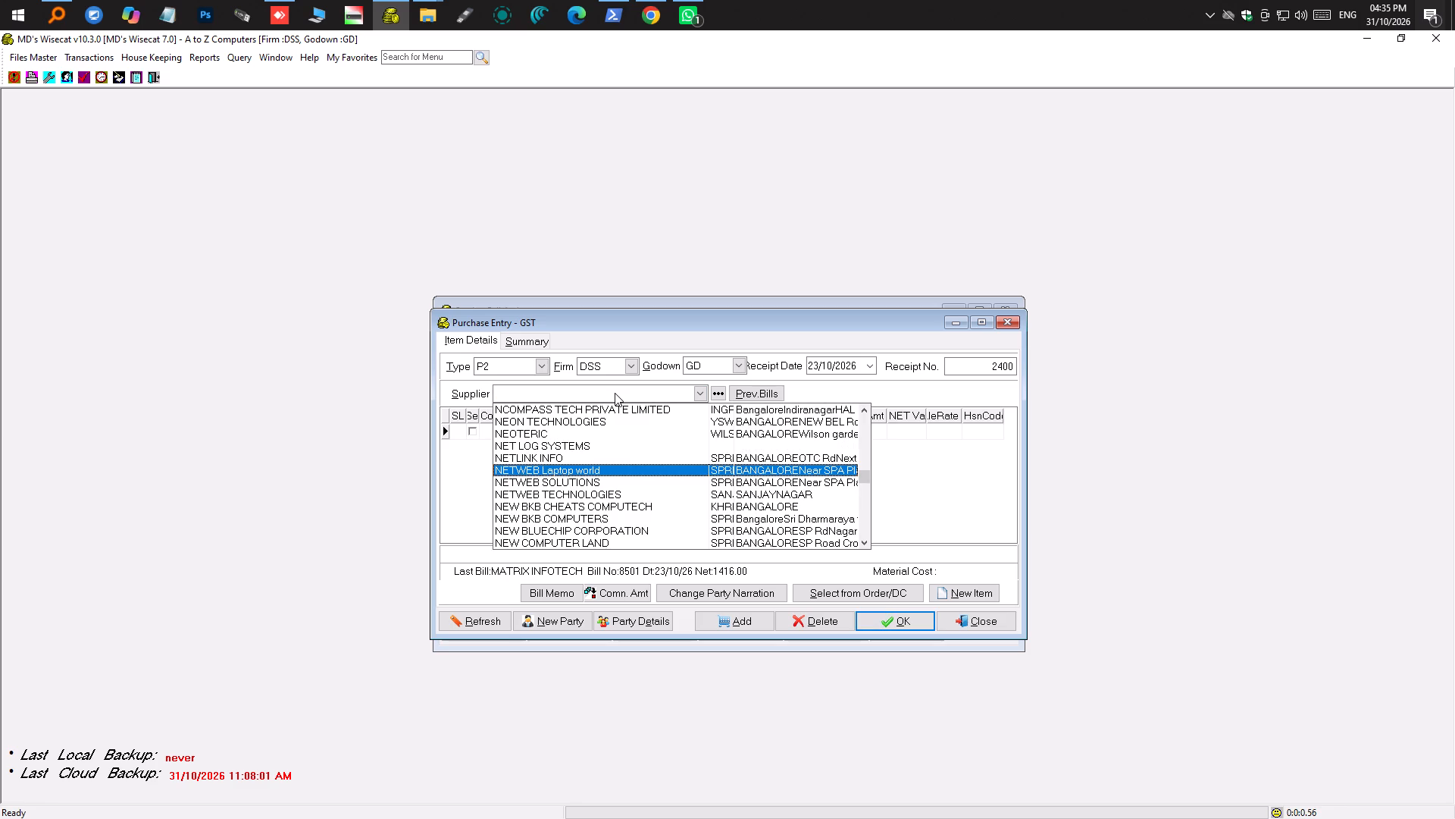
pyautogui.click(571, 482)
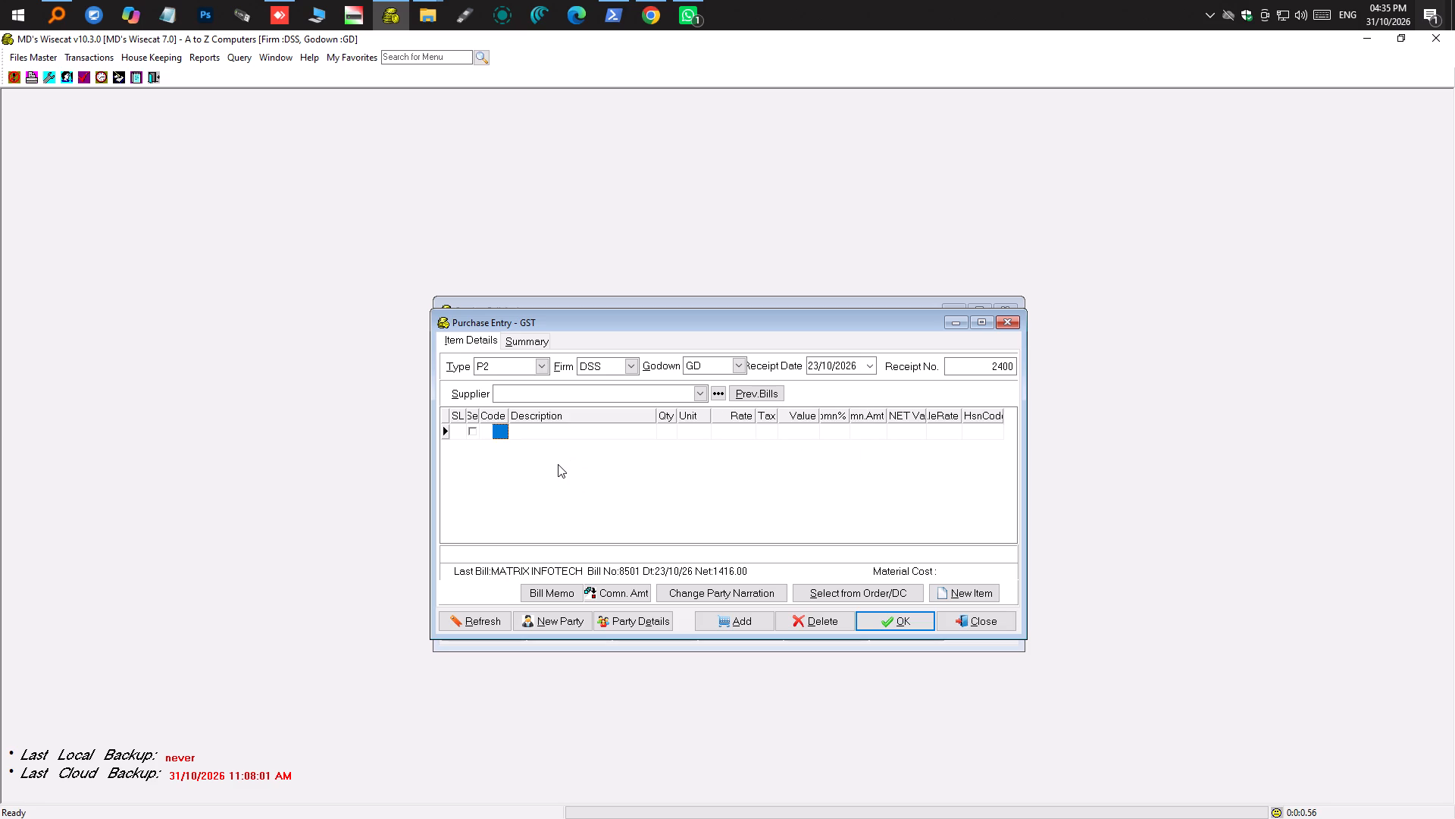
# Filter the item selection by HSN code 85235 and add the SSD Drives item (code SSDS) to the purchase.
pyautogui.press('F2')
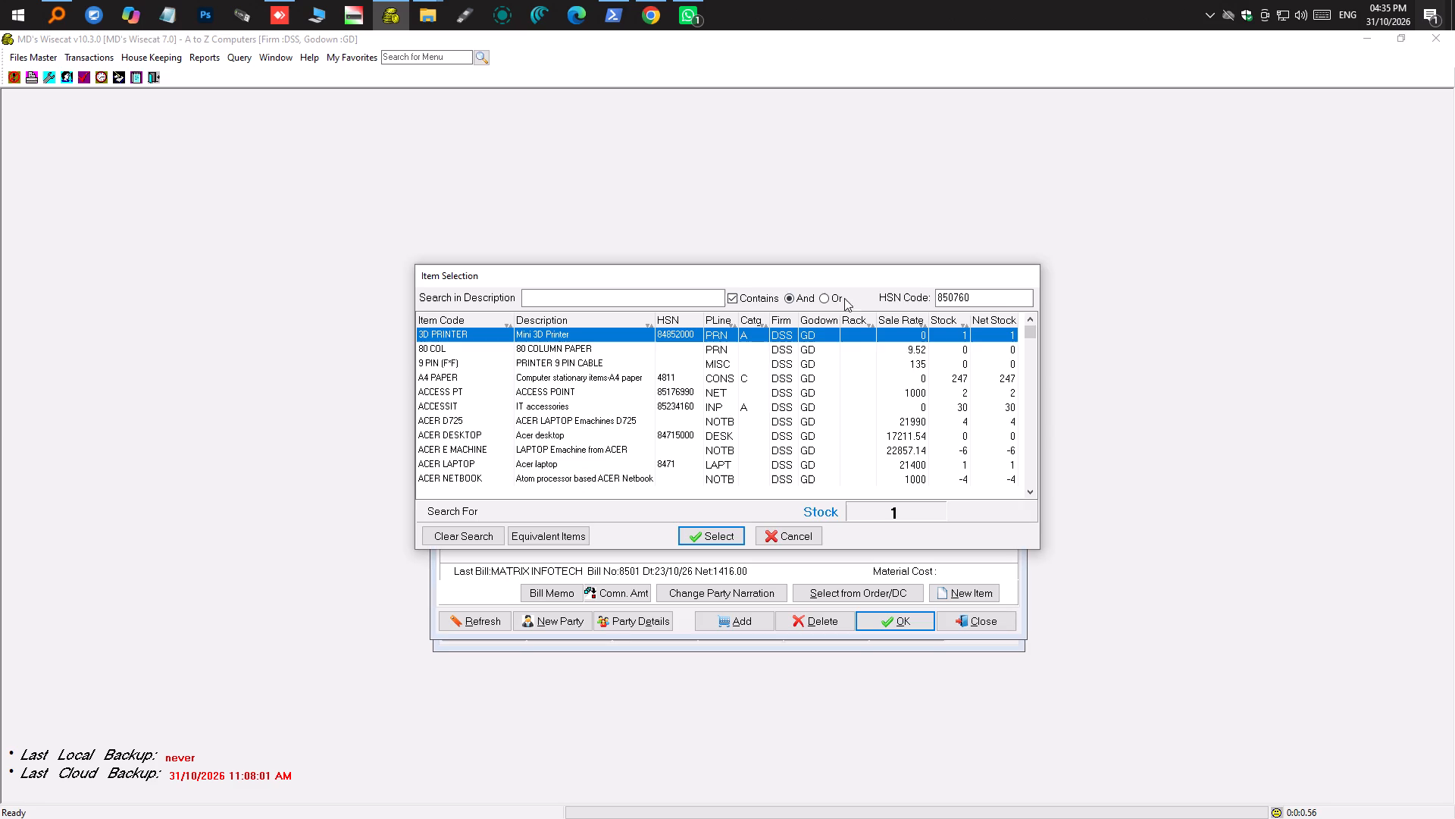
pyautogui.click(986, 303)
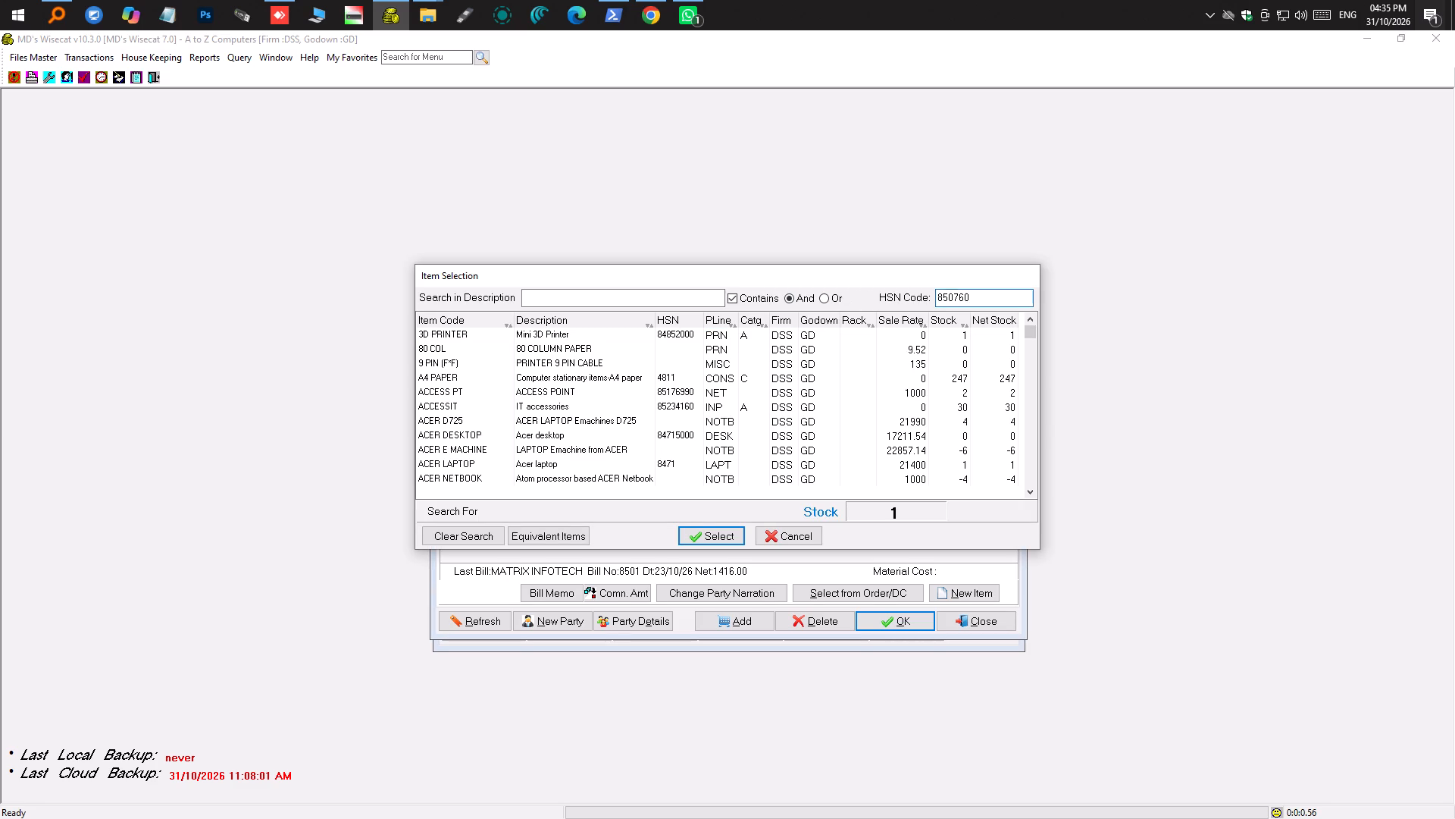
pyautogui.press('BackSpace')
pyautogui.press('BackSpace')
pyautogui.press('BackSpace')
pyautogui.press('BackSpace')
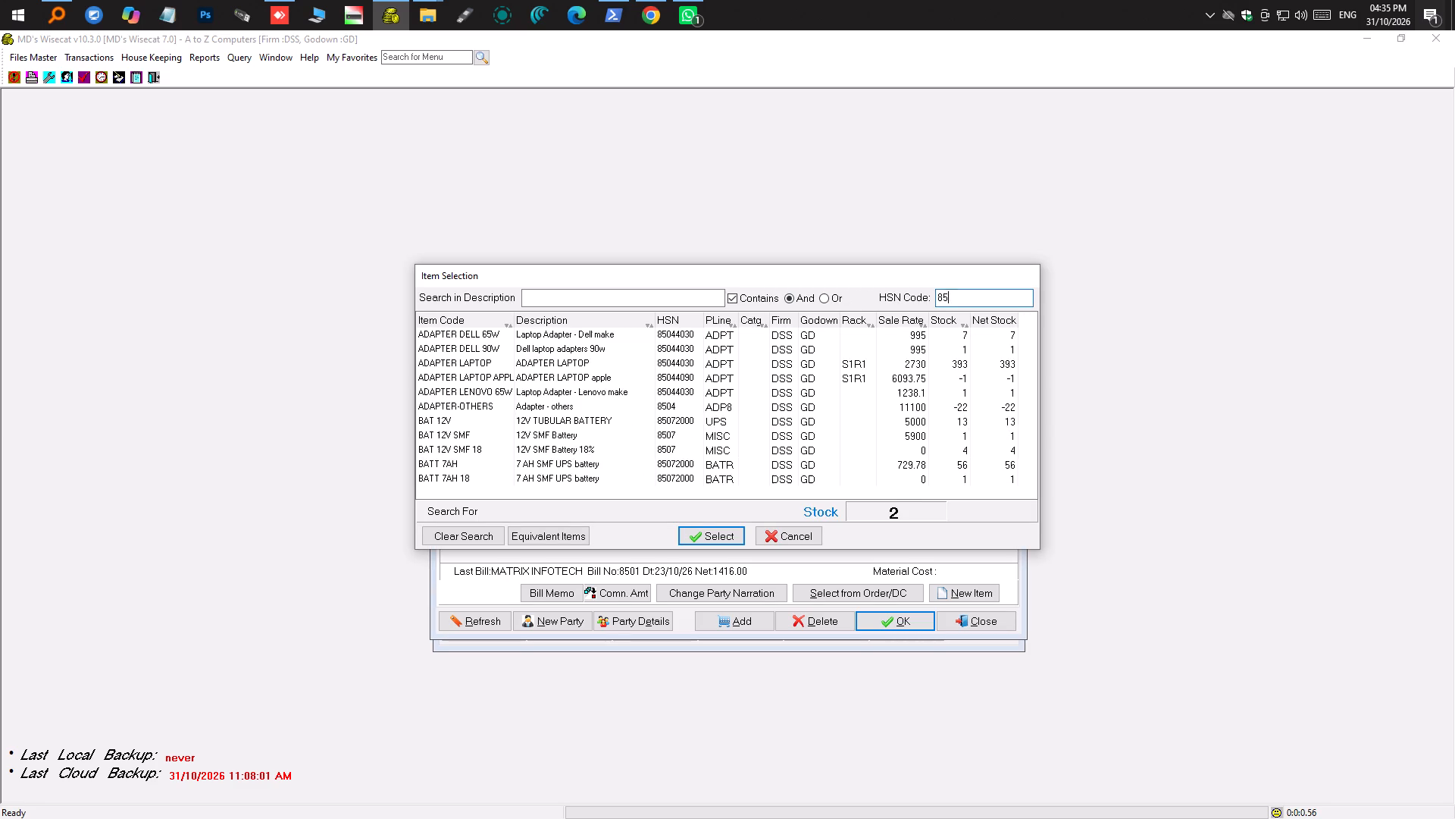
pyautogui.write('23')
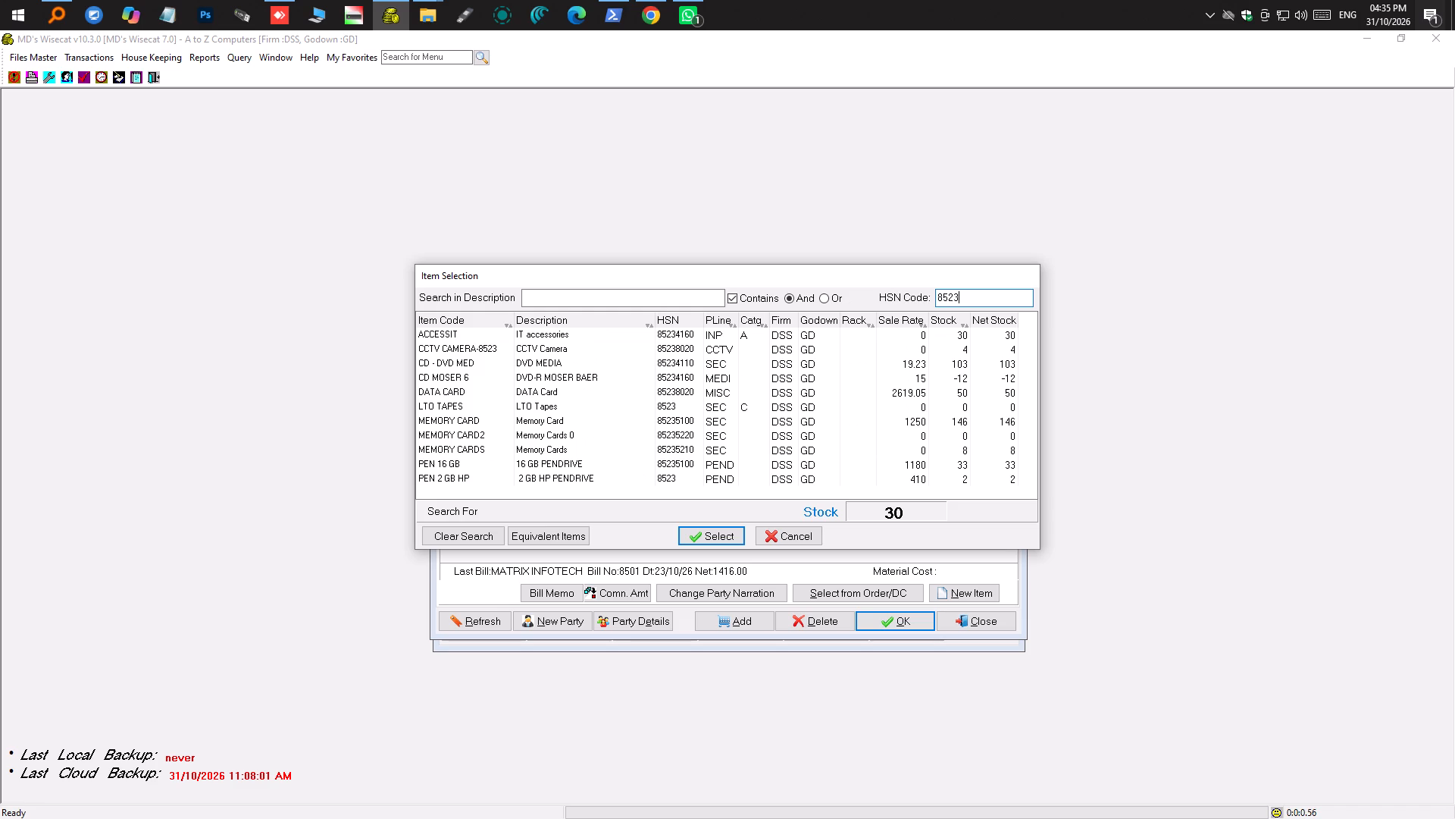
pyautogui.press('5')
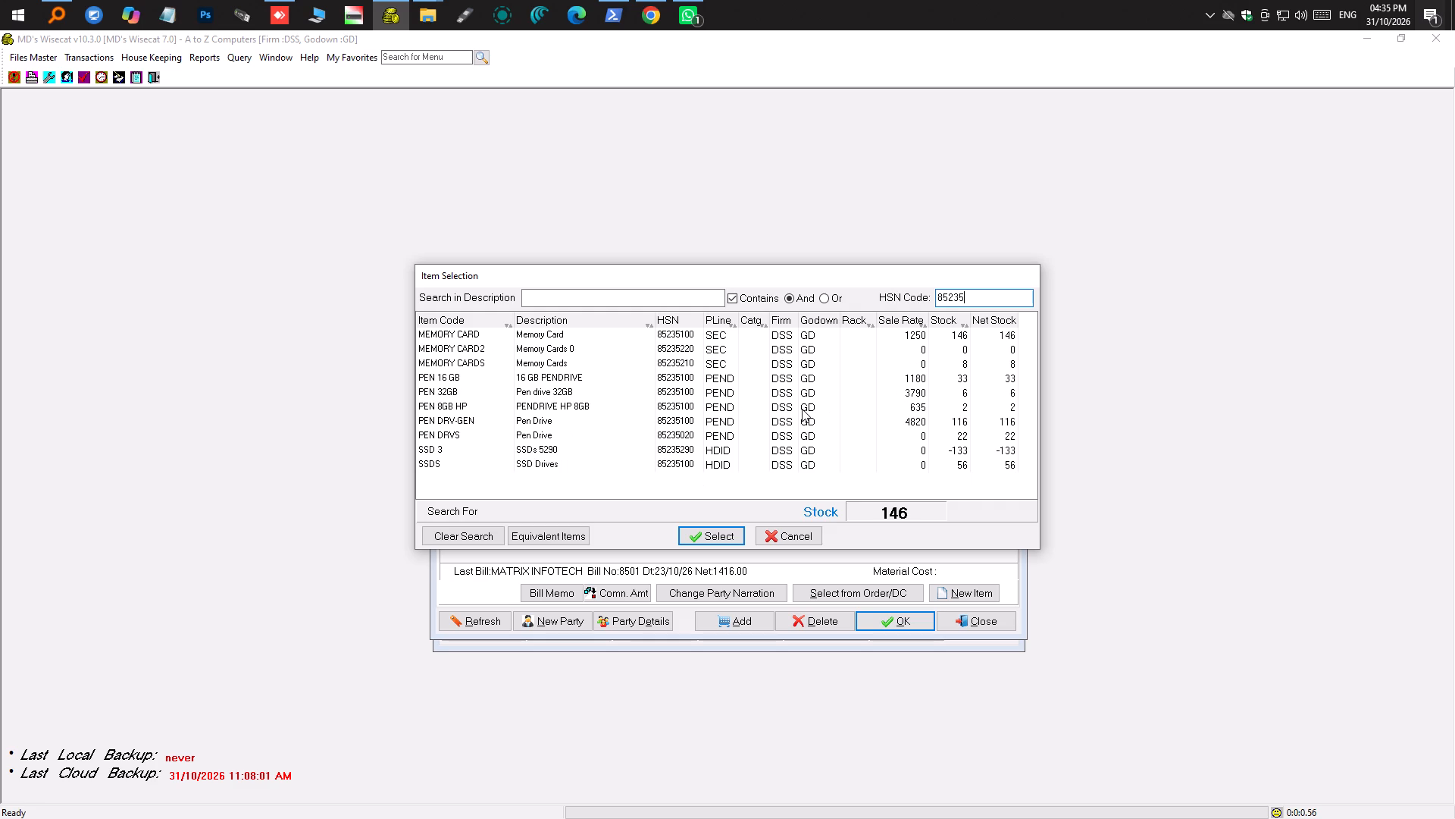
pyautogui.doubleClick(532, 467)
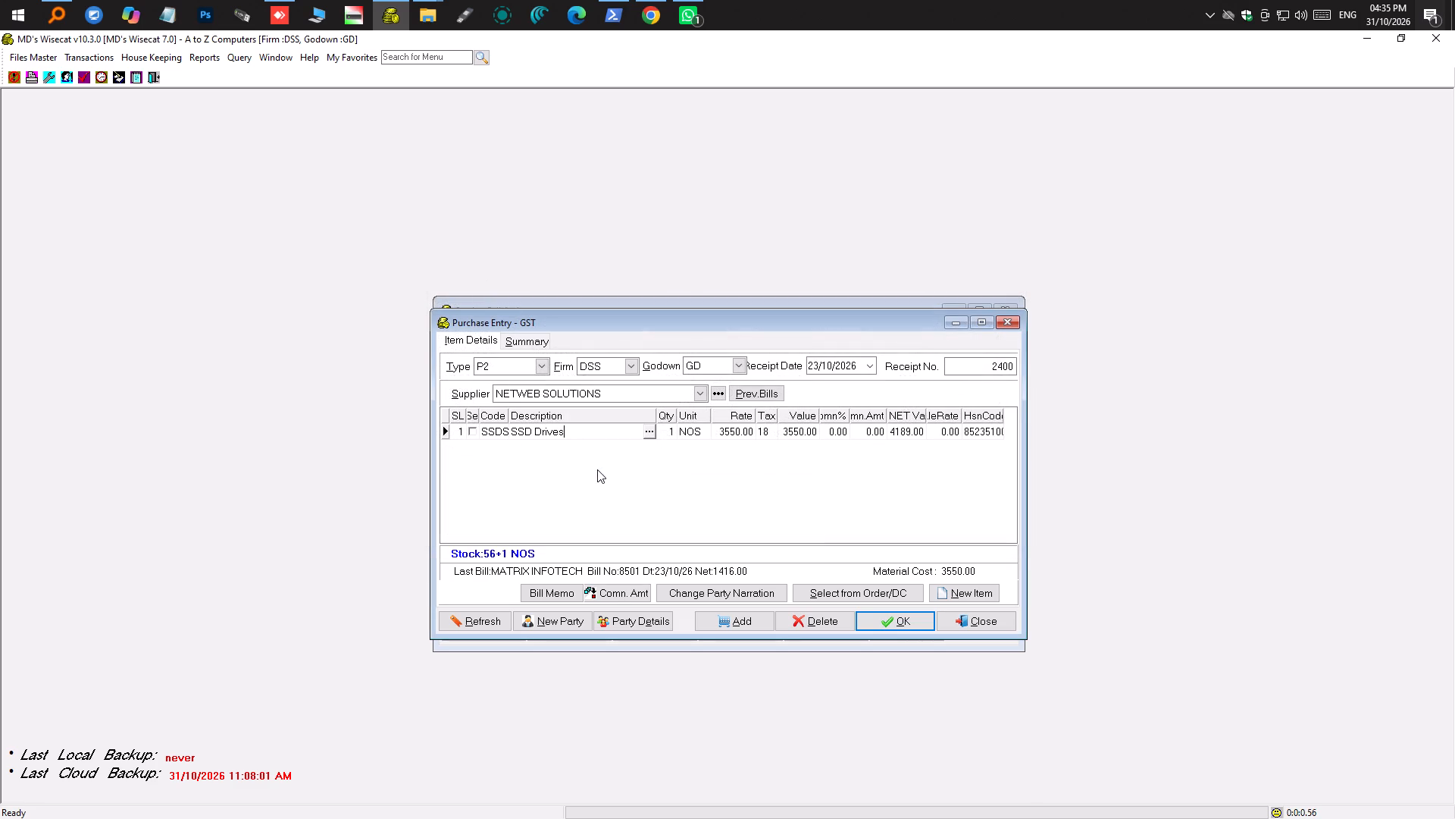
# Enter the SSD's item description as "512gb nvme nextron ssd" with "invendis- invoice-00195" on a second line.
pyautogui.press('Tab')
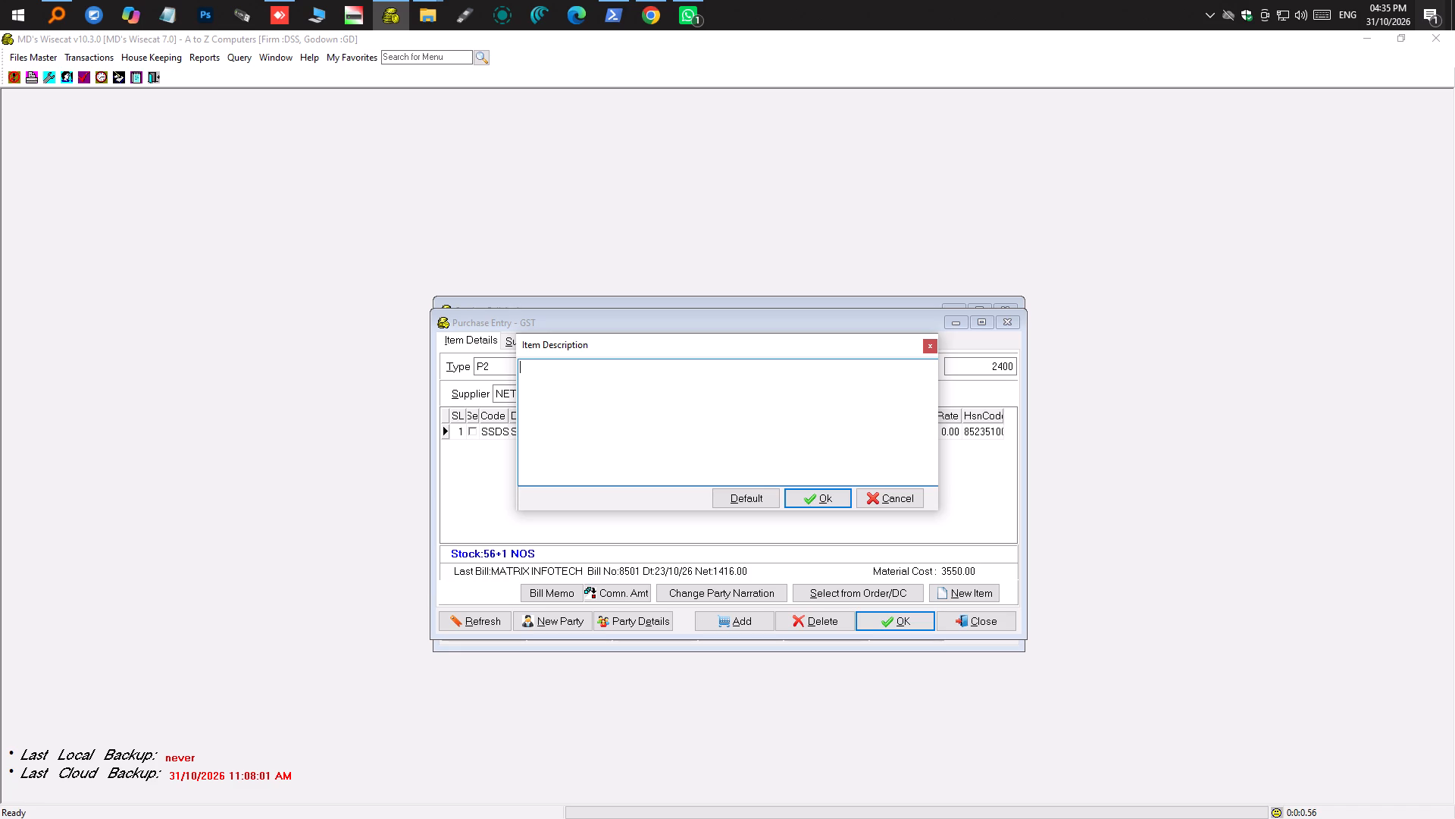
pyautogui.write('512gb nvme')
pyautogui.press('space')
pyautogui.write('nextron ssd')
pyautogui.press('space')
pyautogui.hotkey('shift', 'Return')
pyautogui.write('in')
pyautogui.press('BackSpace')
pyautogui.press('n')
pyautogui.write('vendis-')
pyautogui.press('space')
pyautogui.write('inc')
pyautogui.press('BackSpace')
pyautogui.write('voice-')
pyautogui.write('00')
pyautogui.write('195')
pyautogui.click(825, 501)
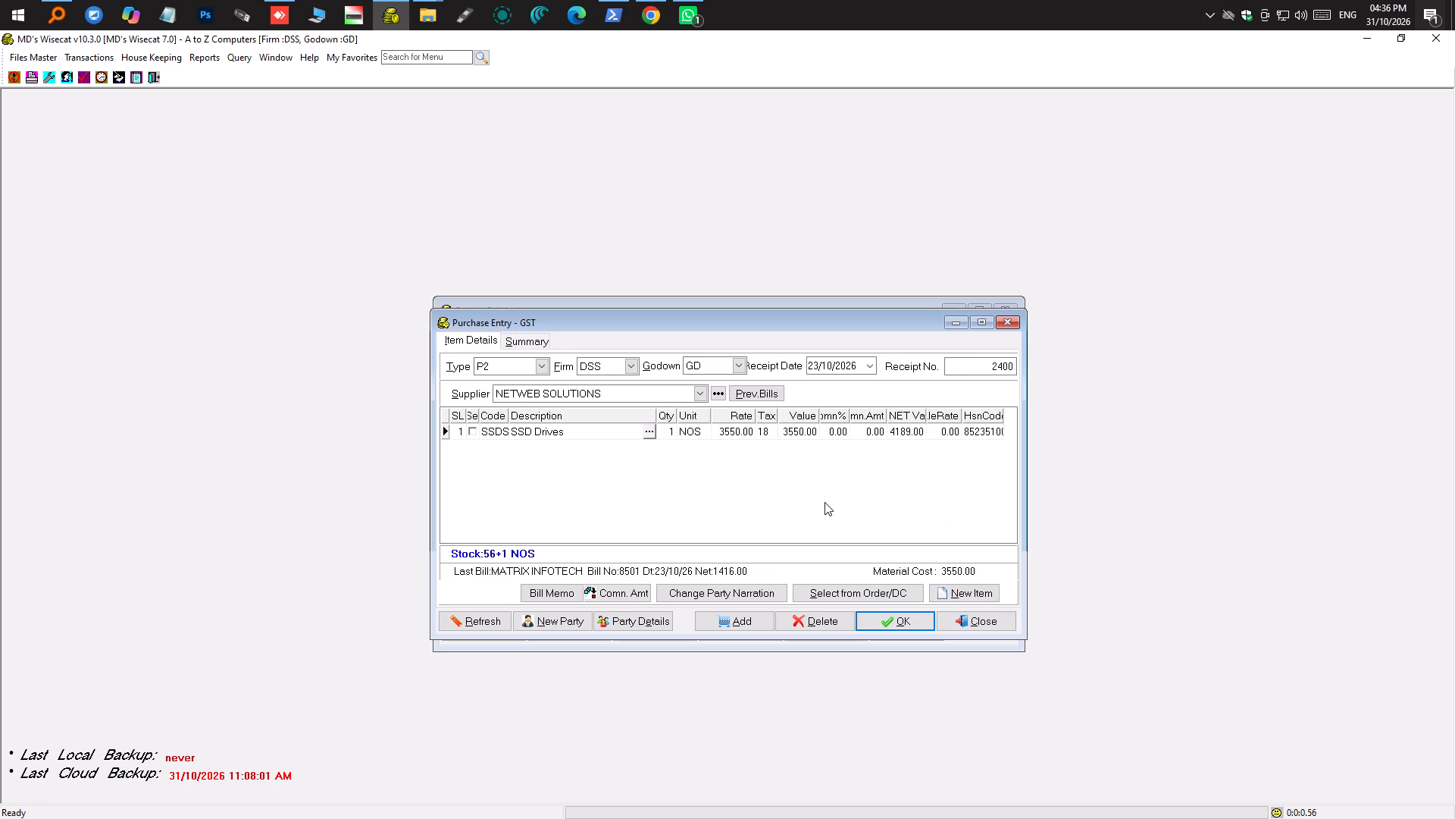
# Set the SSD Drives rate to 5500 and complete the item row.
pyautogui.press('Tab')
pyautogui.press('Tab')
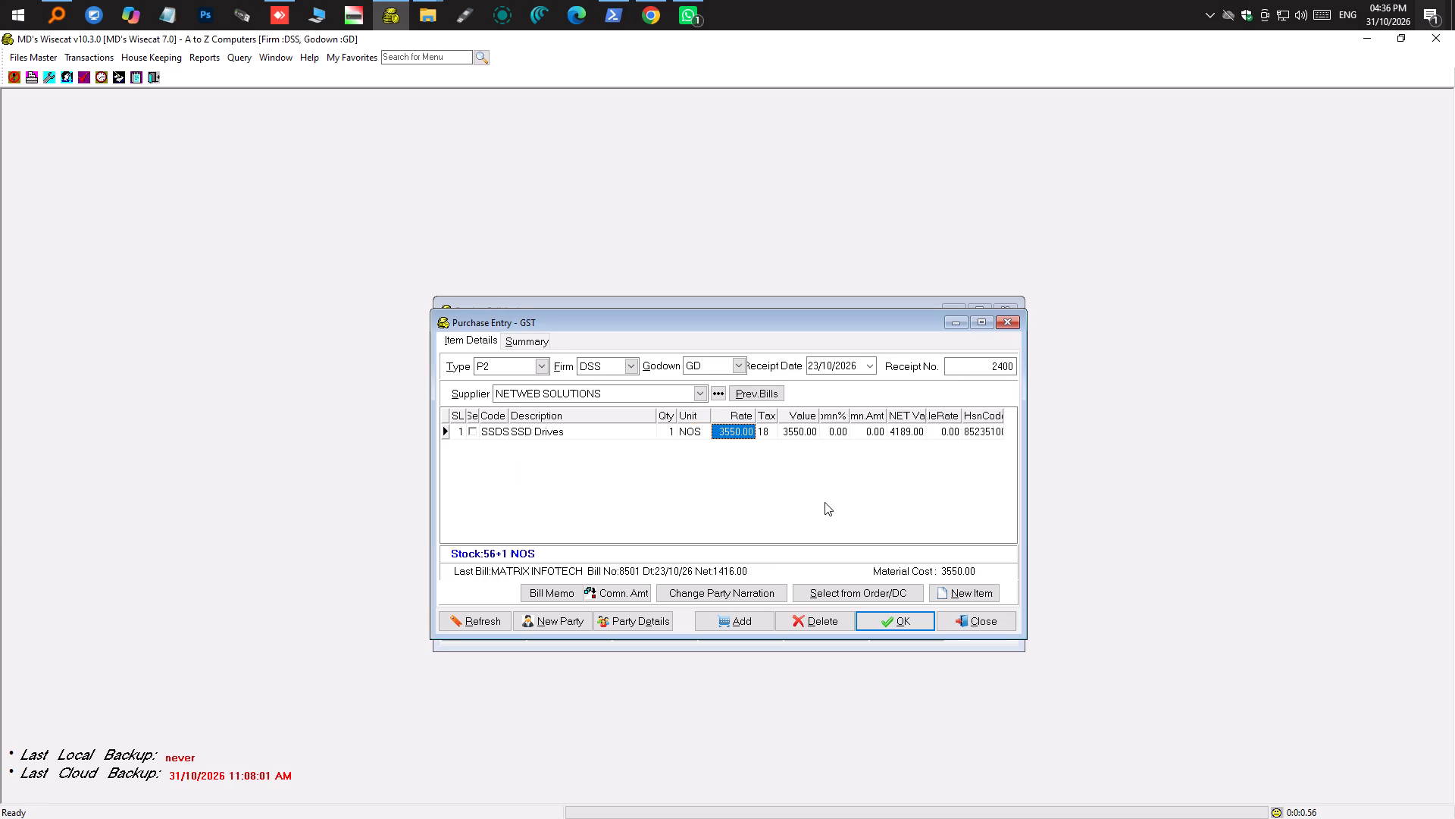
pyautogui.write('55')
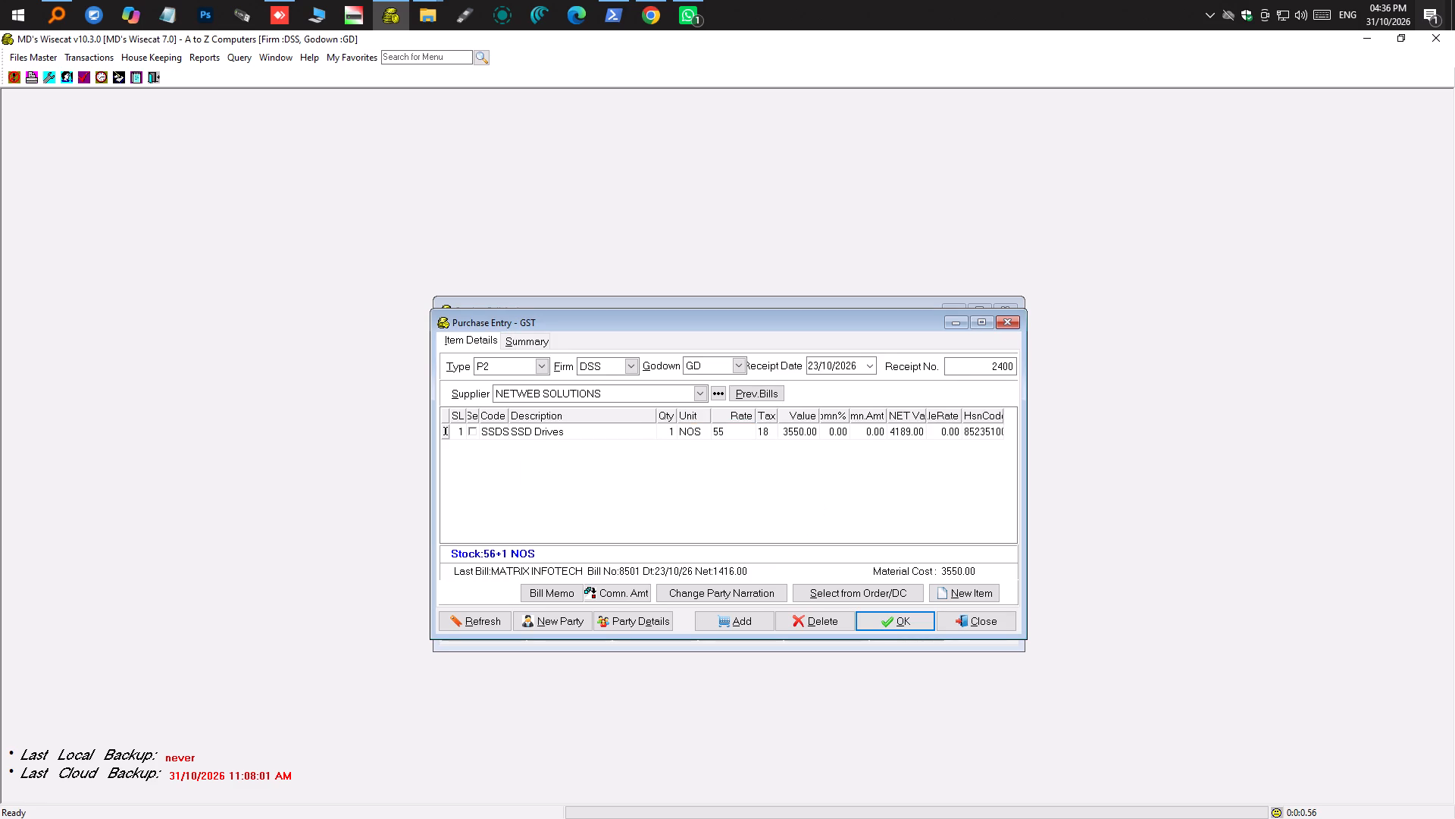
pyautogui.write('00')
pyautogui.press('Tab')
pyautogui.press('Tab')
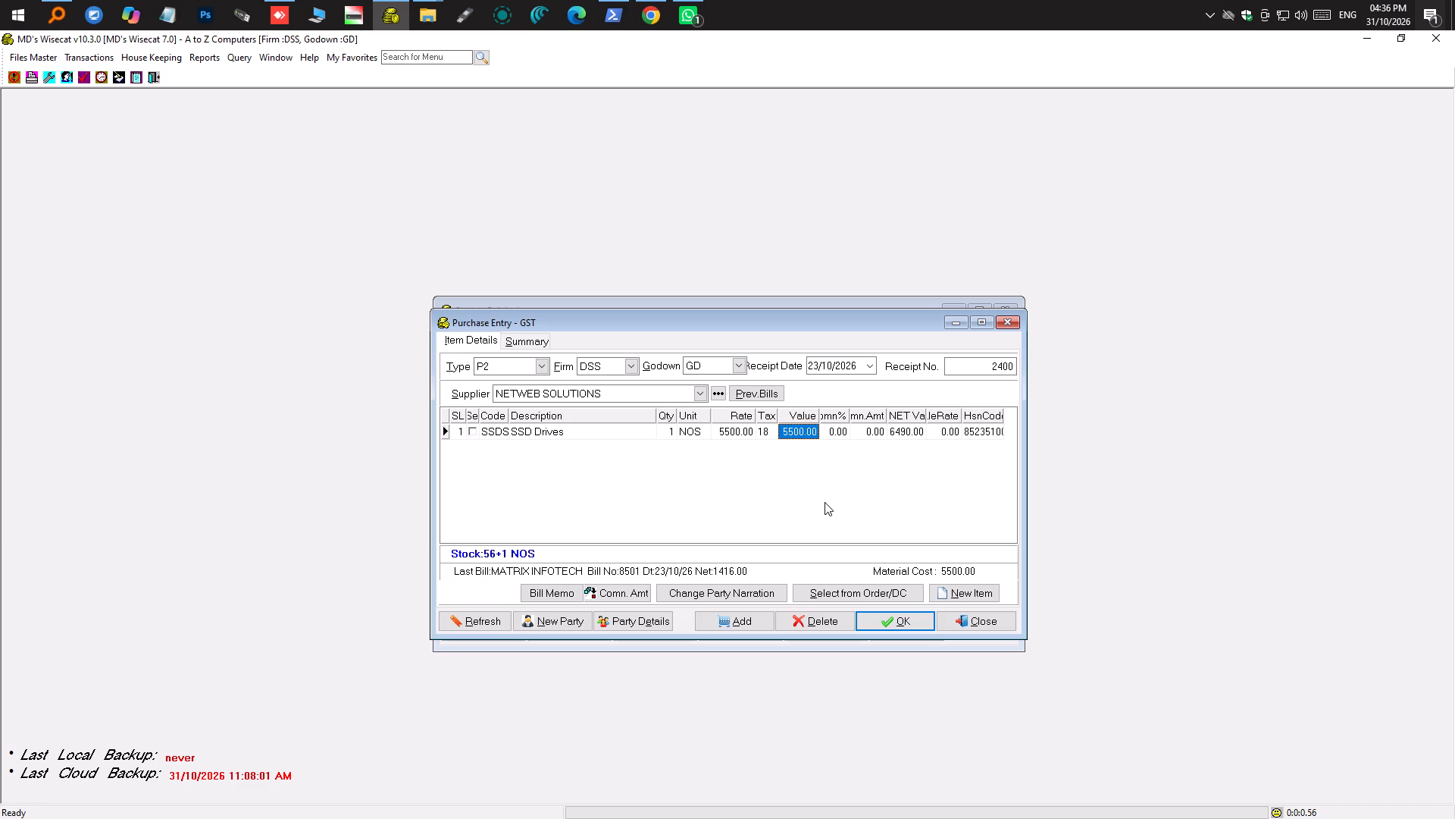
pyautogui.press('Tab')
pyautogui.press('Tab')
pyautogui.press('Tab')
pyautogui.press('Tab')
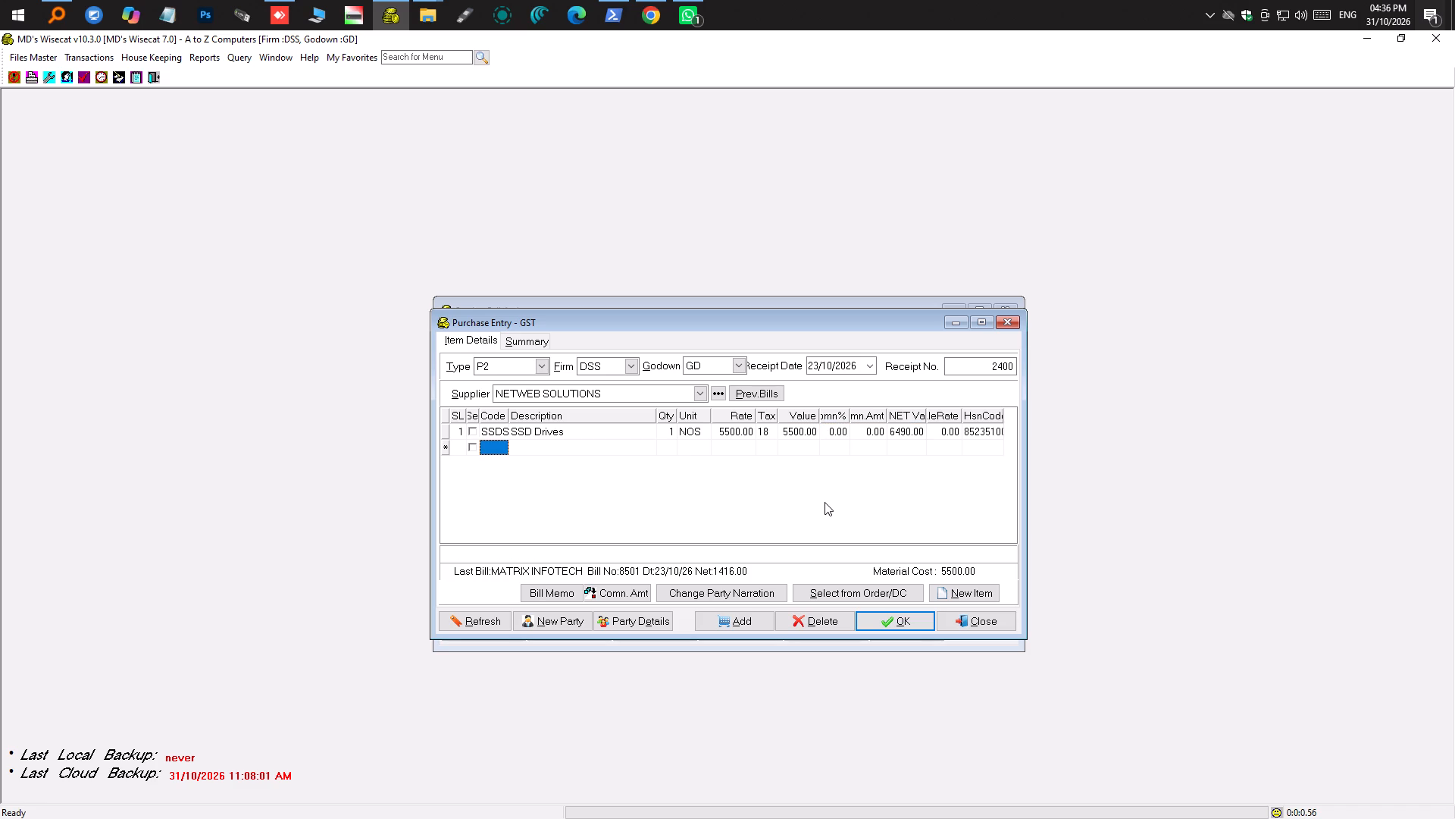
# Enter bill number 15107 in the purchase summary and save the NETWEB SOLUTIONS purchase.
pyautogui.press('Tab')
pyautogui.press('Tab')
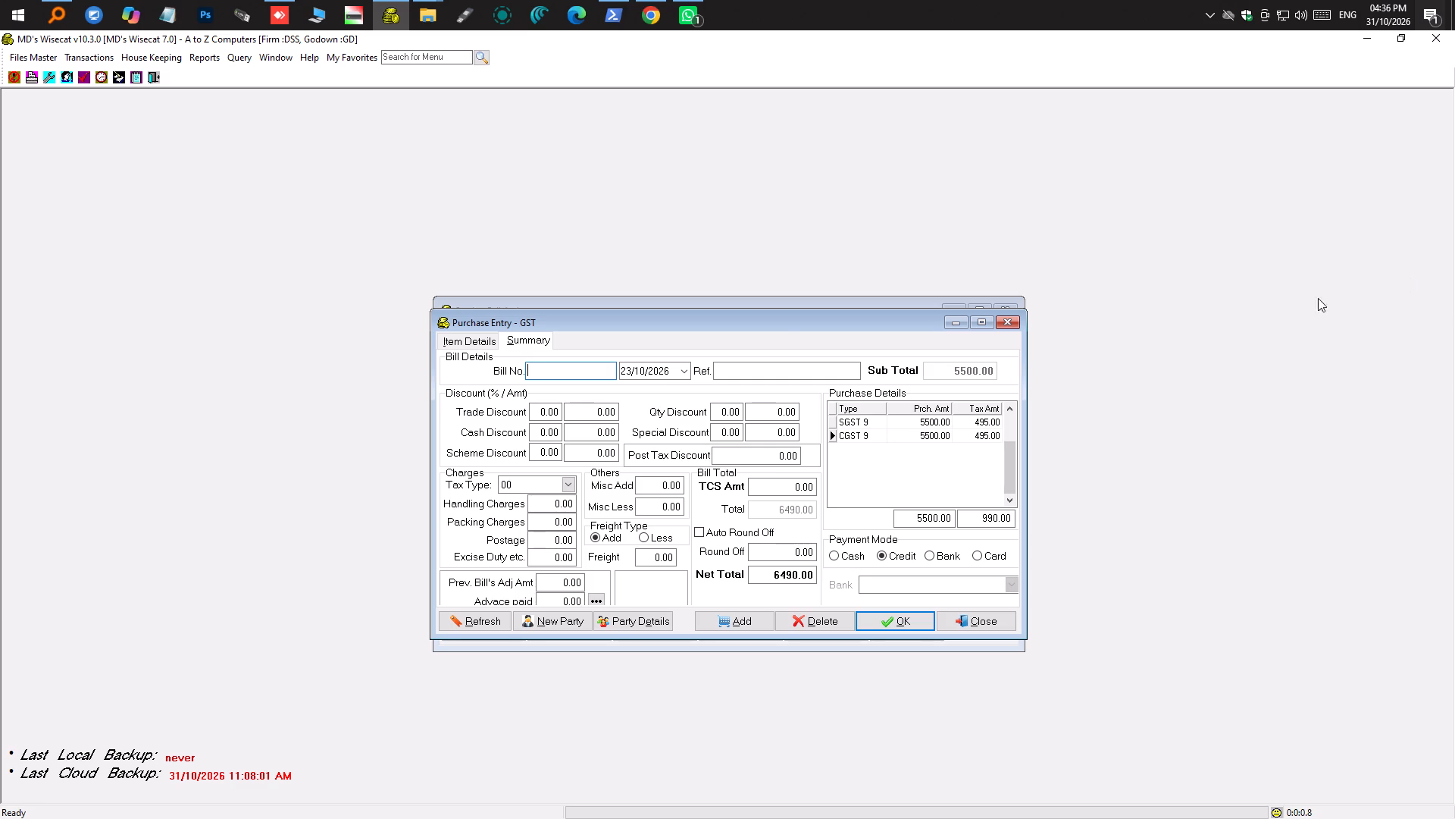
pyautogui.write('151')
pyautogui.write('07')
pyautogui.click(871, 624)
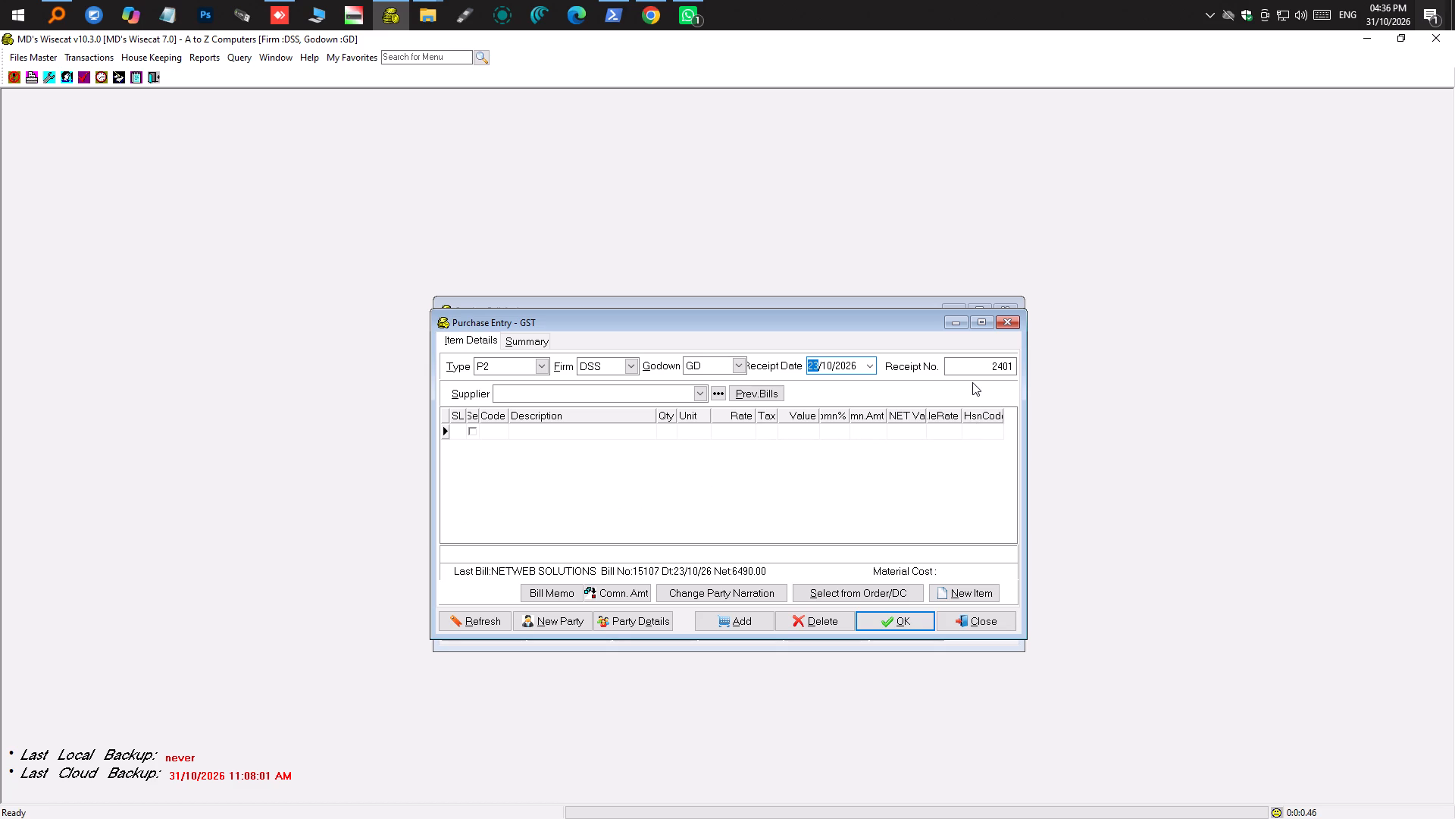
# Open the list of saved purchase receipts from the receipt number.
pyautogui.click(972, 366)
pyautogui.press('F2')
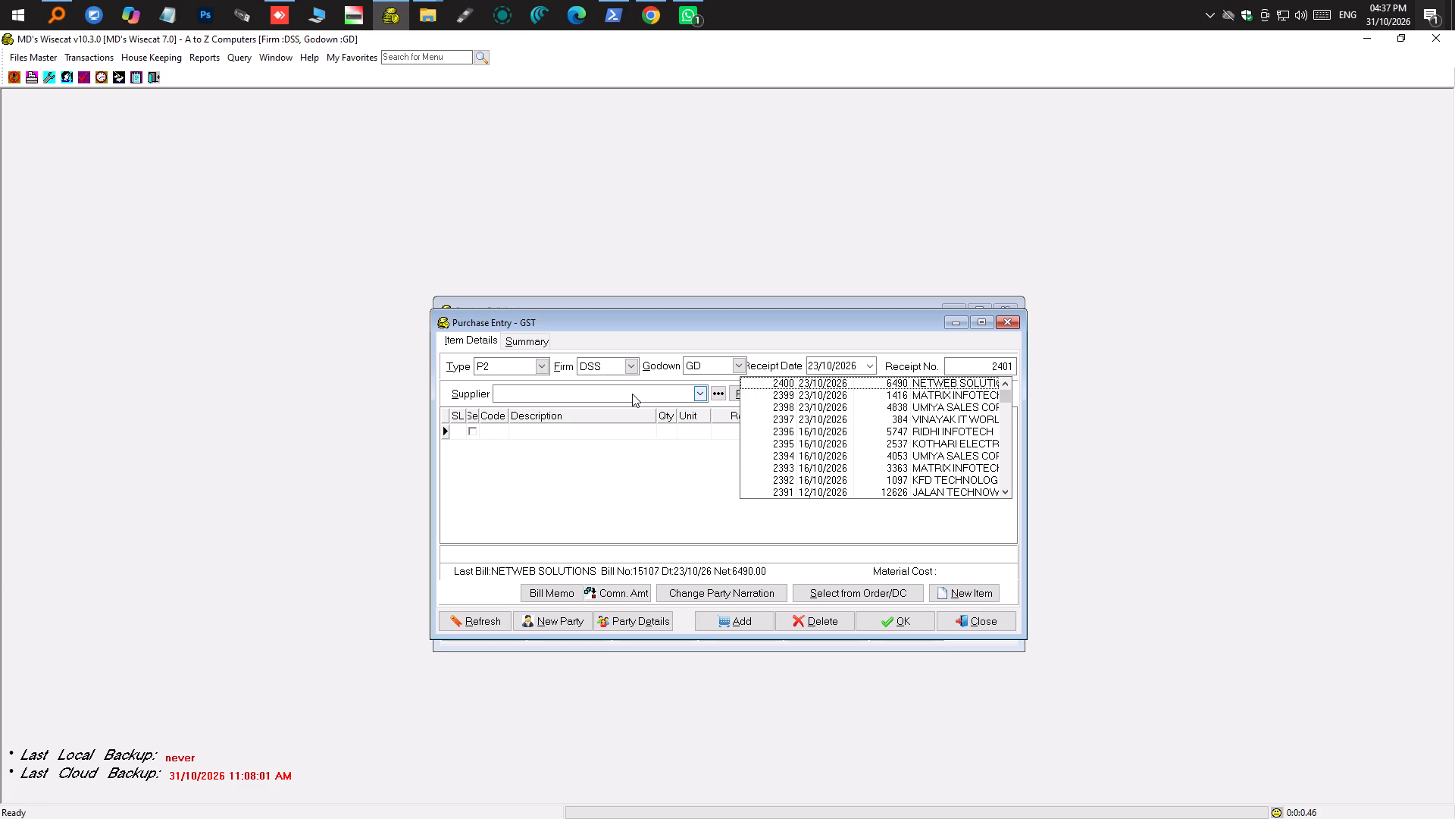
# Set the receipt date of purchase receipt 2401 to 26/10/2026.
pyautogui.click(868, 366)
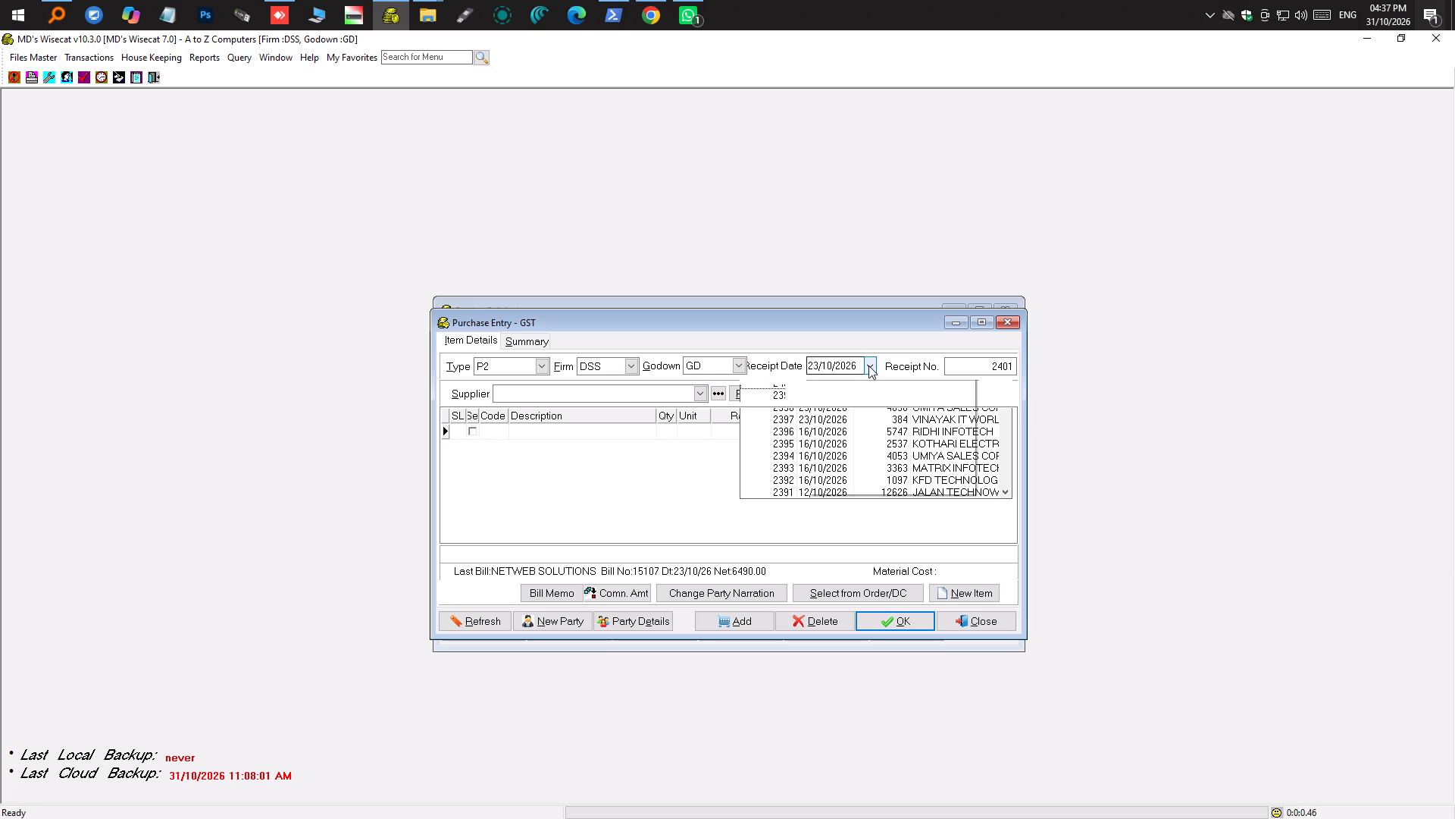
pyautogui.doubleClick(868, 365)
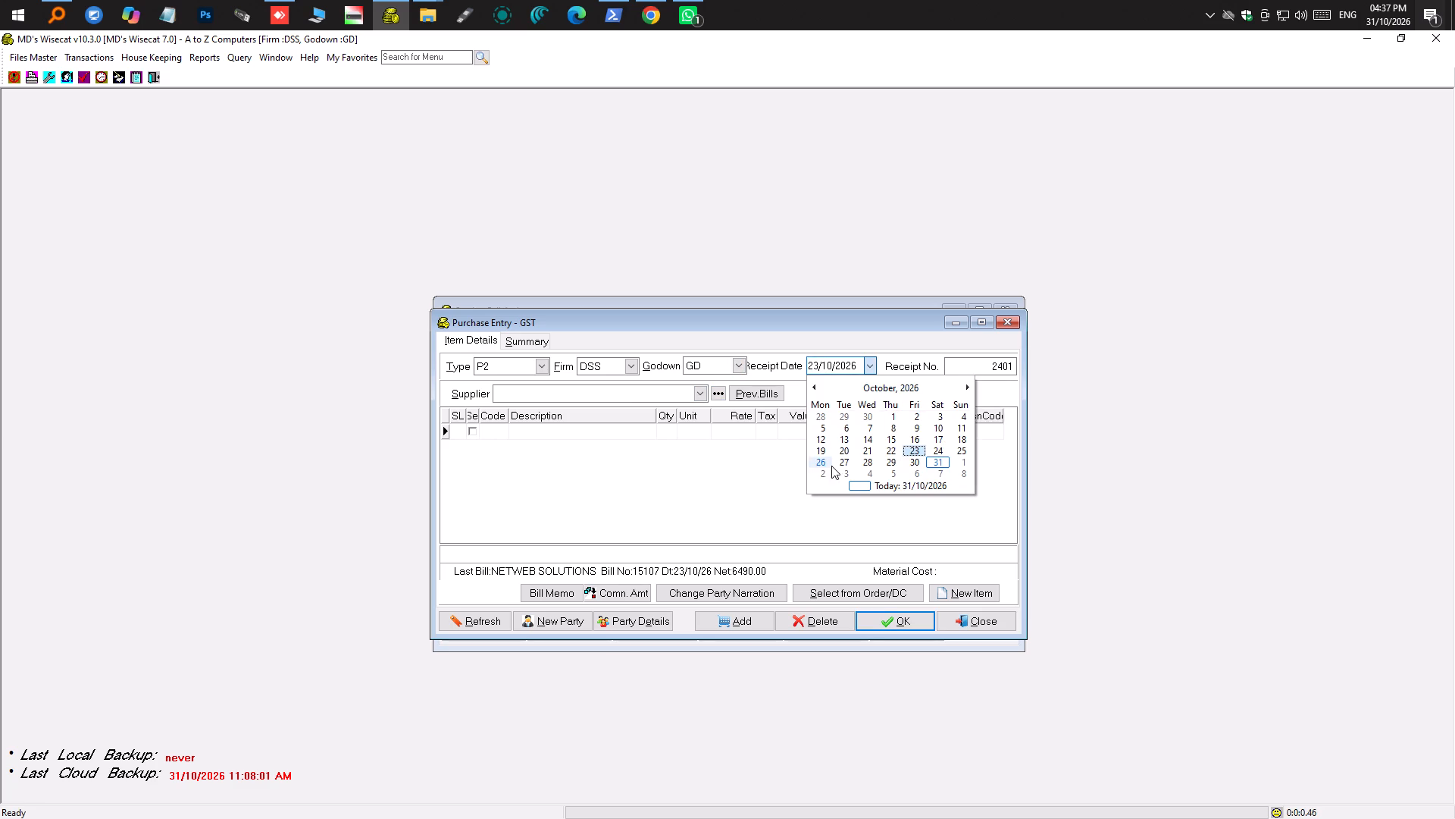
pyautogui.click(825, 466)
# Search the suppliers for "matri" and choose MATRIX INFOTECH for receipt 2401.
pyautogui.click(581, 394)
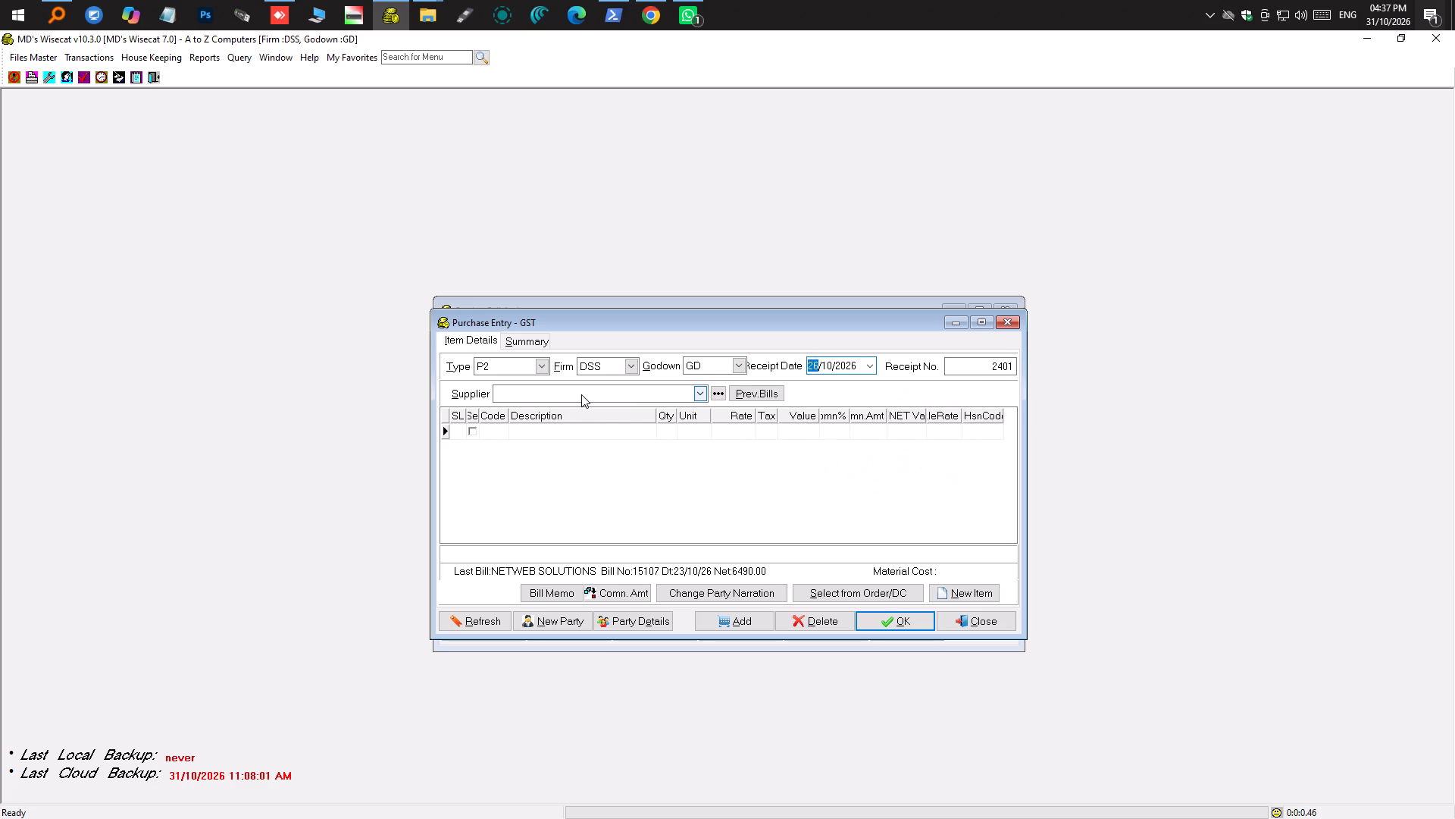
pyautogui.write('matri')
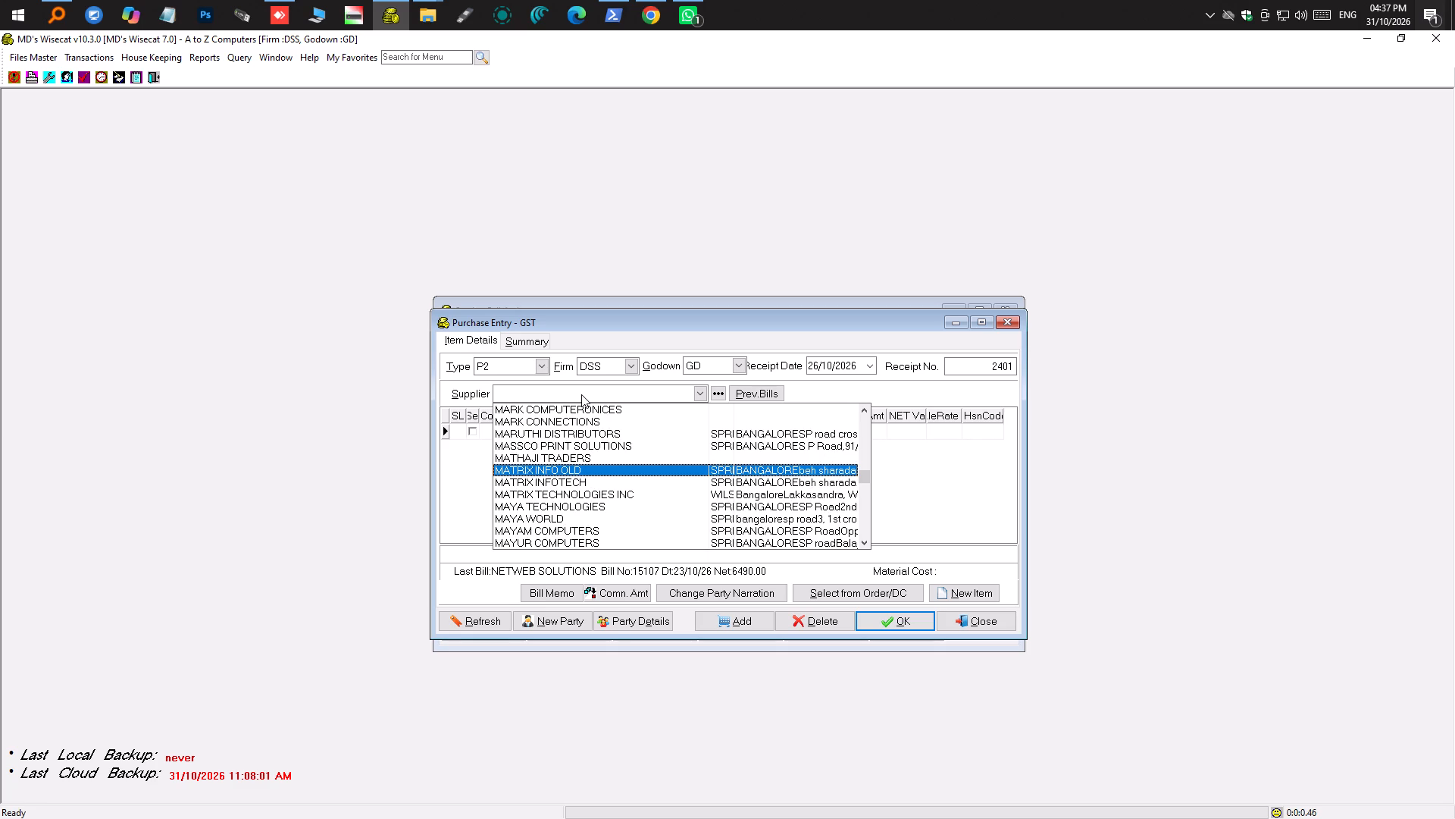
pyautogui.press('Down')
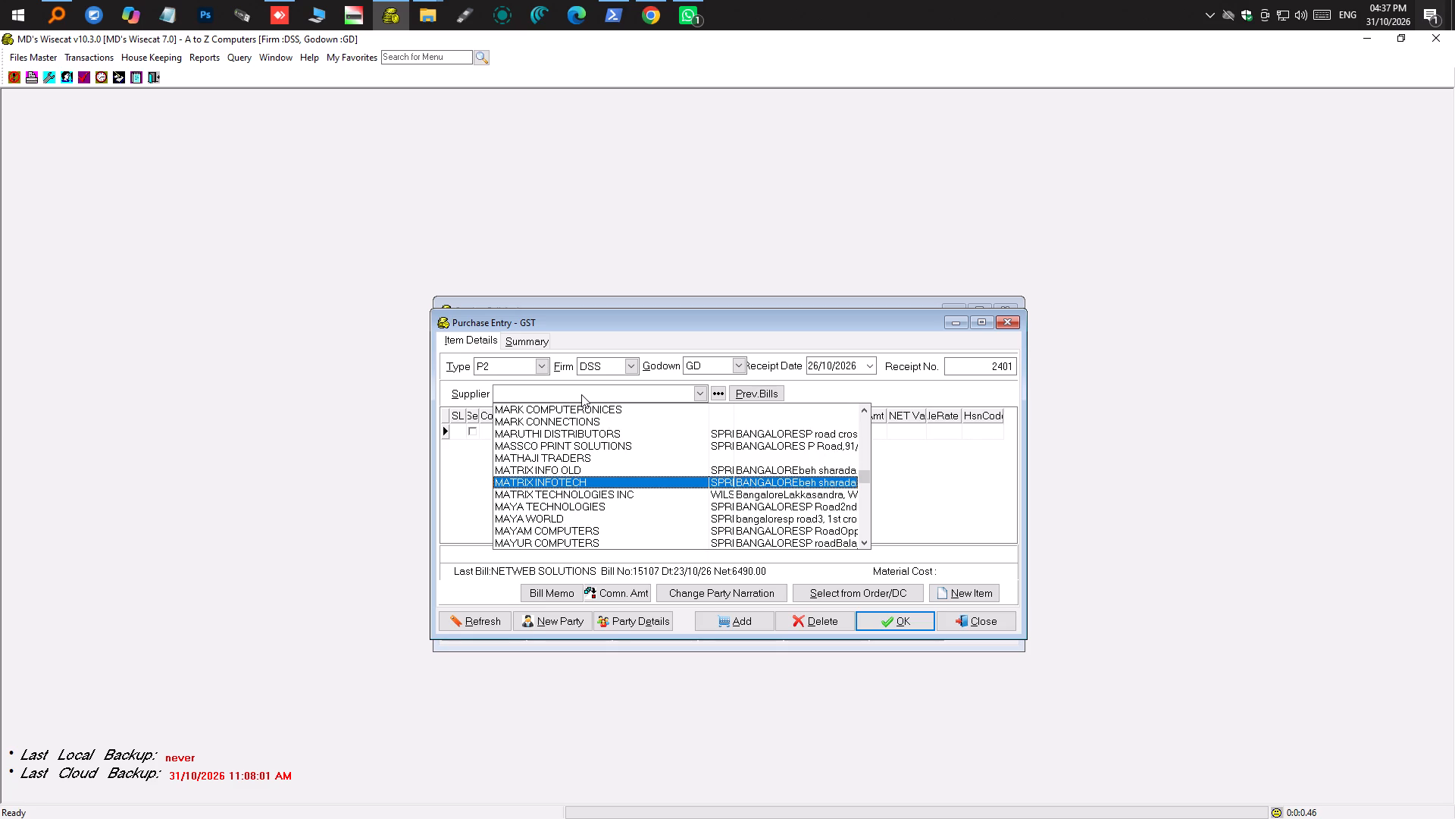
pyautogui.press('Return')
# Open the item selection for the first row of the MATRIX INFOTECH purchase.
pyautogui.press('F2')
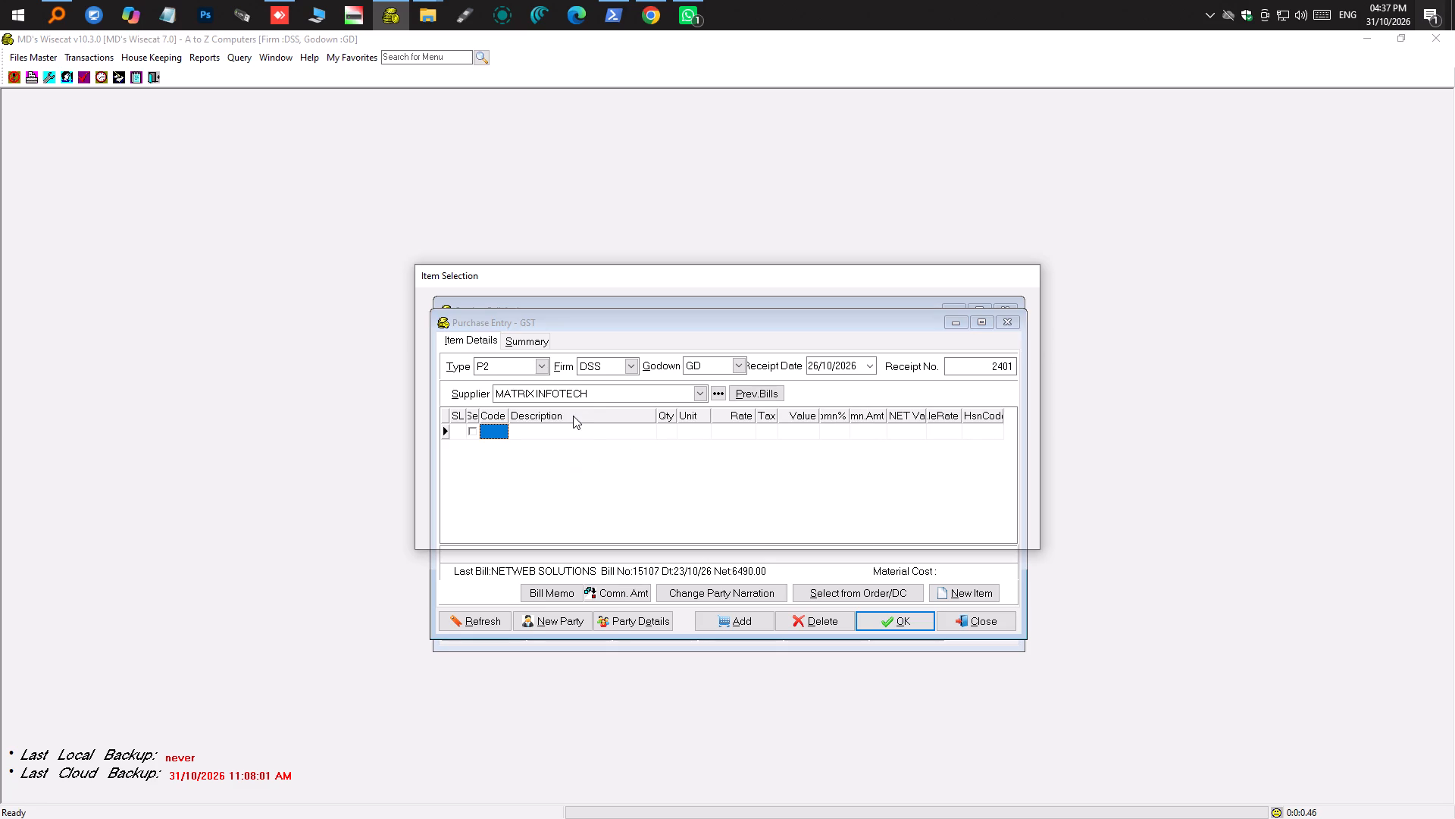
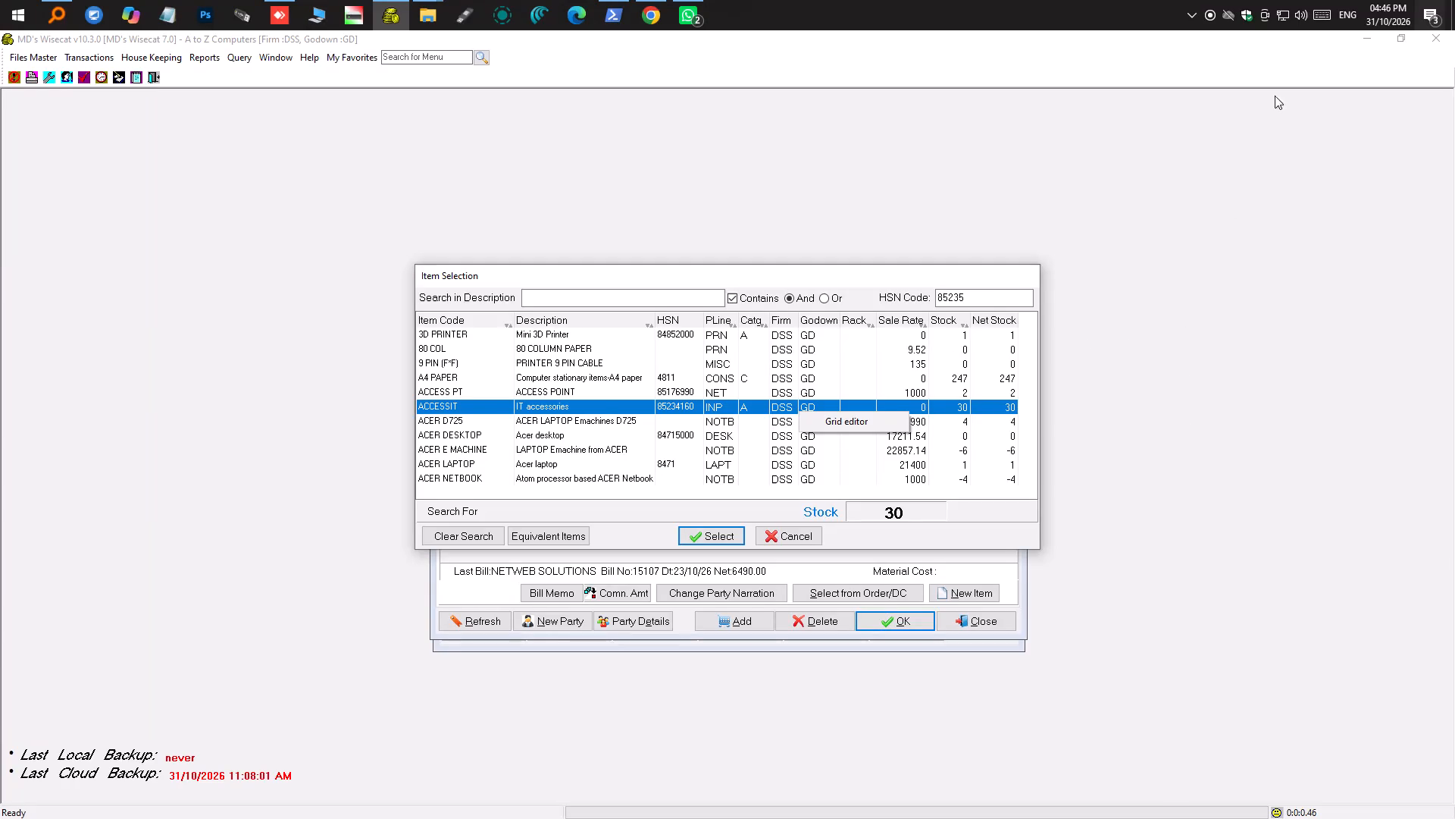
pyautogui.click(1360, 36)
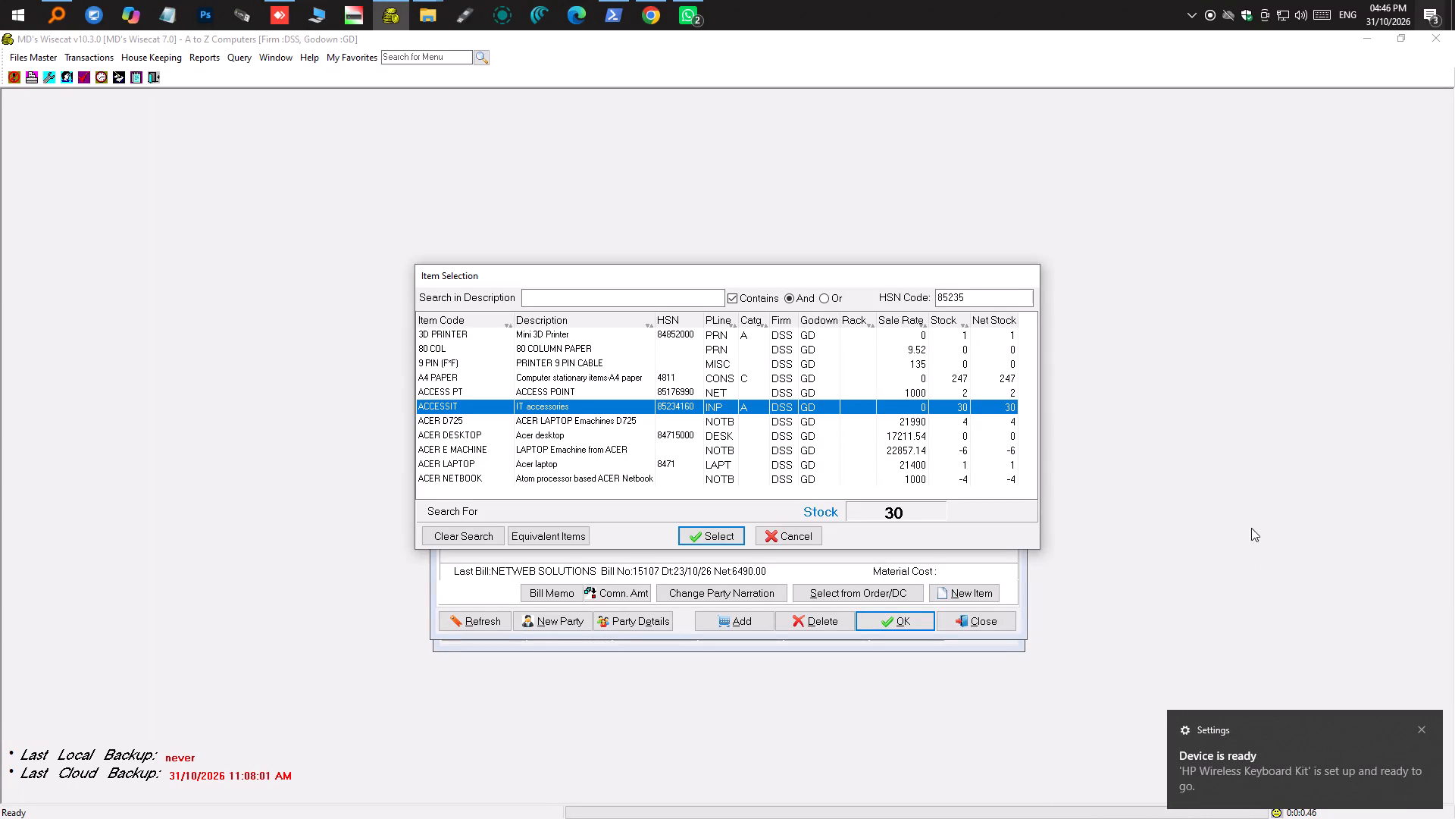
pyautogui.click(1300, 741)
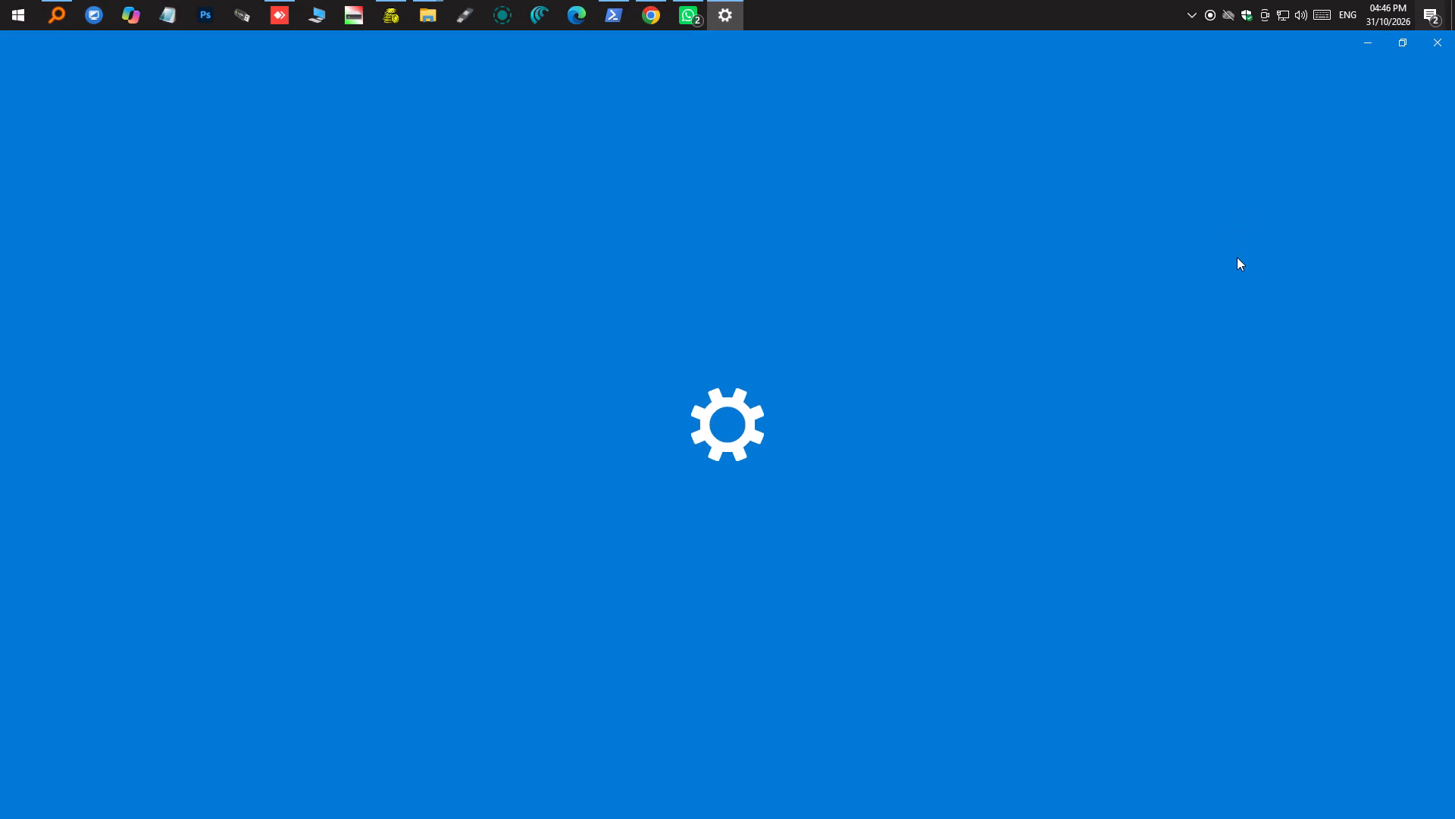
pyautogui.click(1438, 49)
# Clear all notifications from the Windows notification centre.
pyautogui.click(1438, 10)
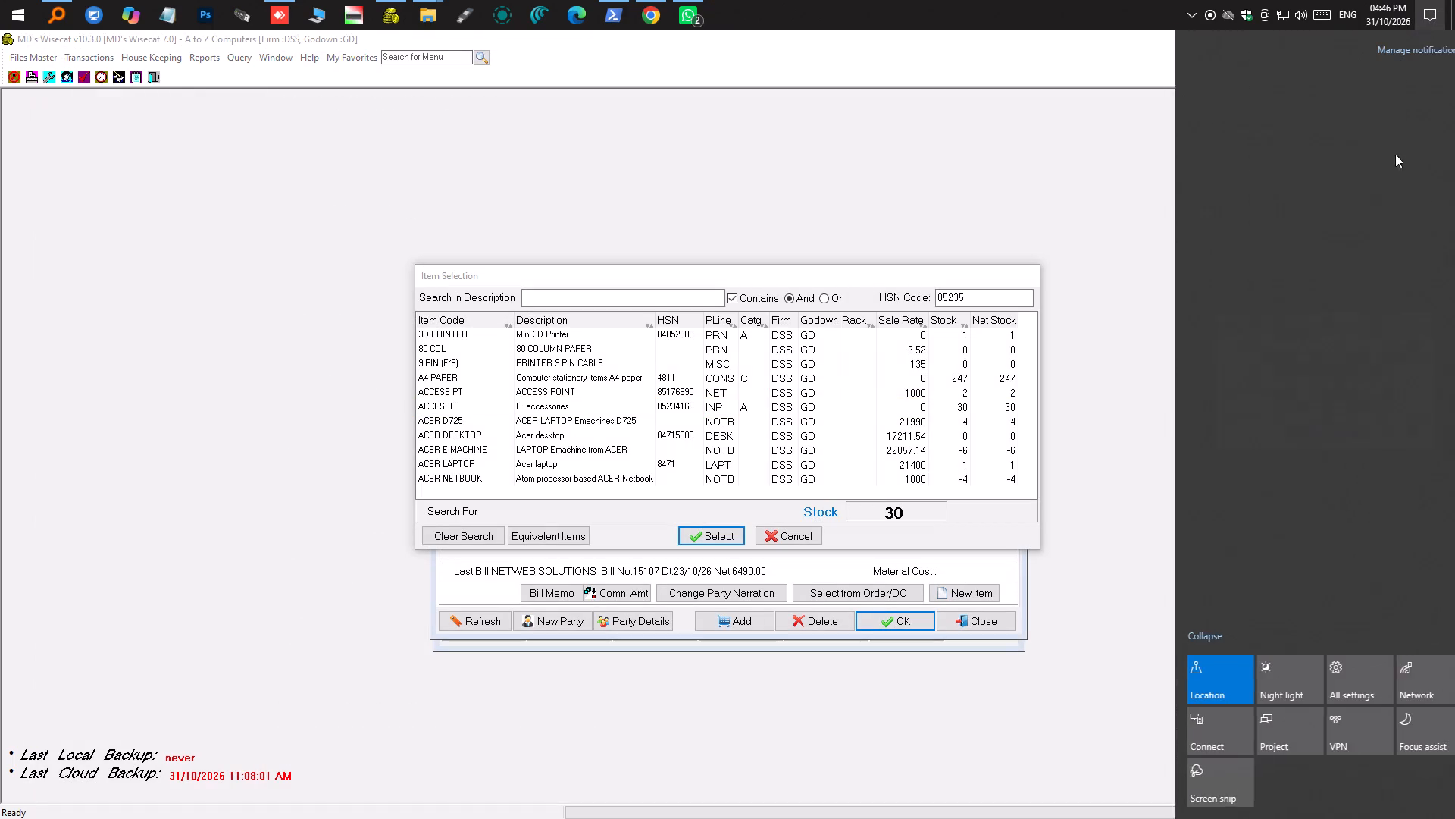
pyautogui.click(1397, 642)
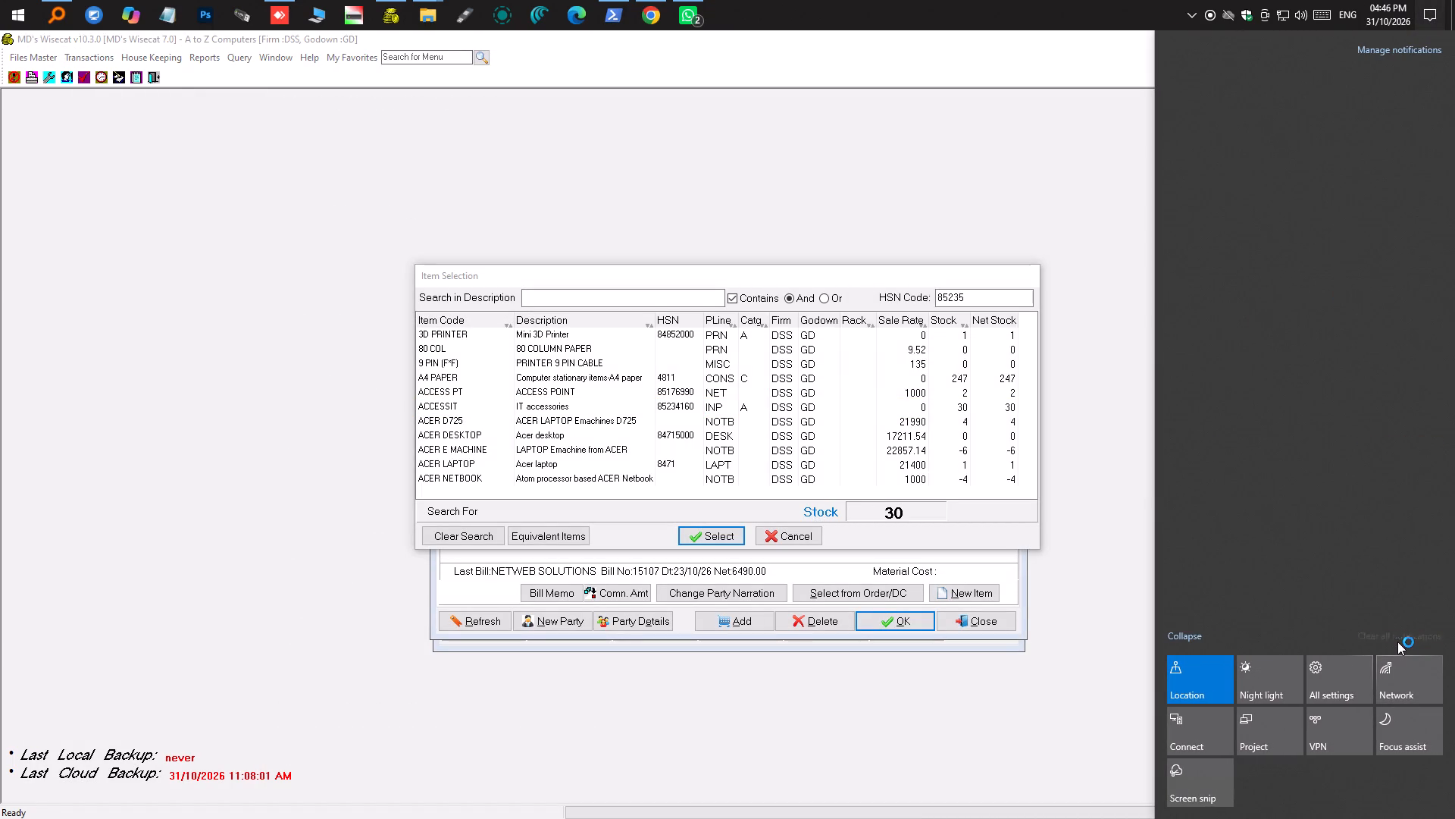
# Switch to the Windows desktop and refresh it three times.
pyautogui.click(1454, 0)
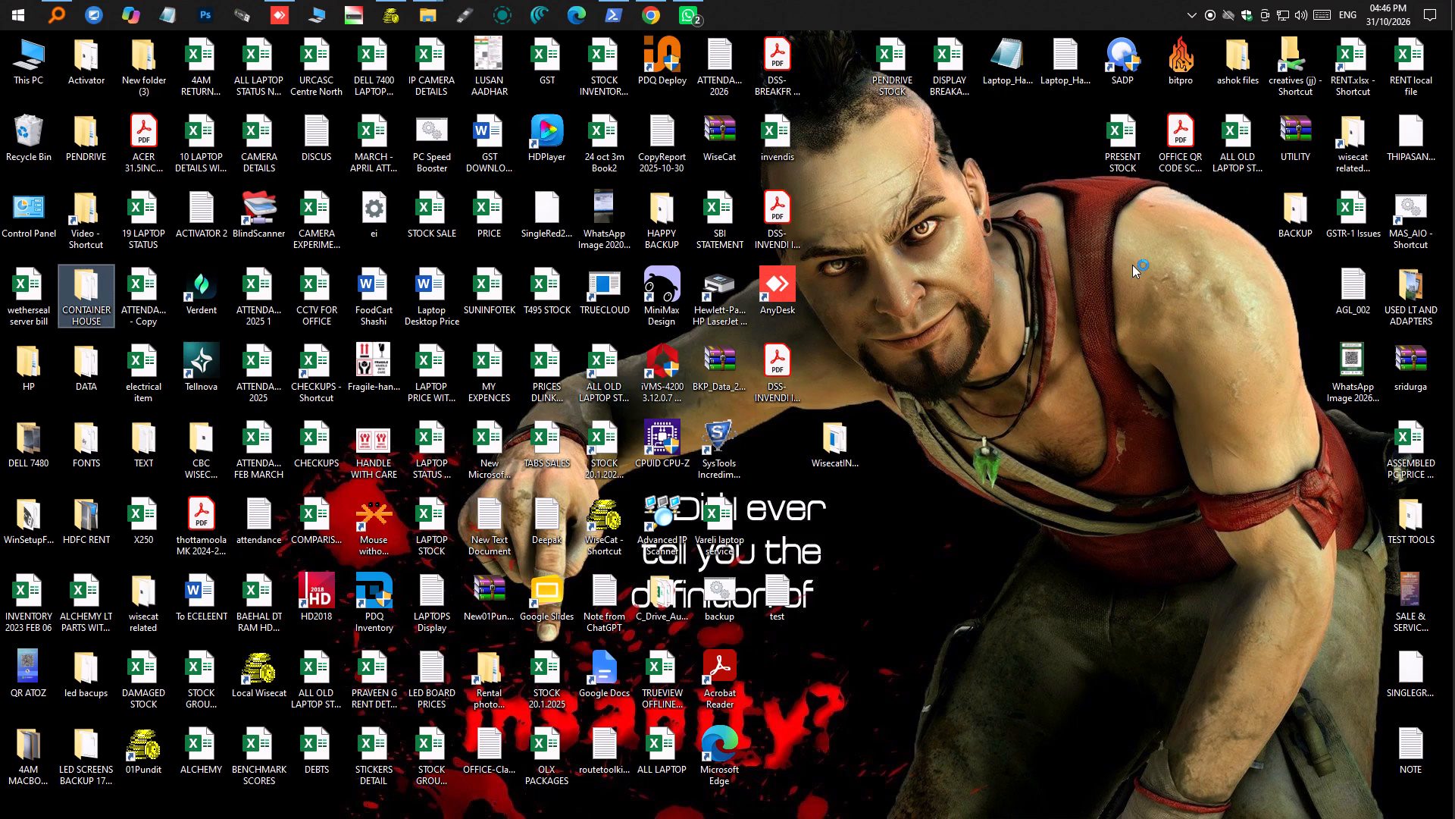
pyautogui.rightClick(1010, 334)
pyautogui.rightClick(1010, 334)
pyautogui.click(1040, 375)
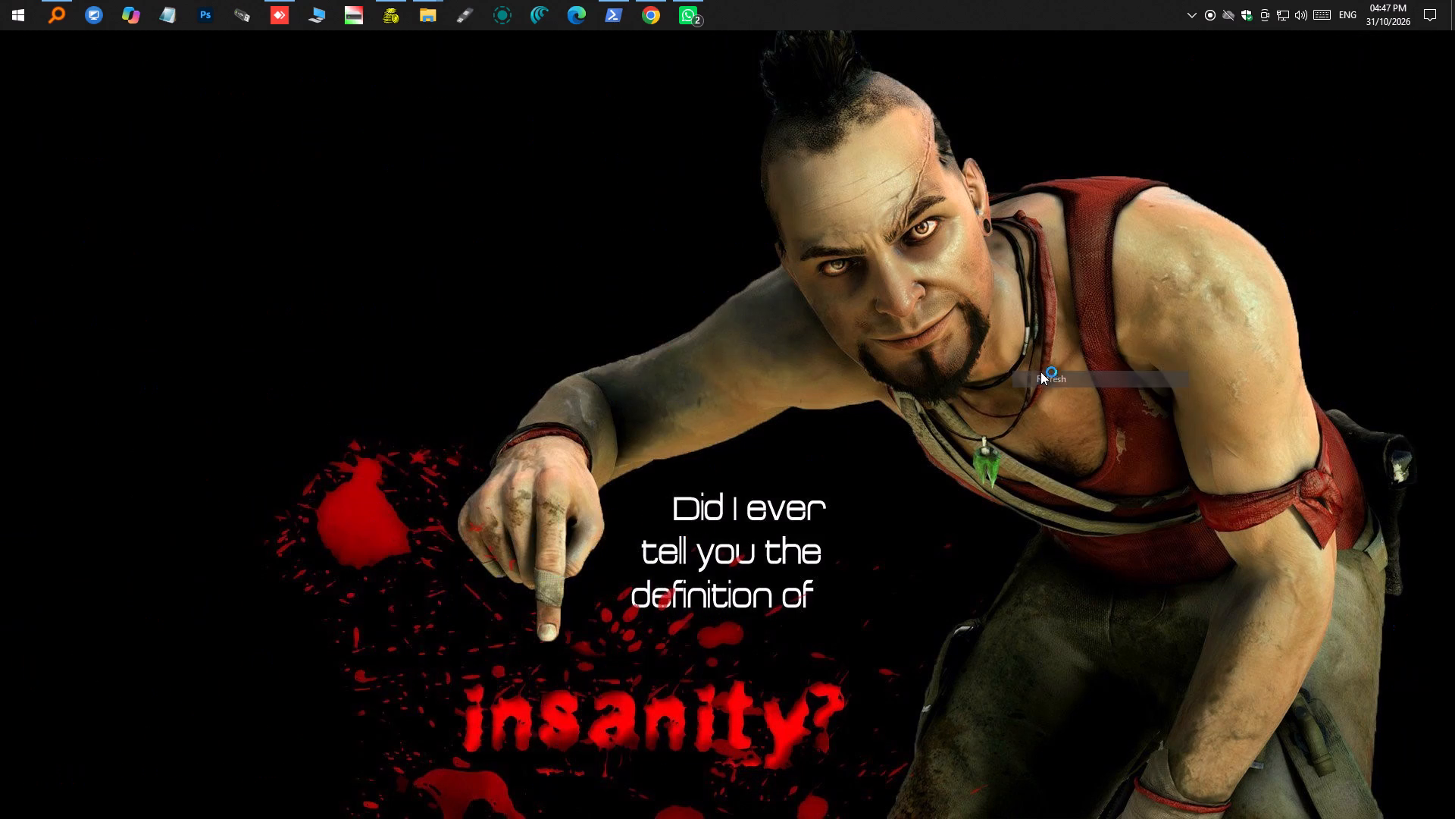
pyautogui.rightClick(1037, 328)
pyautogui.click(1057, 371)
pyautogui.rightClick(1034, 305)
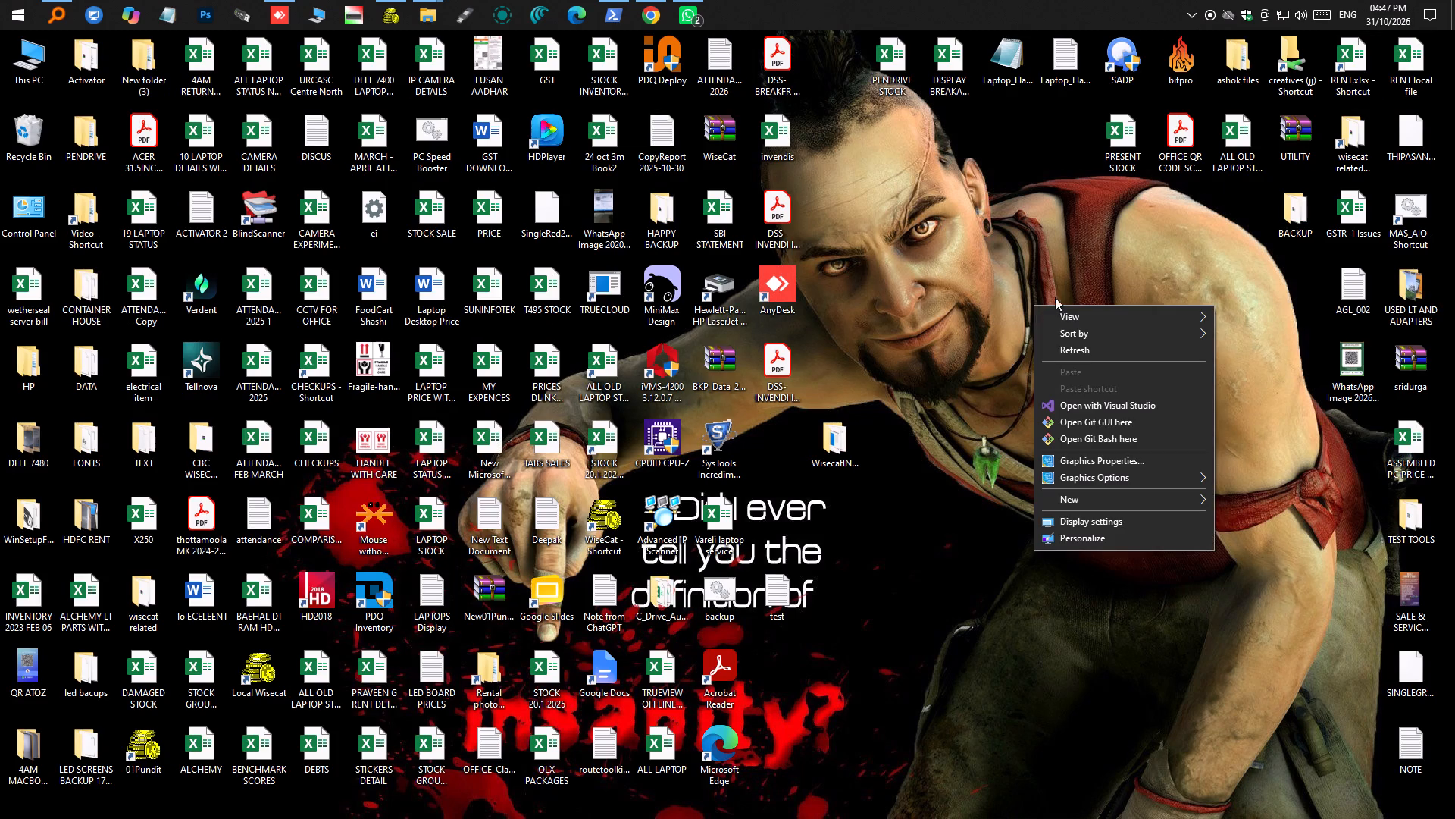
pyautogui.click(1058, 351)
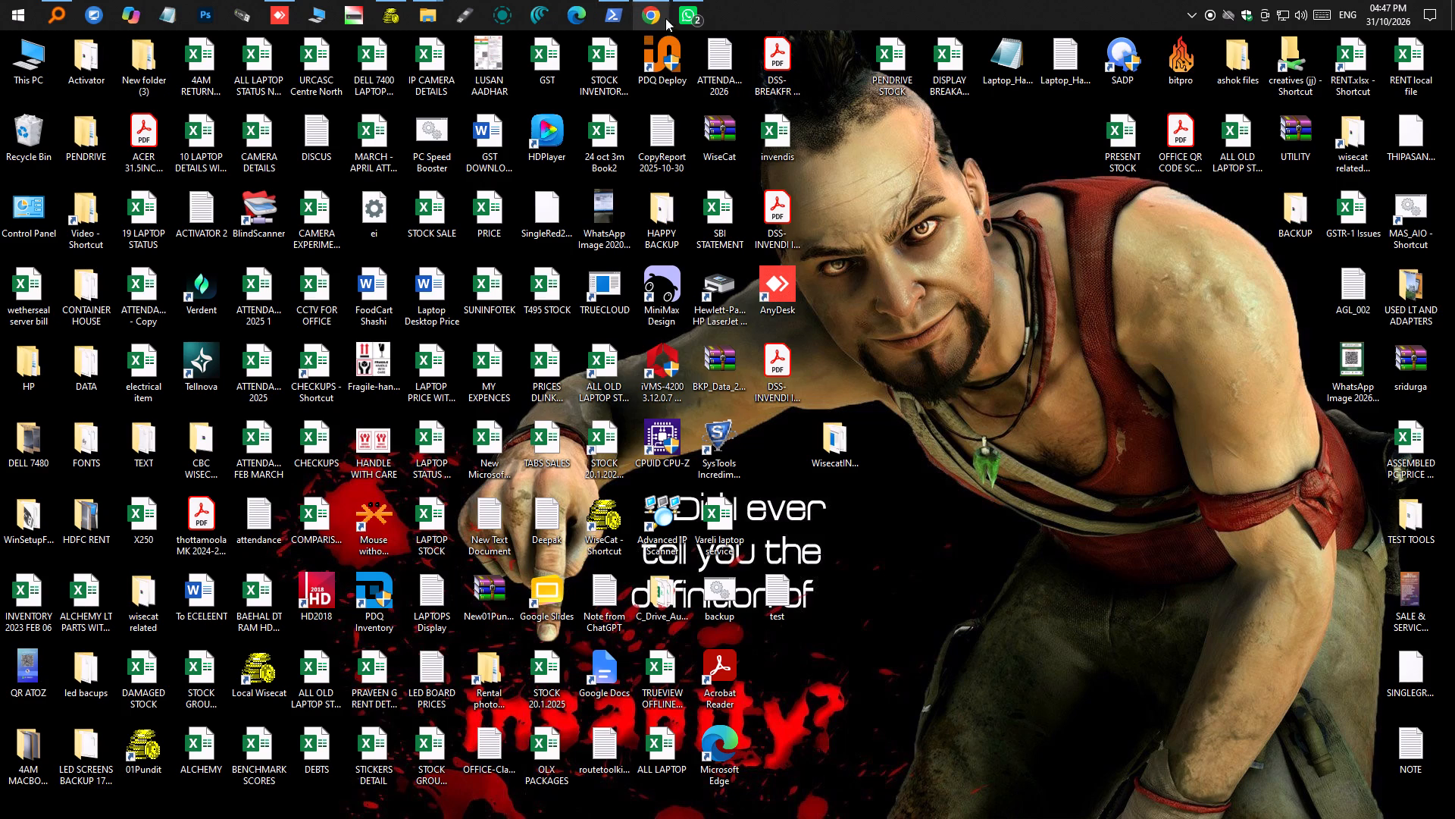
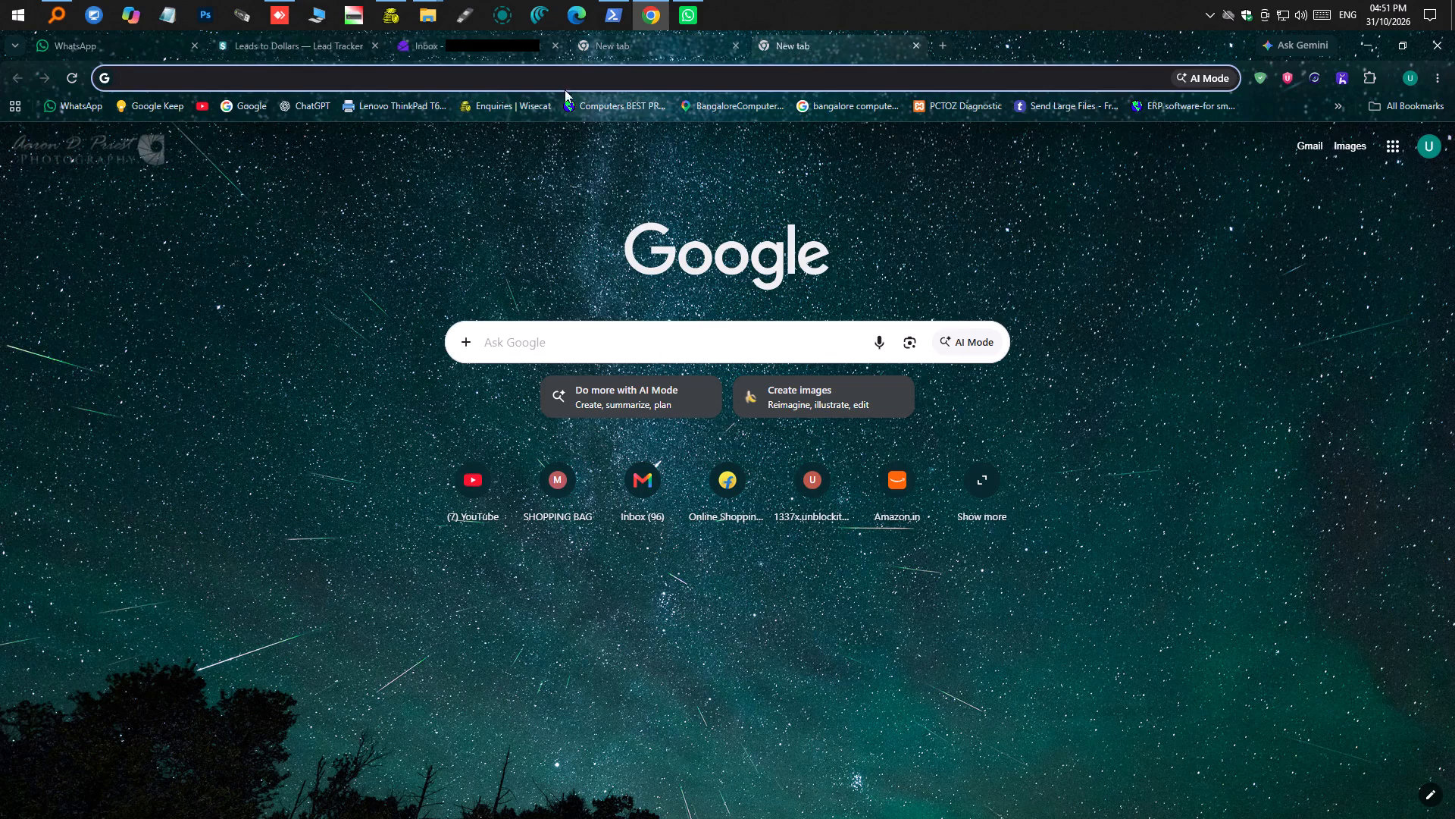
# Switch back to Wisecat and look through the open windows for the Item Selection window of the MATRIX INFOTECH purchase's first row.
pyautogui.click(378, 3)
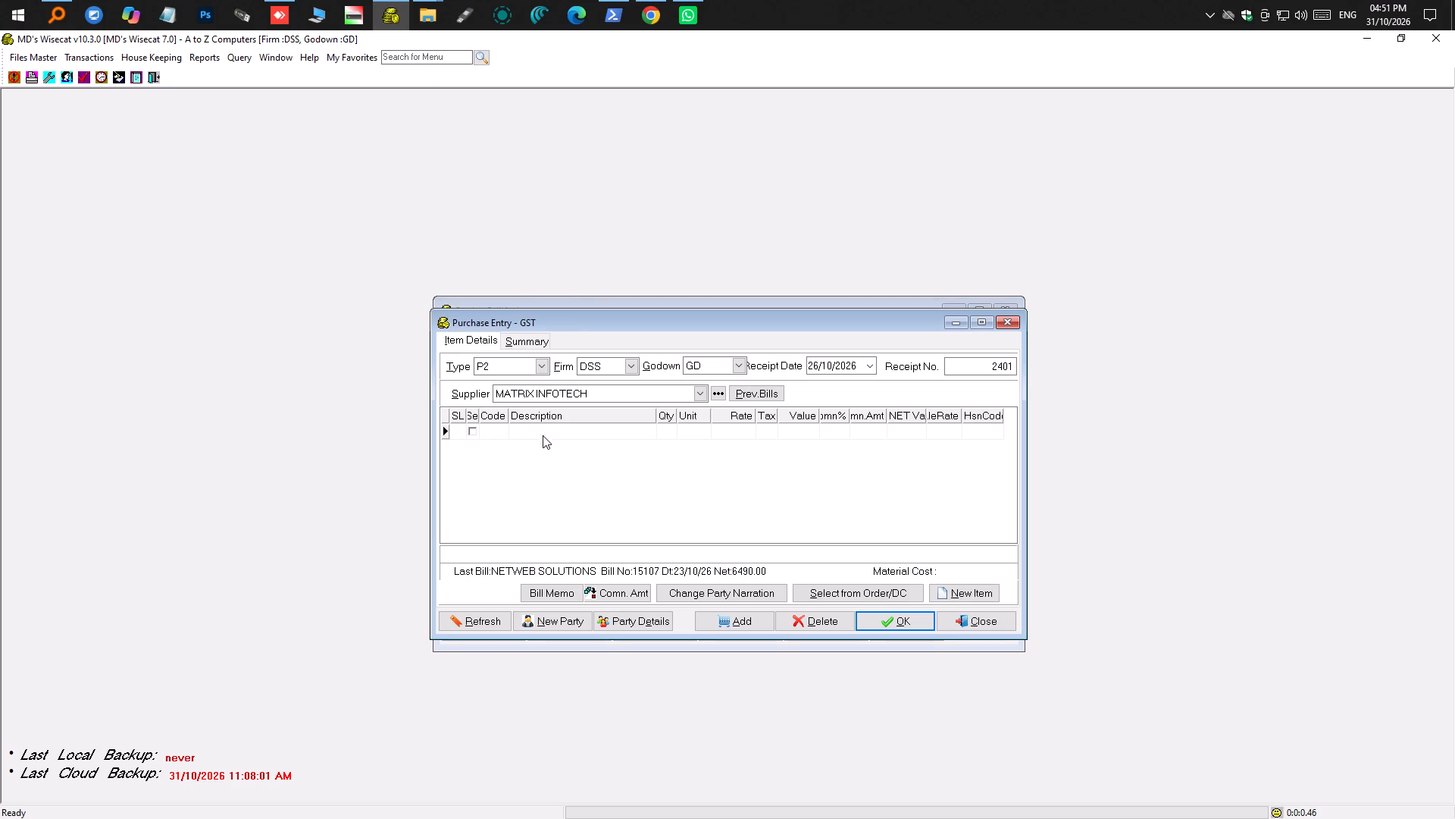
pyautogui.click(500, 431)
pyautogui.moveTo(883, 313); pyautogui.dragTo(873, 347)
pyautogui.hotkey('alt', 'Tab')
pyautogui.hotkey('alt', 'Tab')
pyautogui.hotkey('alt', 'Tab')
pyautogui.hotkey('alt', 'Tab')
pyautogui.hotkey('alt', 'Tab')
pyautogui.hotkey('alt', 'Tab')
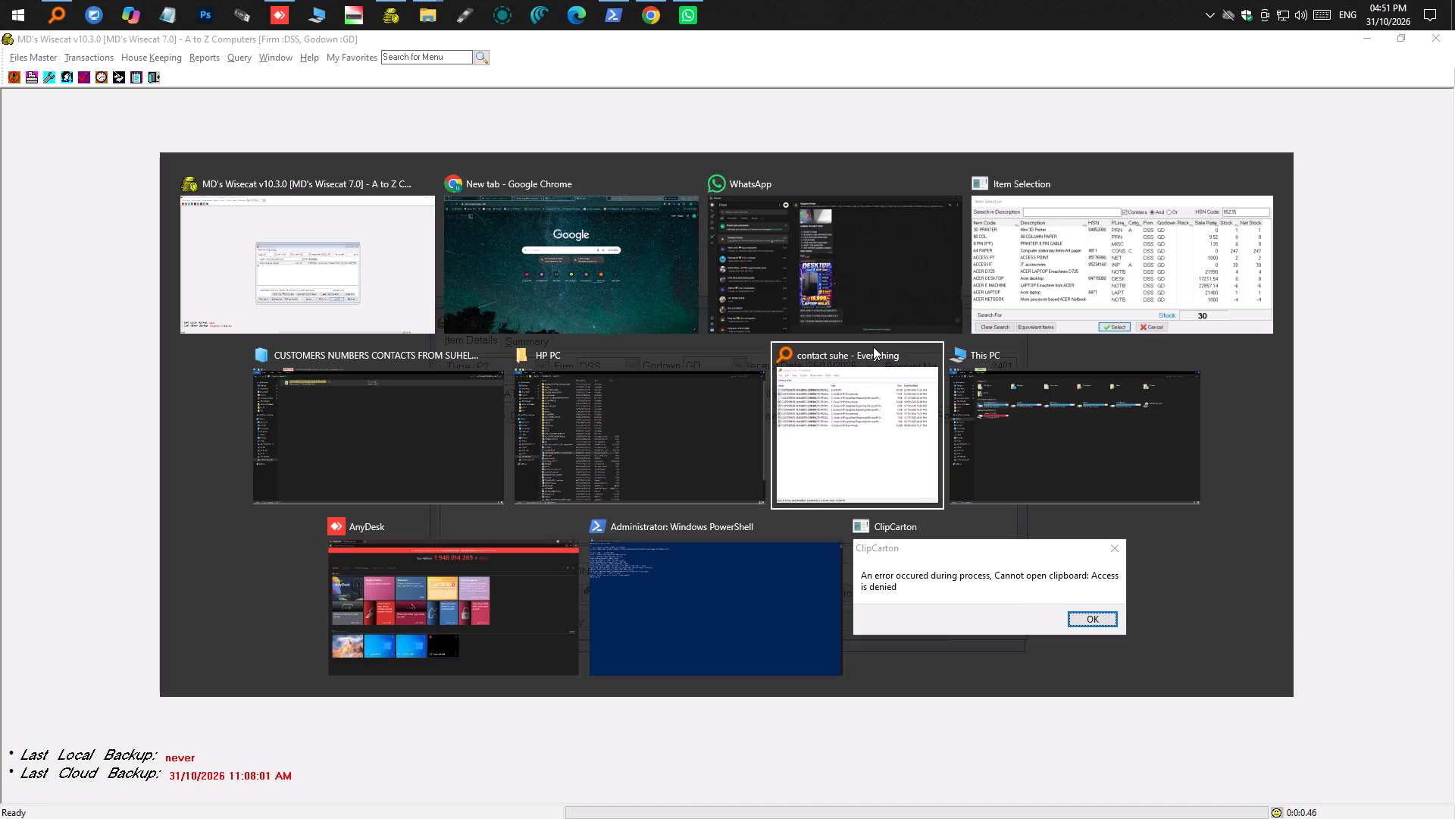
# Switch to the ClipCarton clipboard error and dismiss its repeated notices blocking the MATRIX INFOTECH purchase entry.
pyautogui.hotkey('alt', 'Tab')
pyautogui.hotkey('alt', 'Tab')
pyautogui.hotkey('alt', 'Tab')
pyautogui.hotkey('alt', 'Tab')
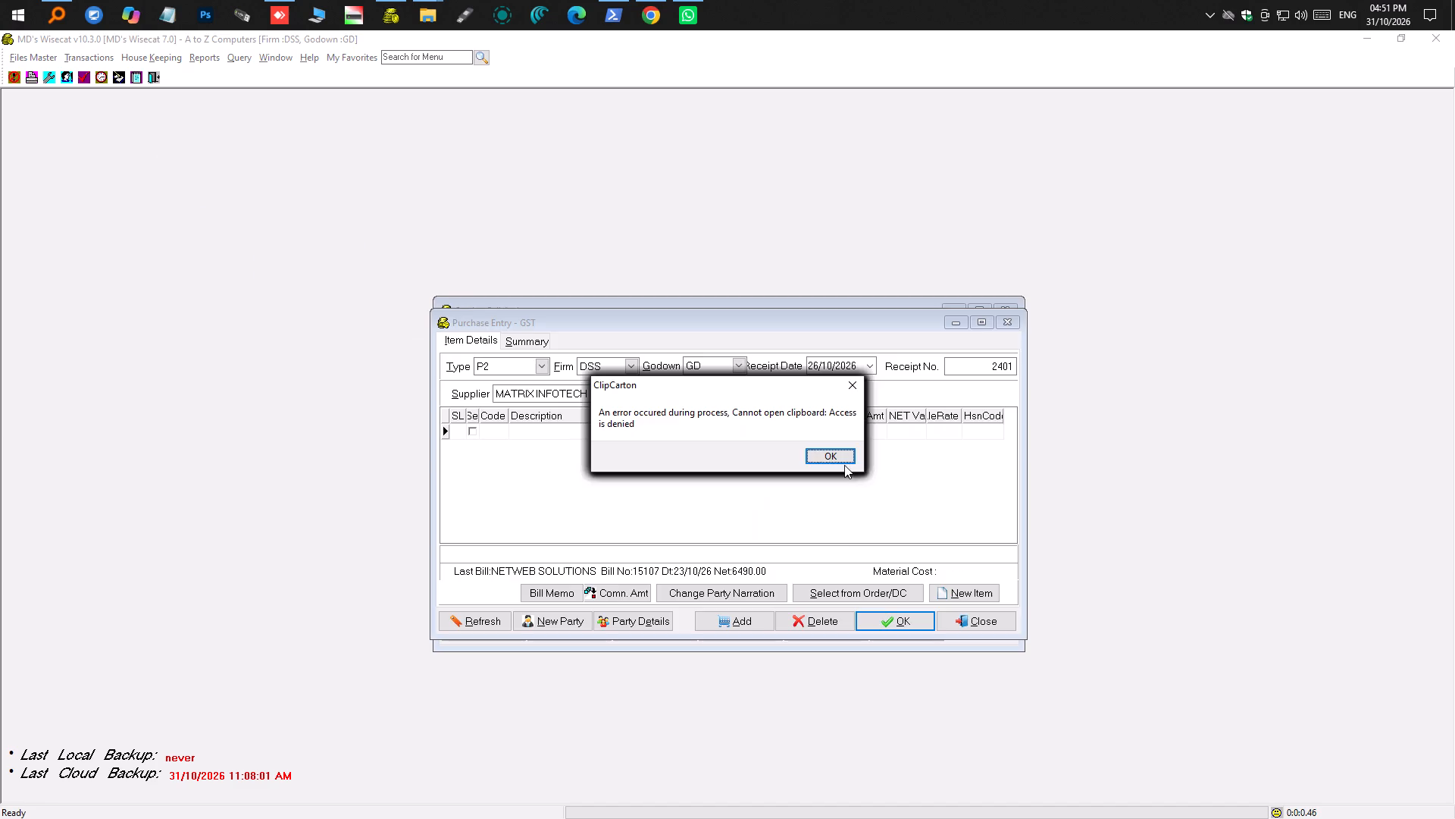
pyautogui.click(844, 466)
pyautogui.click(843, 458)
pyautogui.click(839, 461)
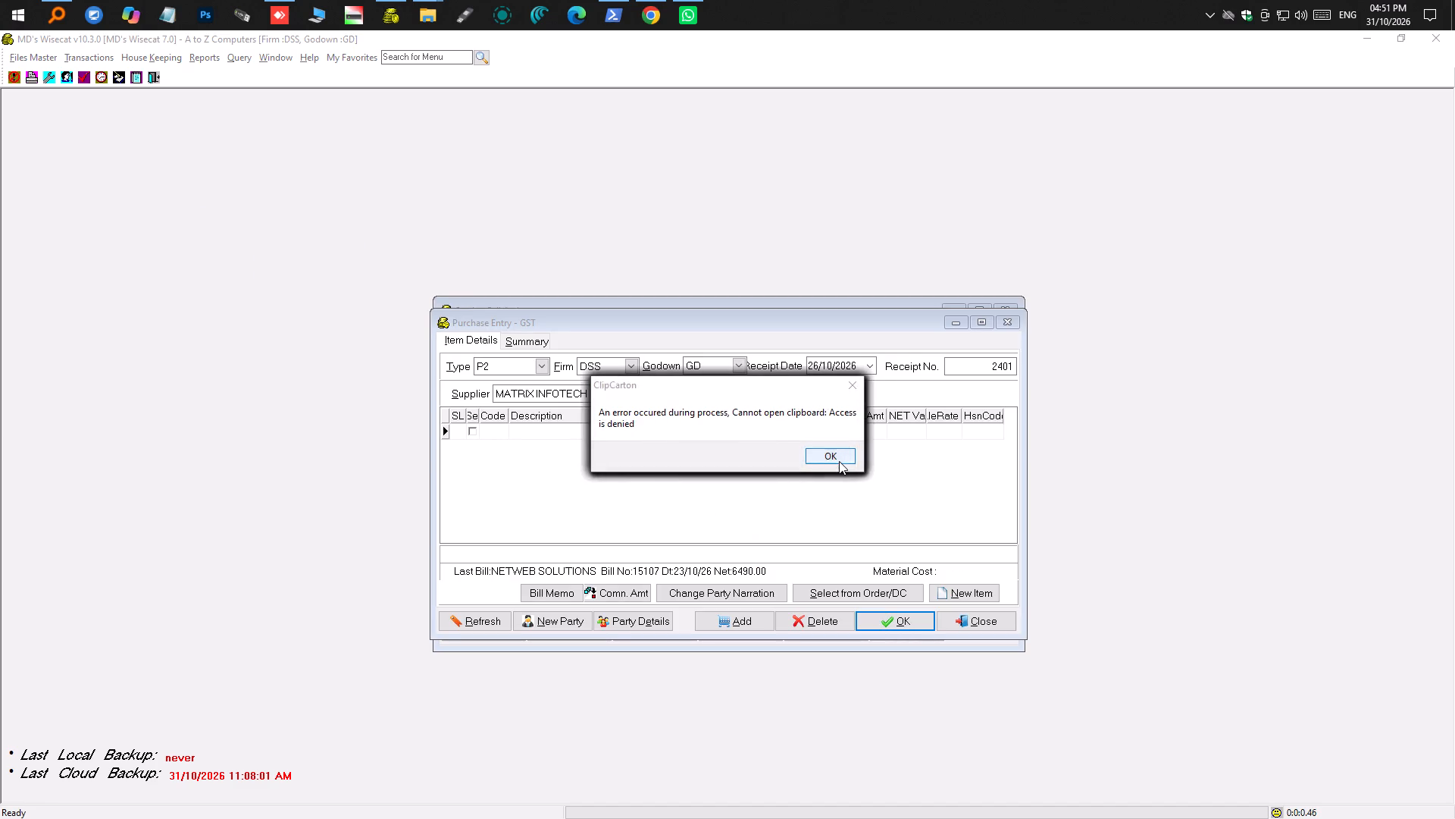
pyautogui.tripleClick(839, 460)
pyautogui.tripleClick(839, 460)
pyautogui.tripleClick(839, 460)
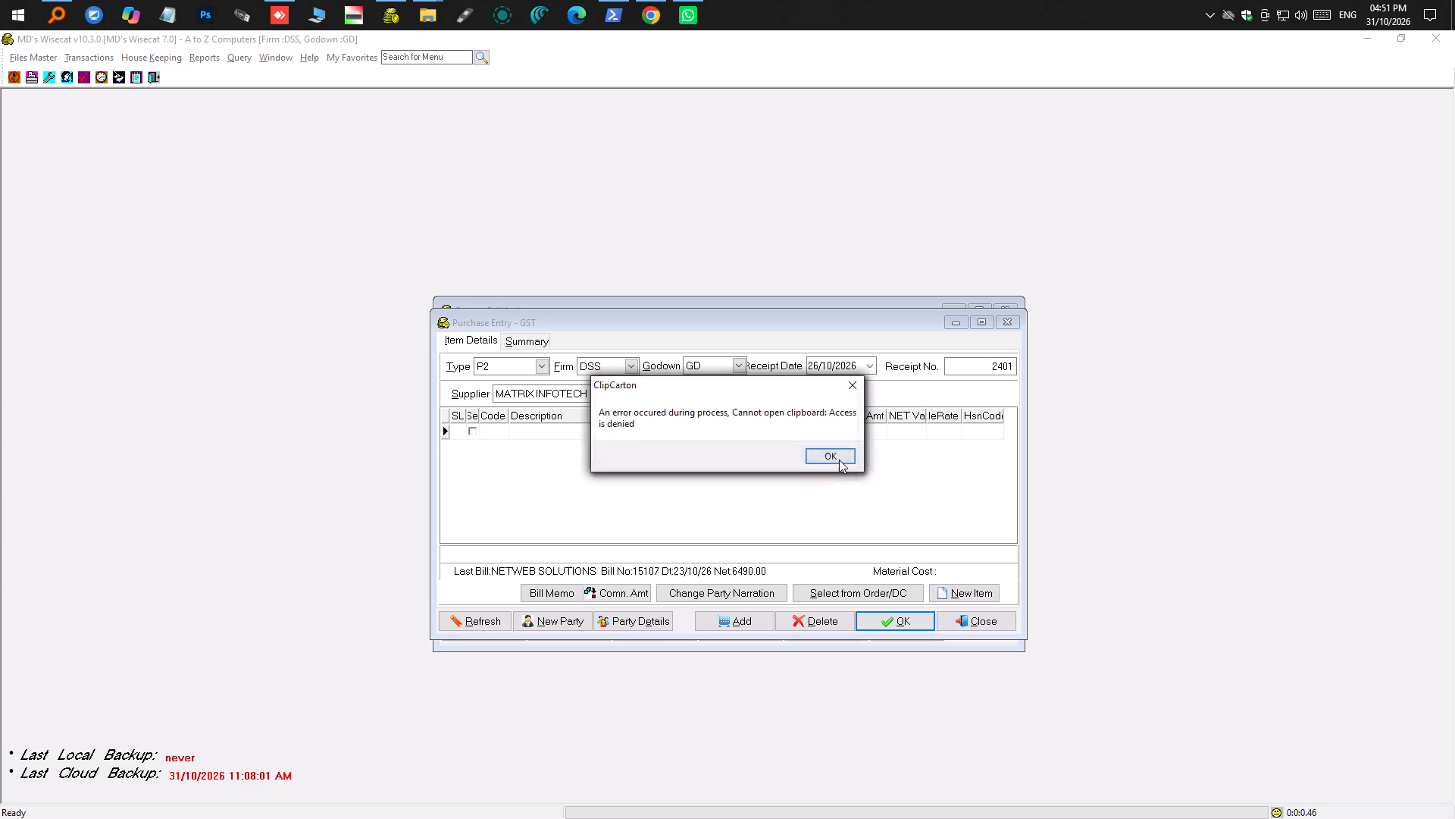
# Dismiss the recurring ClipCarton clipboard error and try to get back to the MATRIX INFOTECH purchase entry.
pyautogui.tripleClick(839, 460)
pyautogui.tripleClick(839, 460)
pyautogui.click(508, 441)
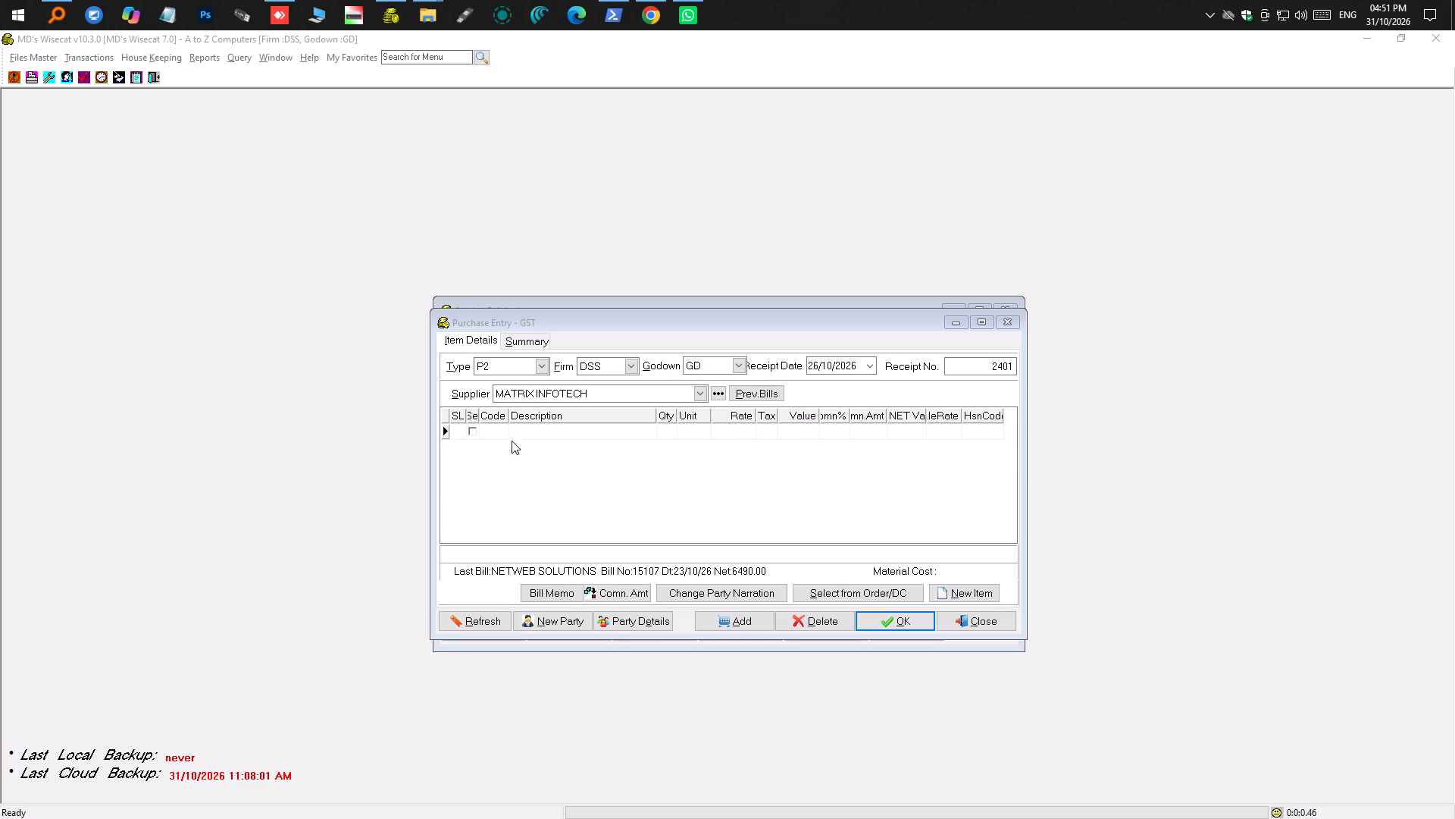
pyautogui.click(1009, 616)
# Open Task Manager over the MATRIX INFOTECH purchase entry.
pyautogui.rightClick(922, 2)
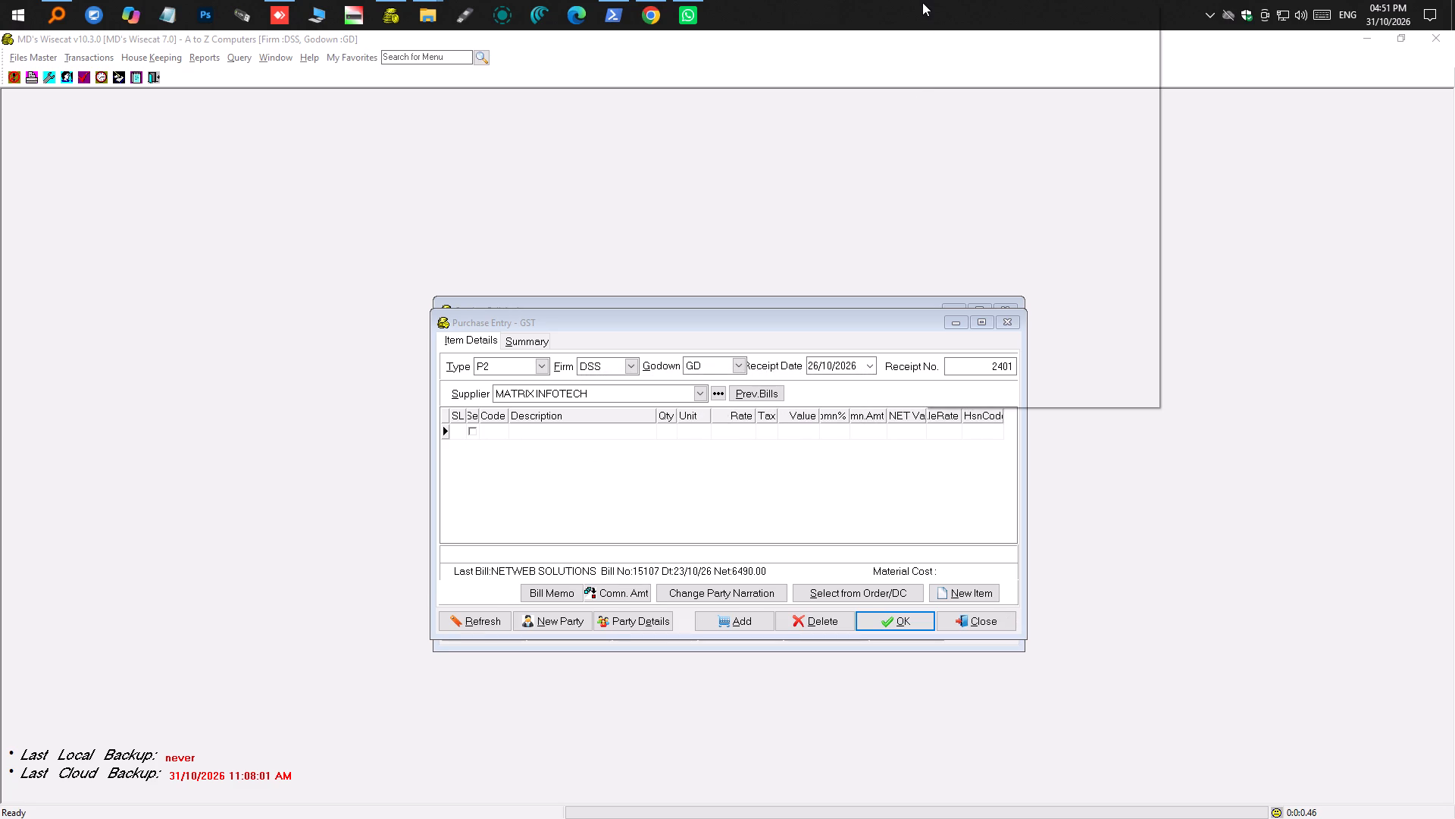
pyautogui.click(969, 329)
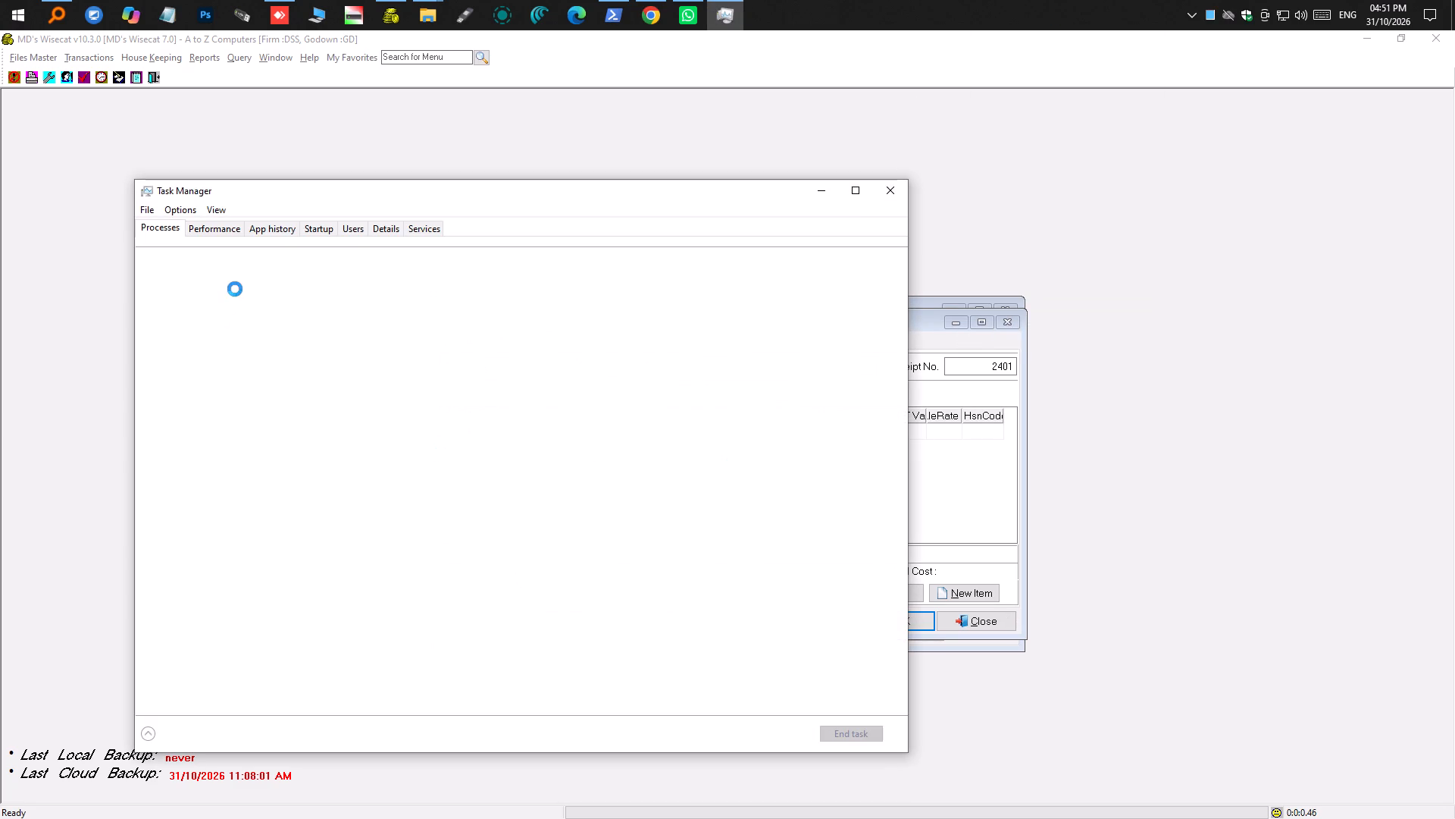
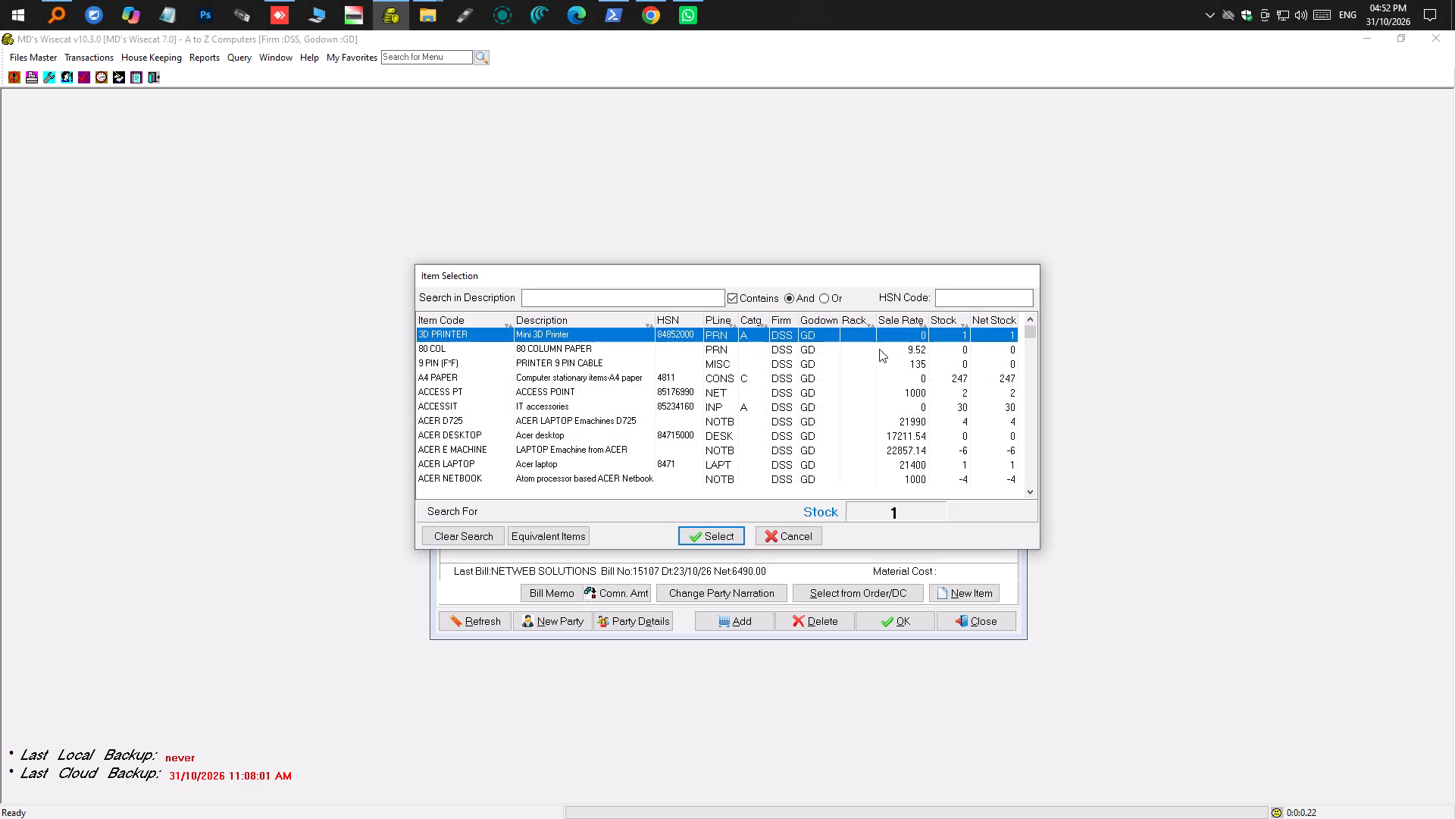
# Search items by HSN code 841459 and add the 18% CPU Fan to the purchase bill.
pyautogui.click(977, 303)
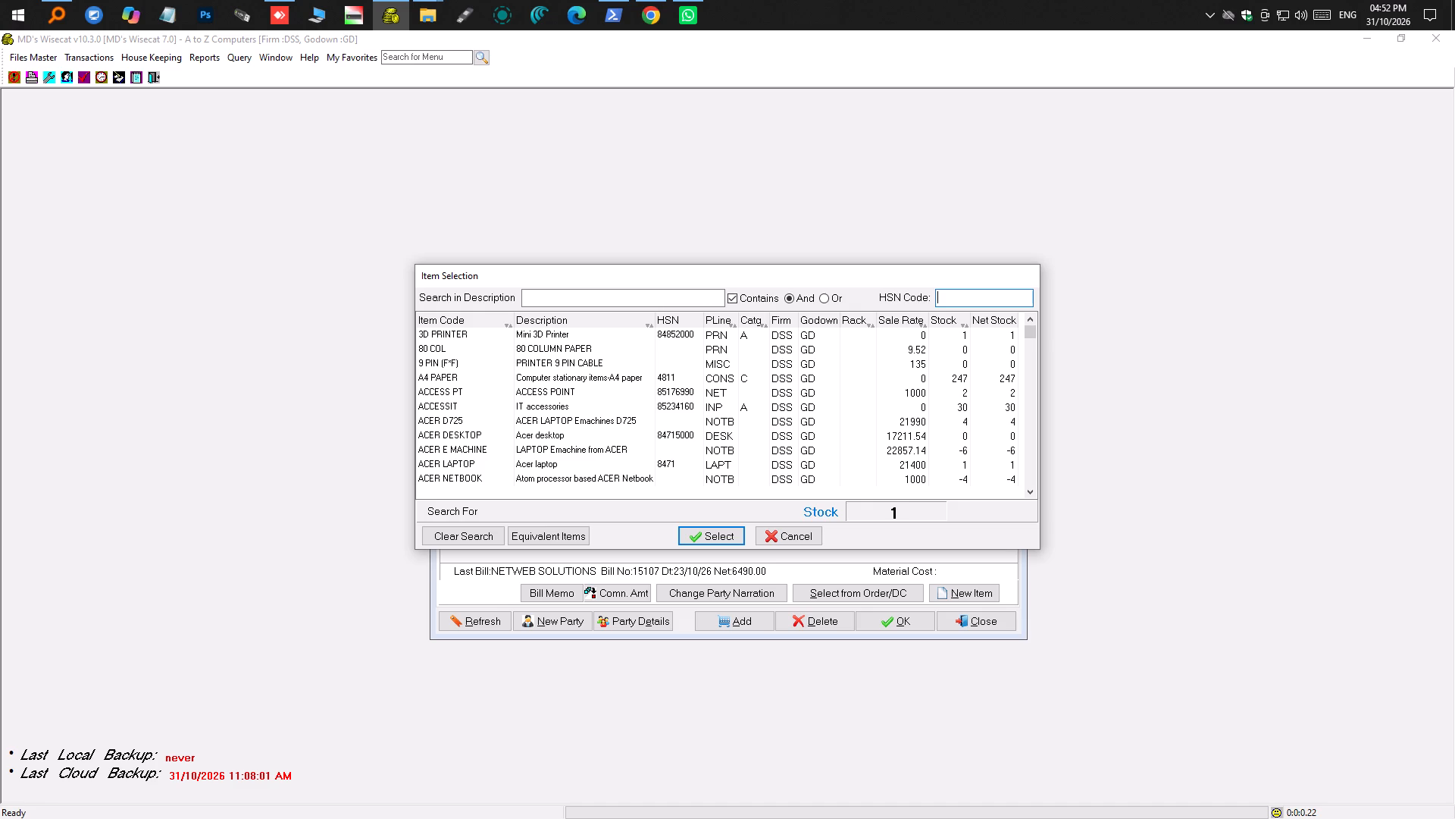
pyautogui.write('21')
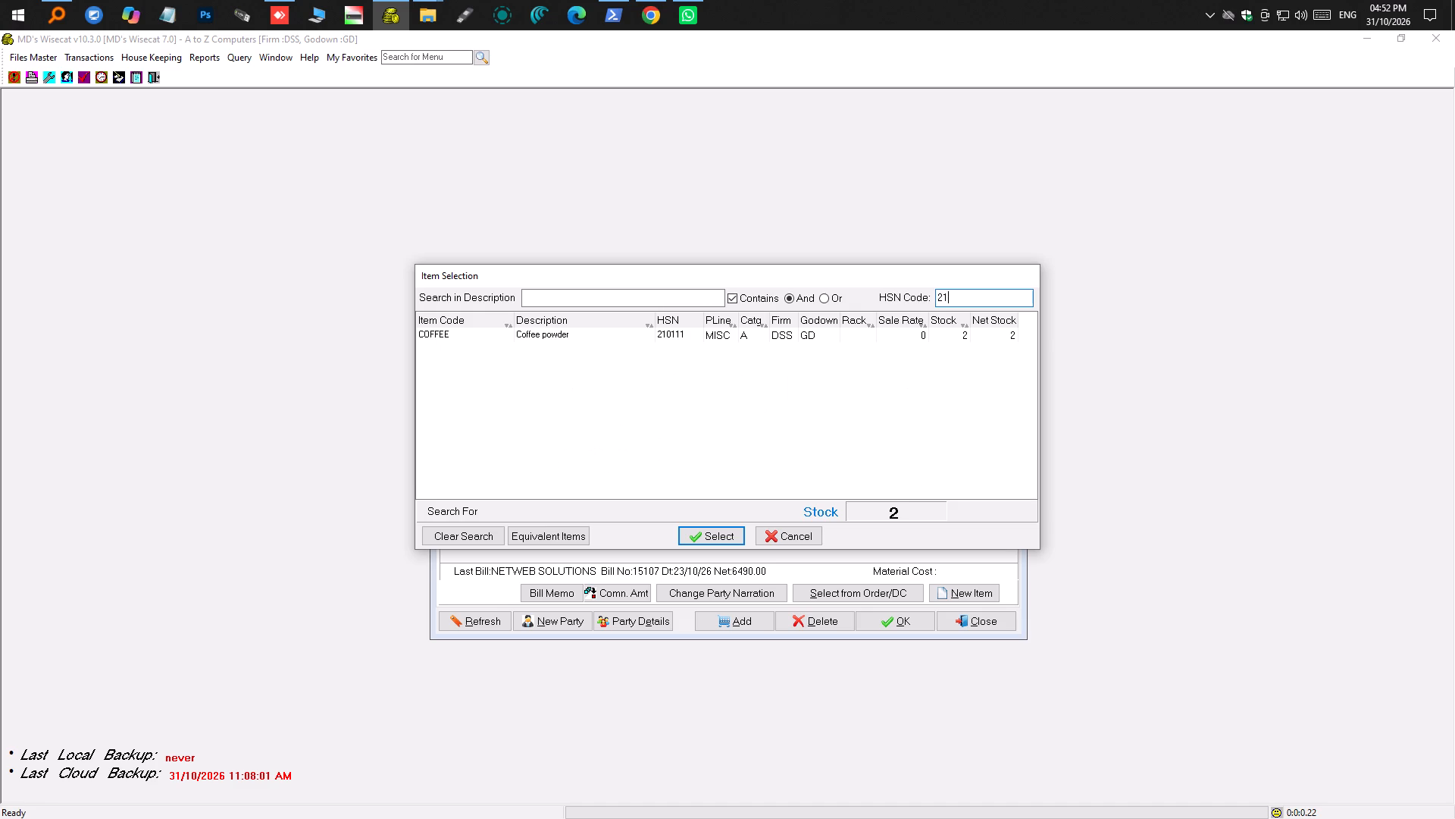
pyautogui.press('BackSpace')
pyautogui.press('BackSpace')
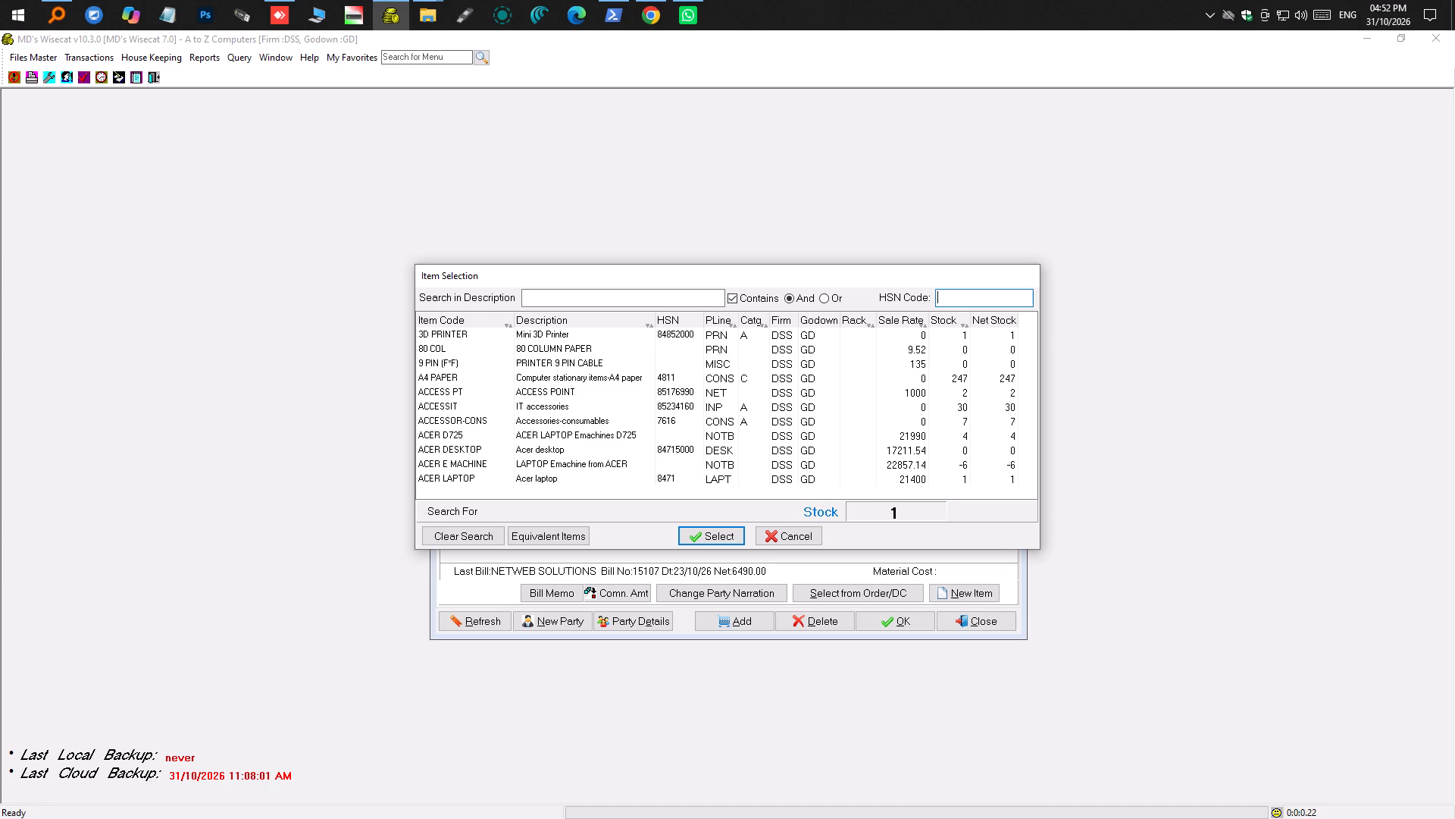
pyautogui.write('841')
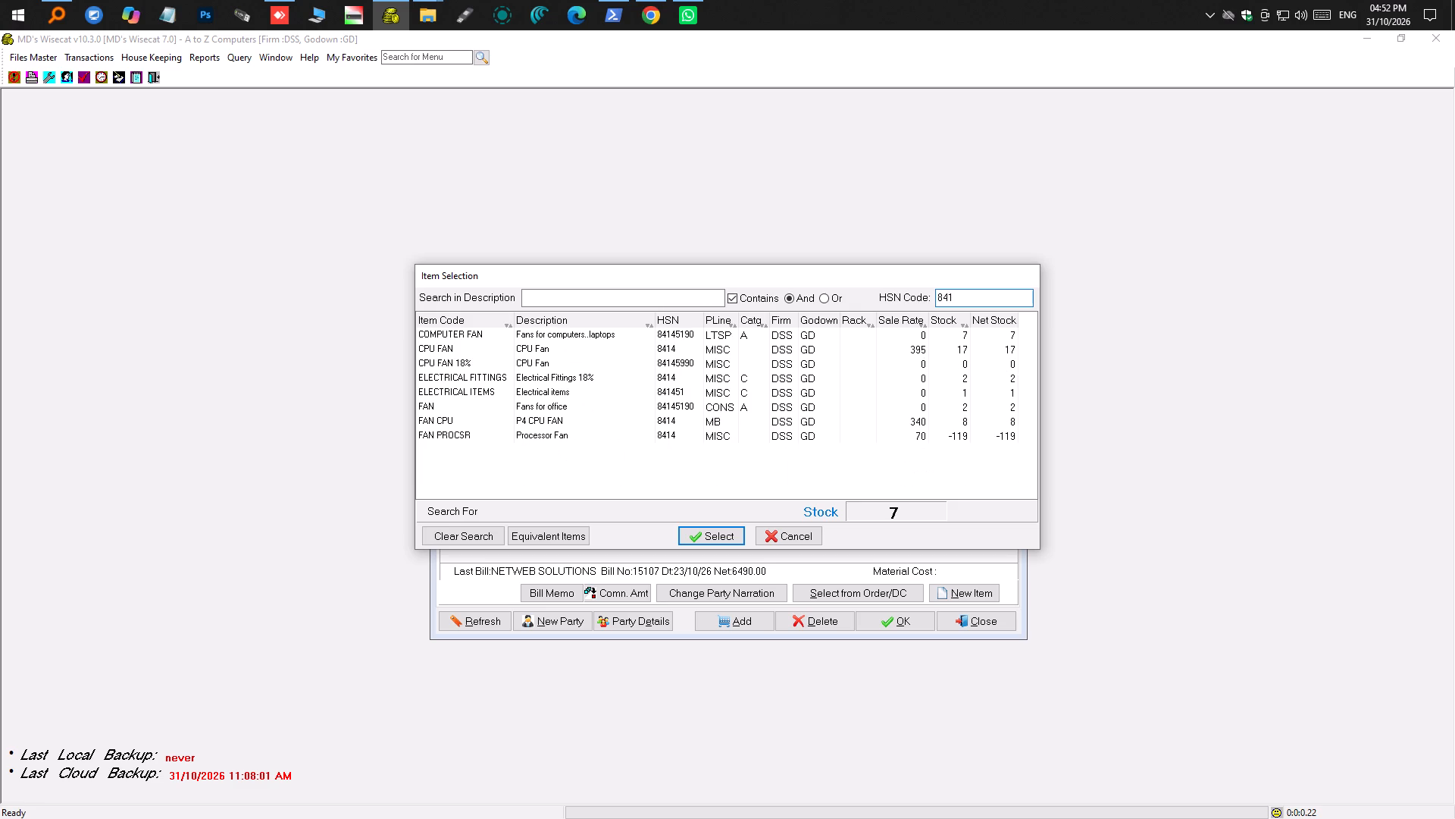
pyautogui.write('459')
pyautogui.doubleClick(540, 339)
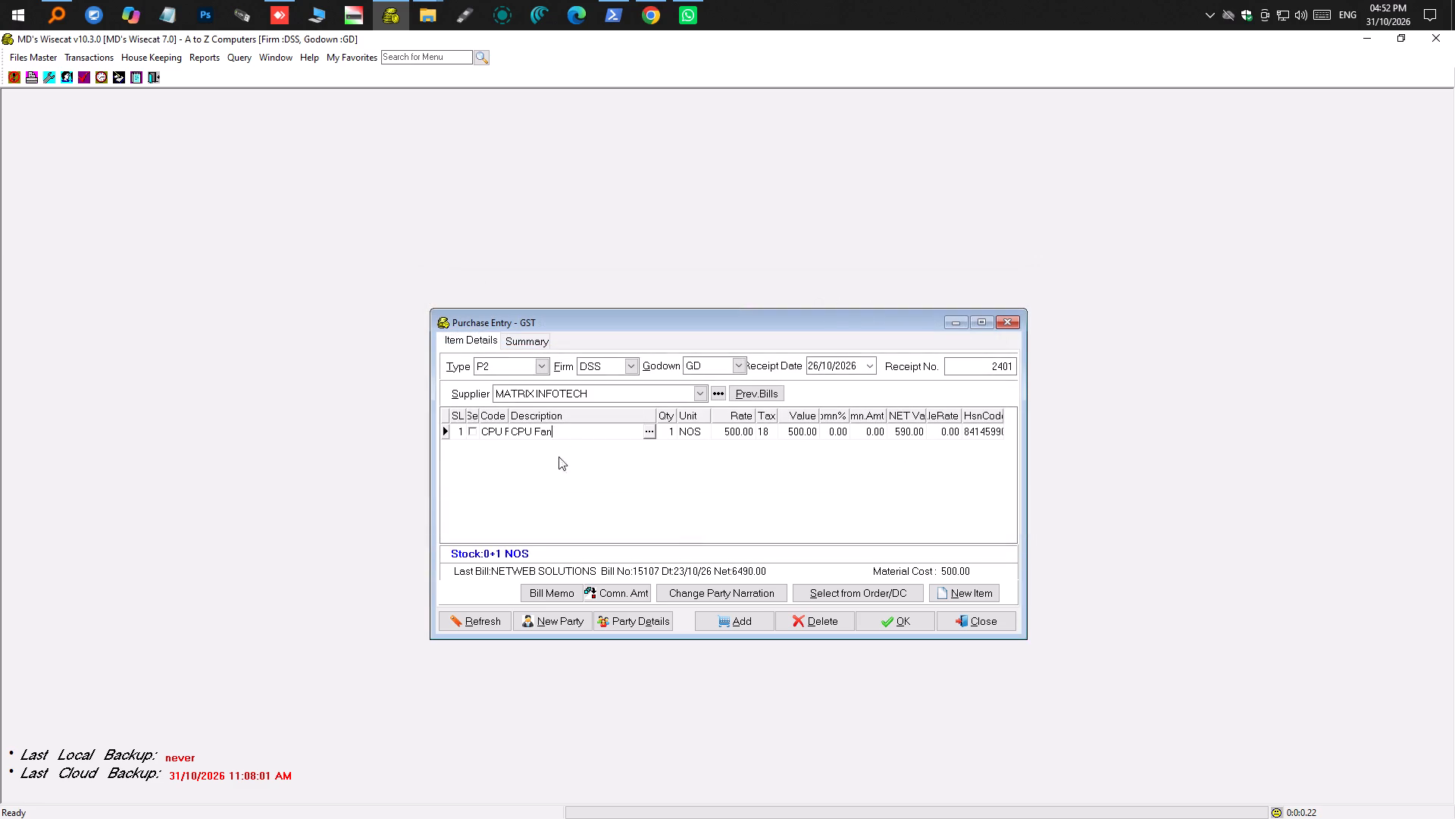
# Enter "t495 cpu fan" and "bhim-21721" as separate lines in the CPU Fan's item description.
pyautogui.press('Tab')
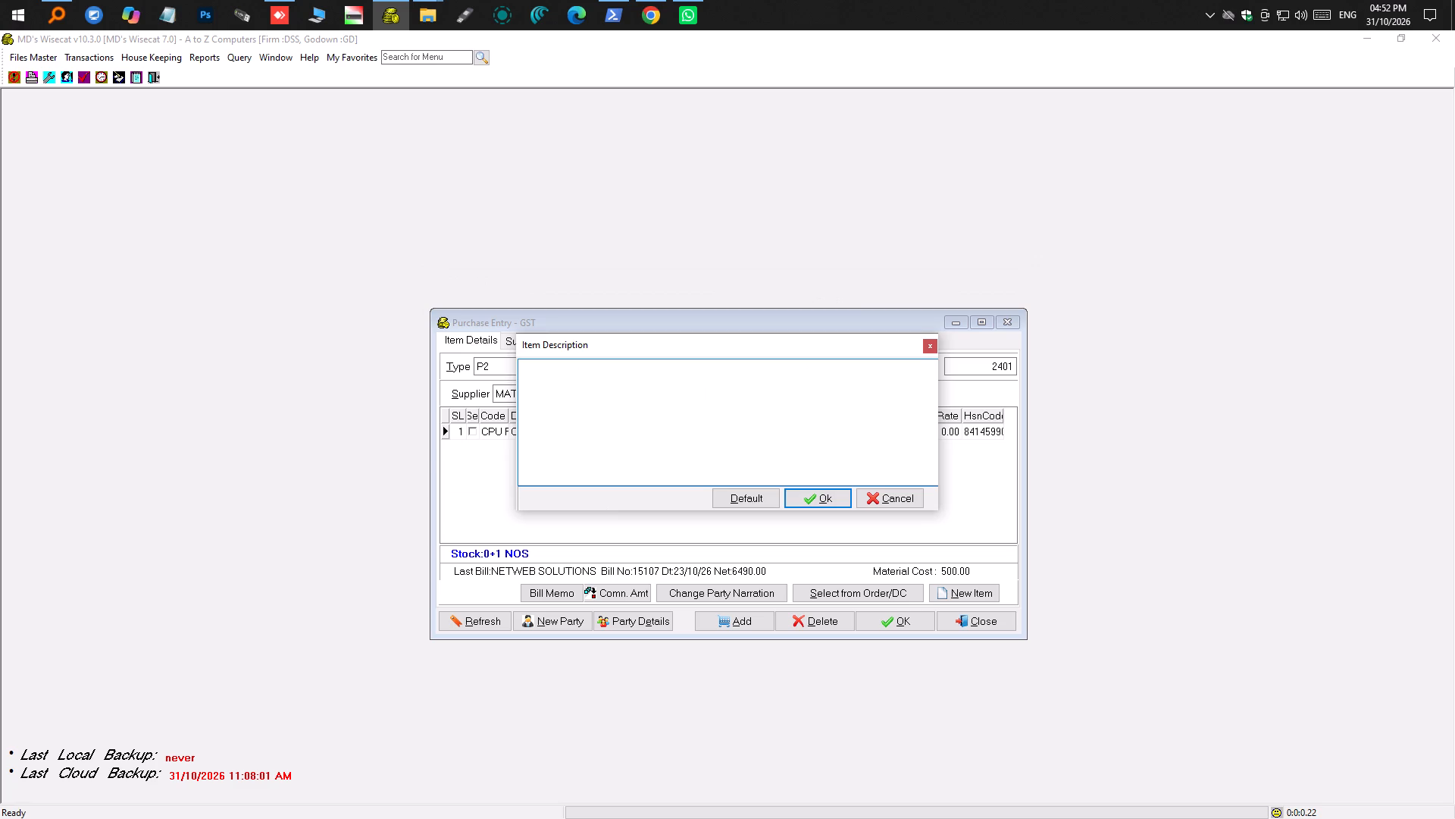
pyautogui.press('t')
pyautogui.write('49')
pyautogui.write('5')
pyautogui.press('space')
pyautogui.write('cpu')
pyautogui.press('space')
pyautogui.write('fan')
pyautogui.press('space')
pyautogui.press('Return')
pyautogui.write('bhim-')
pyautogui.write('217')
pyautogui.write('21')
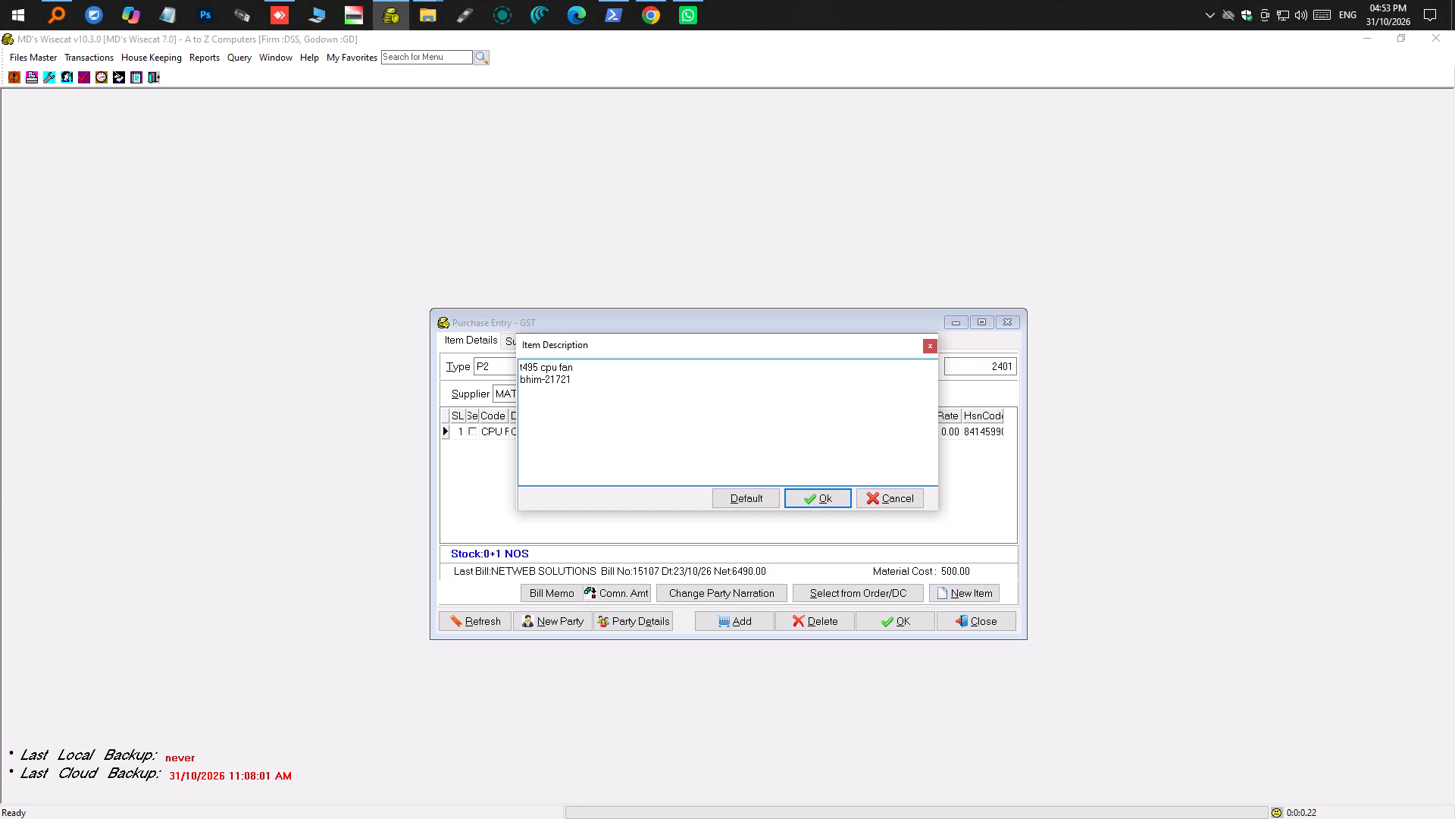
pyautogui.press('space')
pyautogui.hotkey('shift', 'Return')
# Add the line "item returned got a credit note - MIFICR500" to the CPU Fan's description and accept it.
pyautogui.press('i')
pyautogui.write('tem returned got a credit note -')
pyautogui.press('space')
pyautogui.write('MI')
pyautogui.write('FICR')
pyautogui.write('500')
pyautogui.click(828, 497)
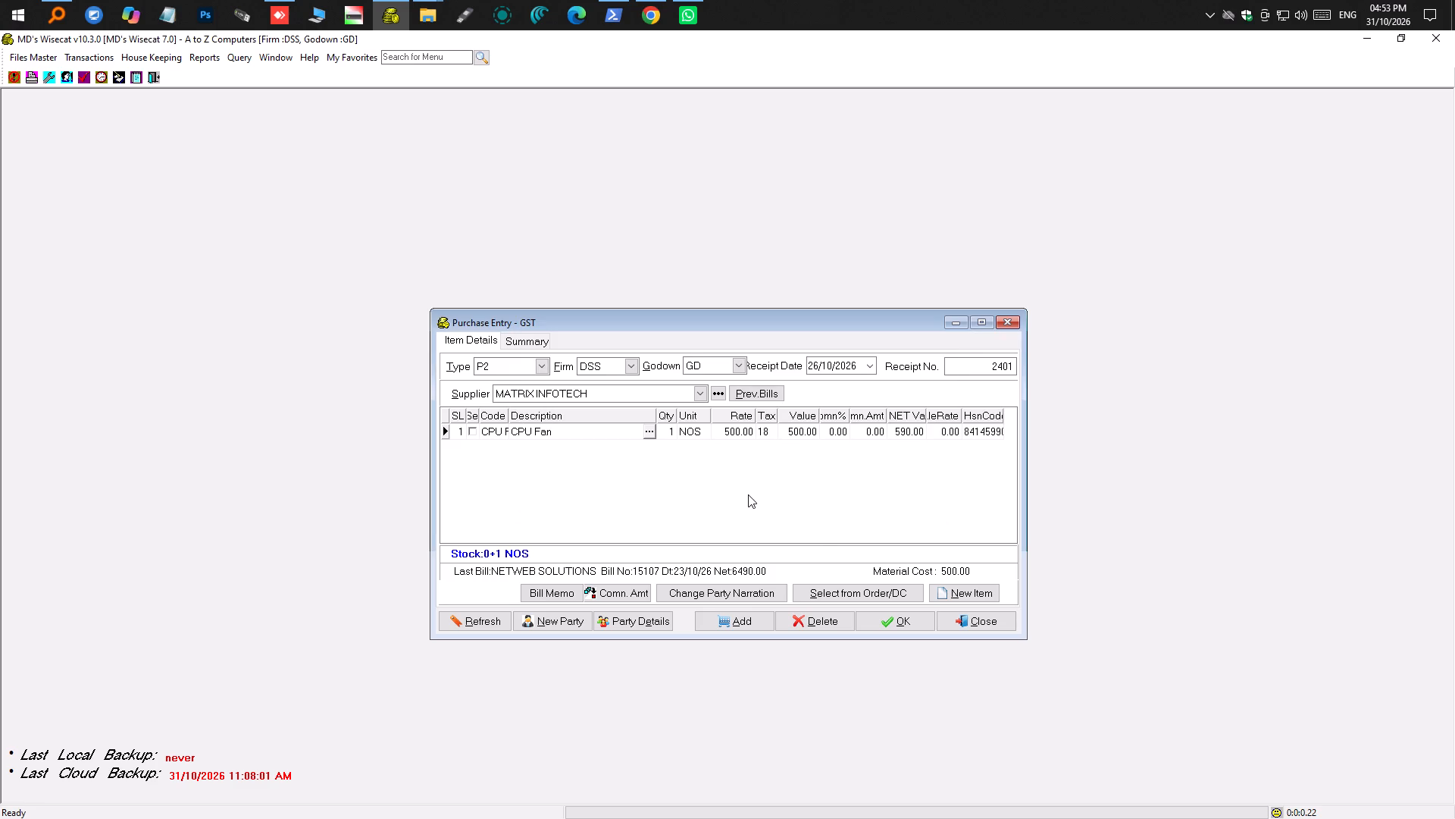
# Set the CPU Fan's rate to 650.
pyautogui.press('Tab')
pyautogui.press('Tab')
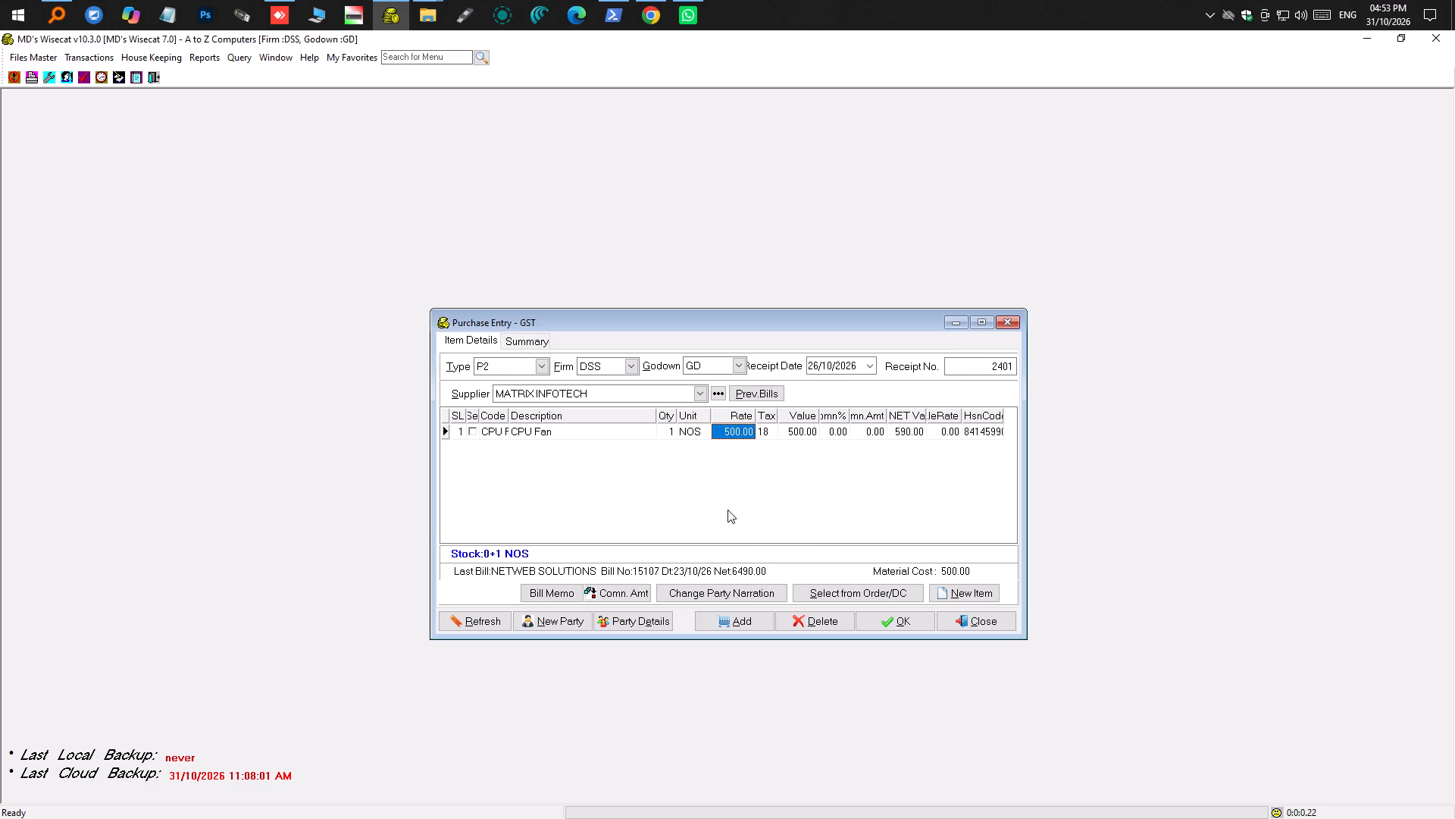
pyautogui.write('650')
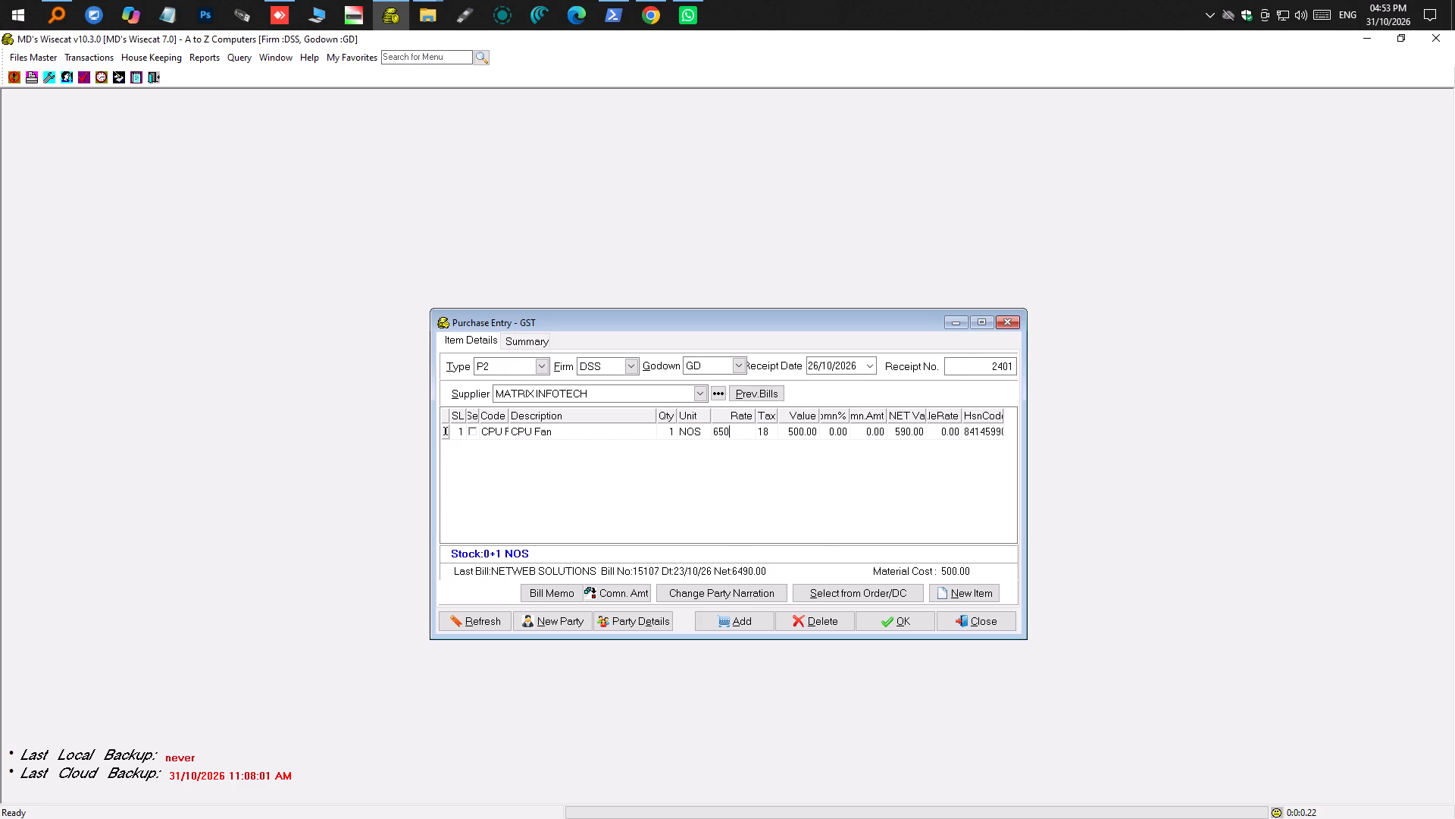
pyautogui.press('Tab')
pyautogui.press('Tab')
pyautogui.press('Tab')
pyautogui.press('Tab')
pyautogui.press('Tab')
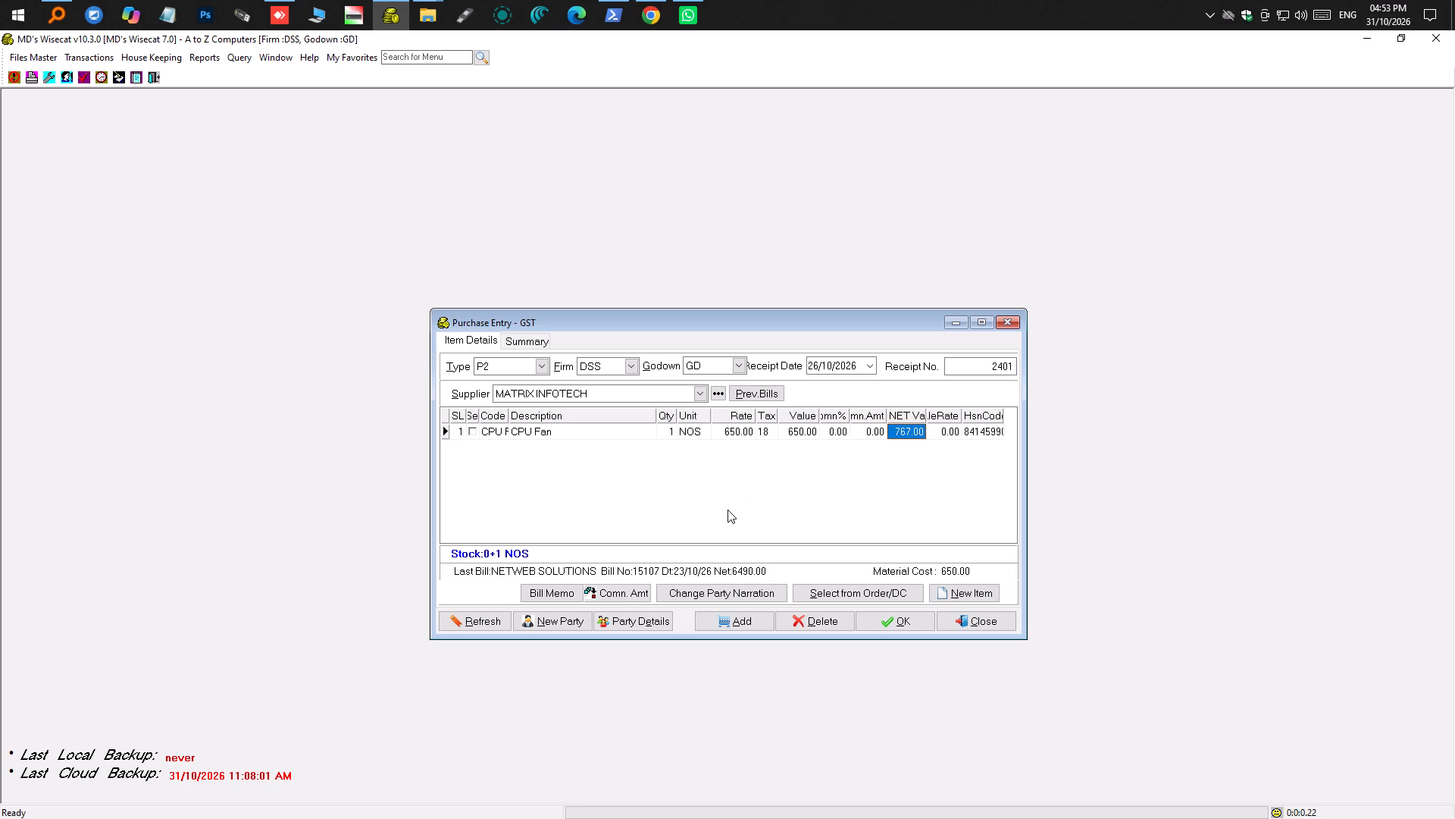
# Add a second bill line for LAPTOP SCREEN 1110, found by searching HSN code 852411.
pyautogui.press('Tab')
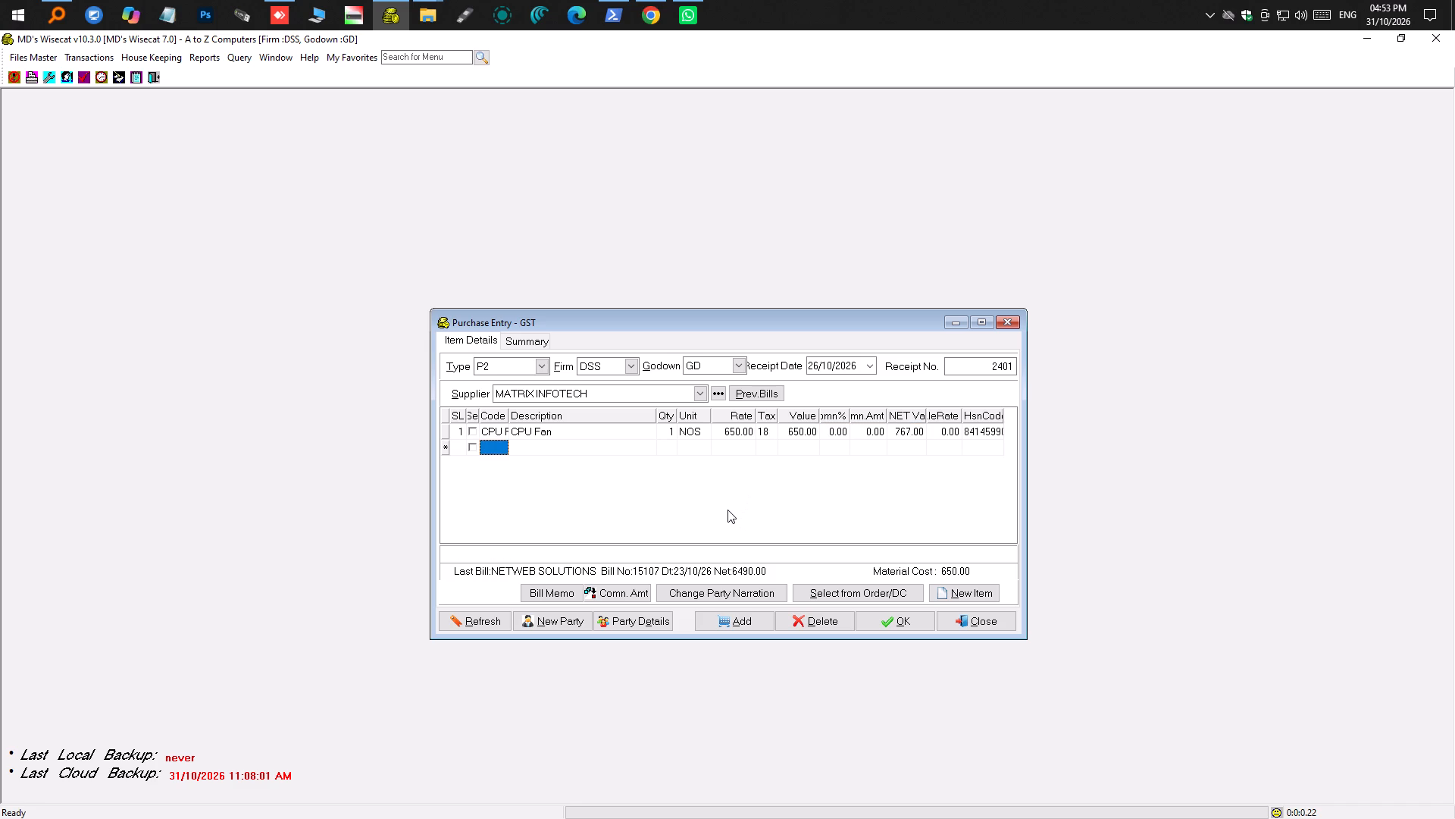
pyautogui.press('F2')
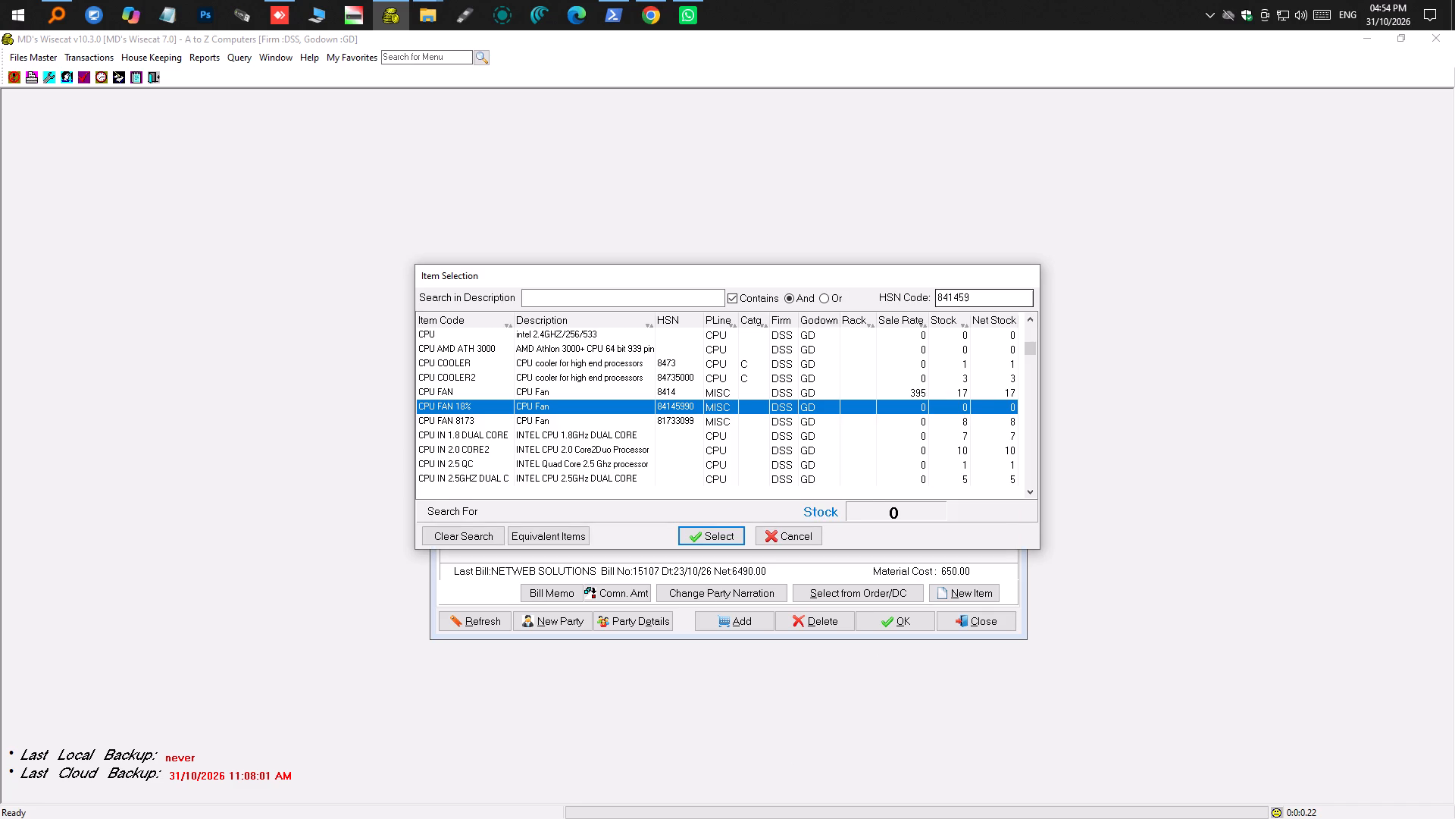
pyautogui.moveTo(974, 296); pyautogui.dragTo(837, 292)
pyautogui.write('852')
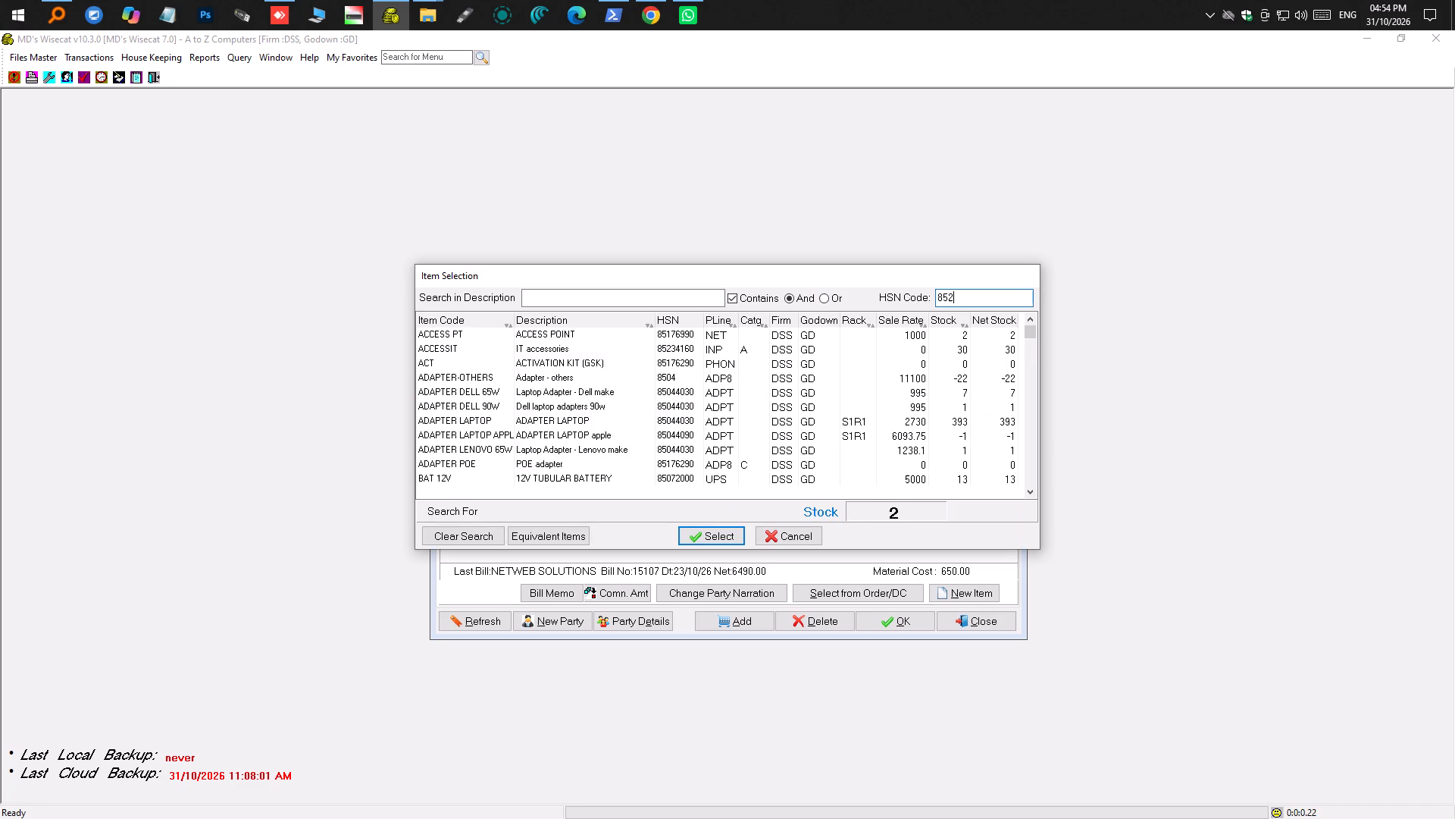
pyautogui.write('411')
pyautogui.click(556, 332)
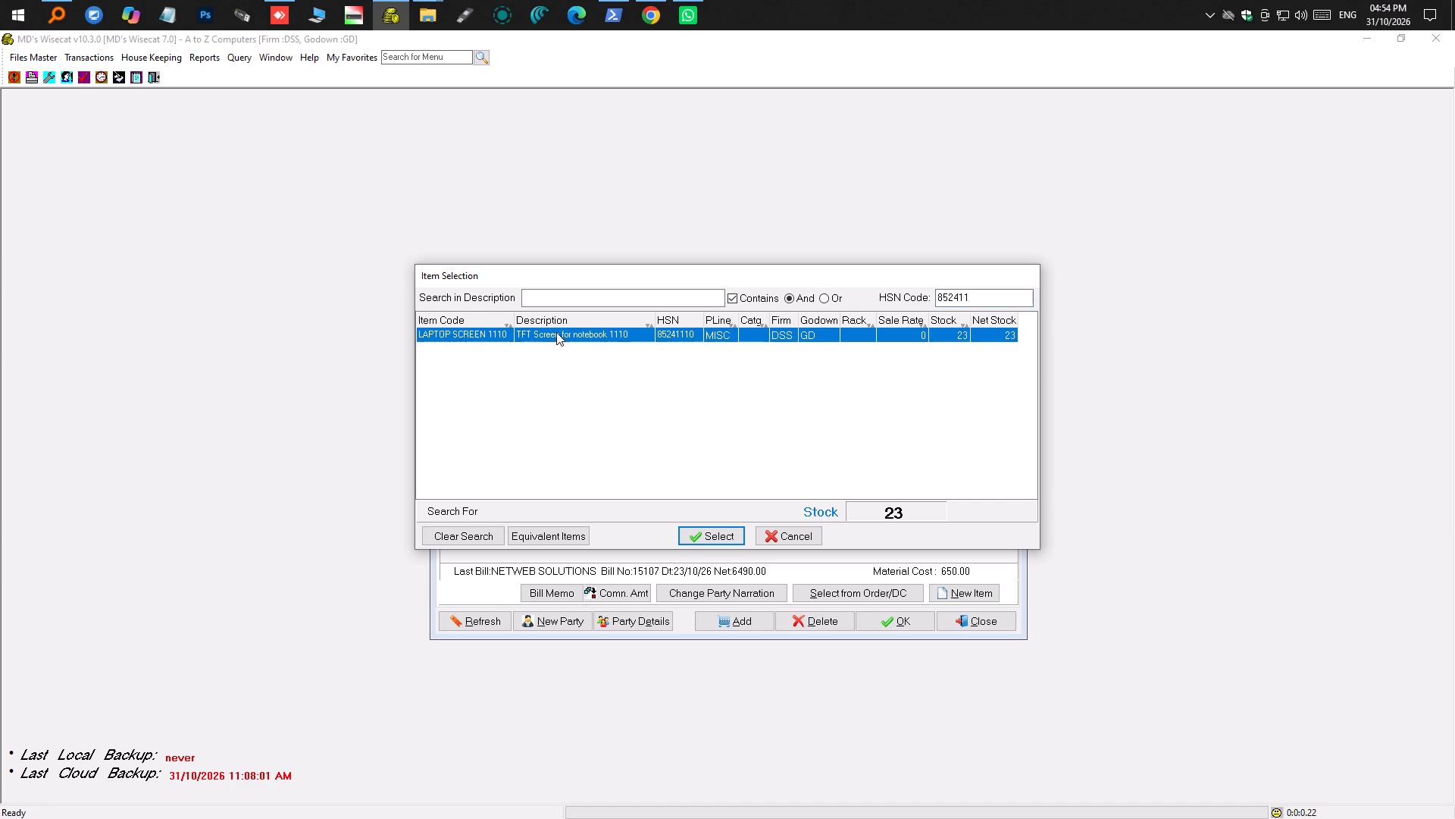
pyautogui.doubleClick(556, 332)
# Enter "15.6" FHD DISPLAY 1 YR WARRANTY" as the first line of the laptop screen's item description.
pyautogui.press('Tab')
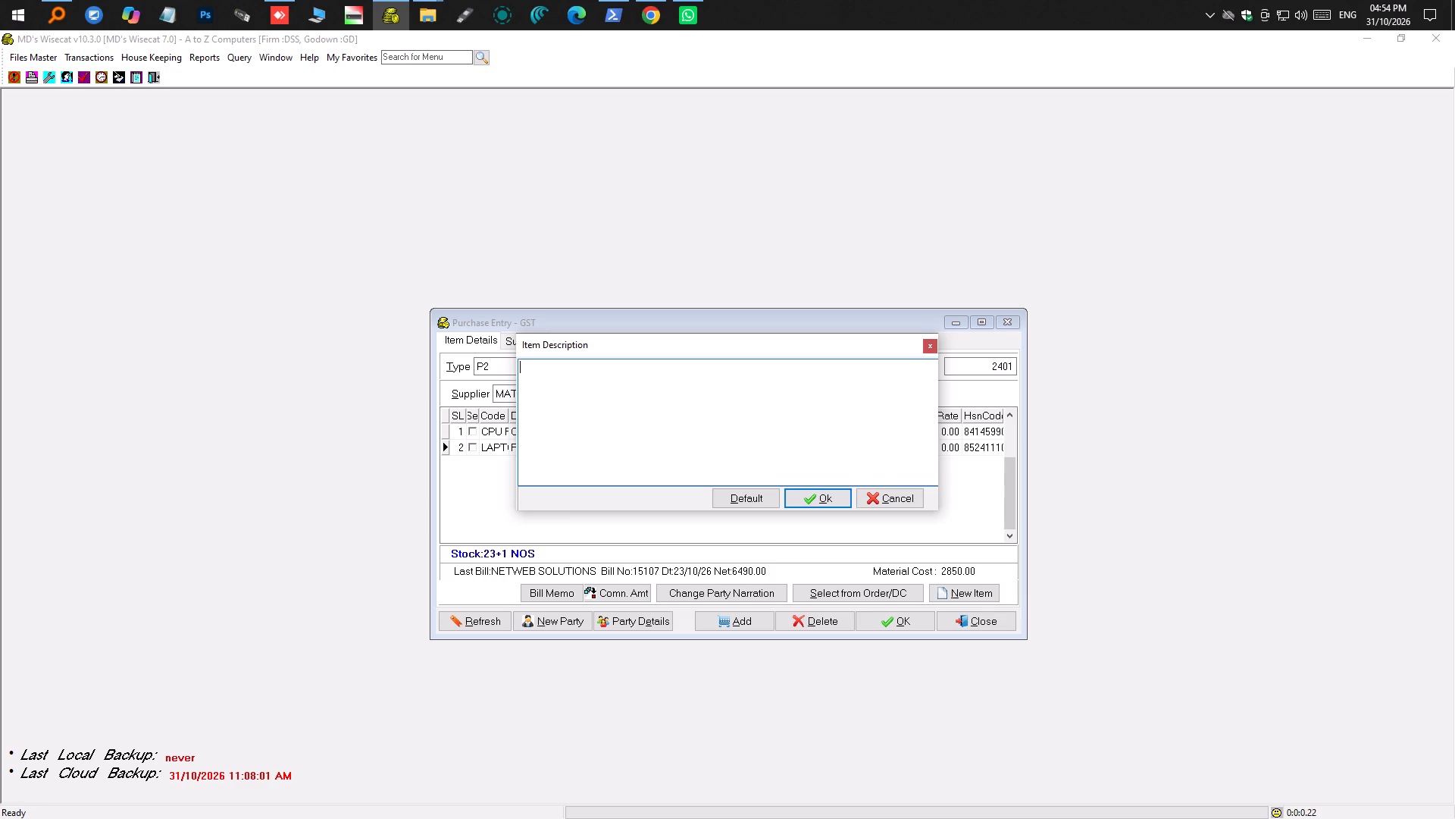
pyautogui.write('15.6')
pyautogui.write('"')
pyautogui.press('space')
pyautogui.write('FHD DISPLAY')
pyautogui.press('space')
pyautogui.hotkey('shift', 'Return')
pyautogui.click(636, 370)
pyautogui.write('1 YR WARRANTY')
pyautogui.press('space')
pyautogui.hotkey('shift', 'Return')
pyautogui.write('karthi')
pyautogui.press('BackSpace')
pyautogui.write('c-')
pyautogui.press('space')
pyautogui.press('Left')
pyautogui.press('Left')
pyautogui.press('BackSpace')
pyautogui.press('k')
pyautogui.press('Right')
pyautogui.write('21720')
pyautogui.click(819, 504)
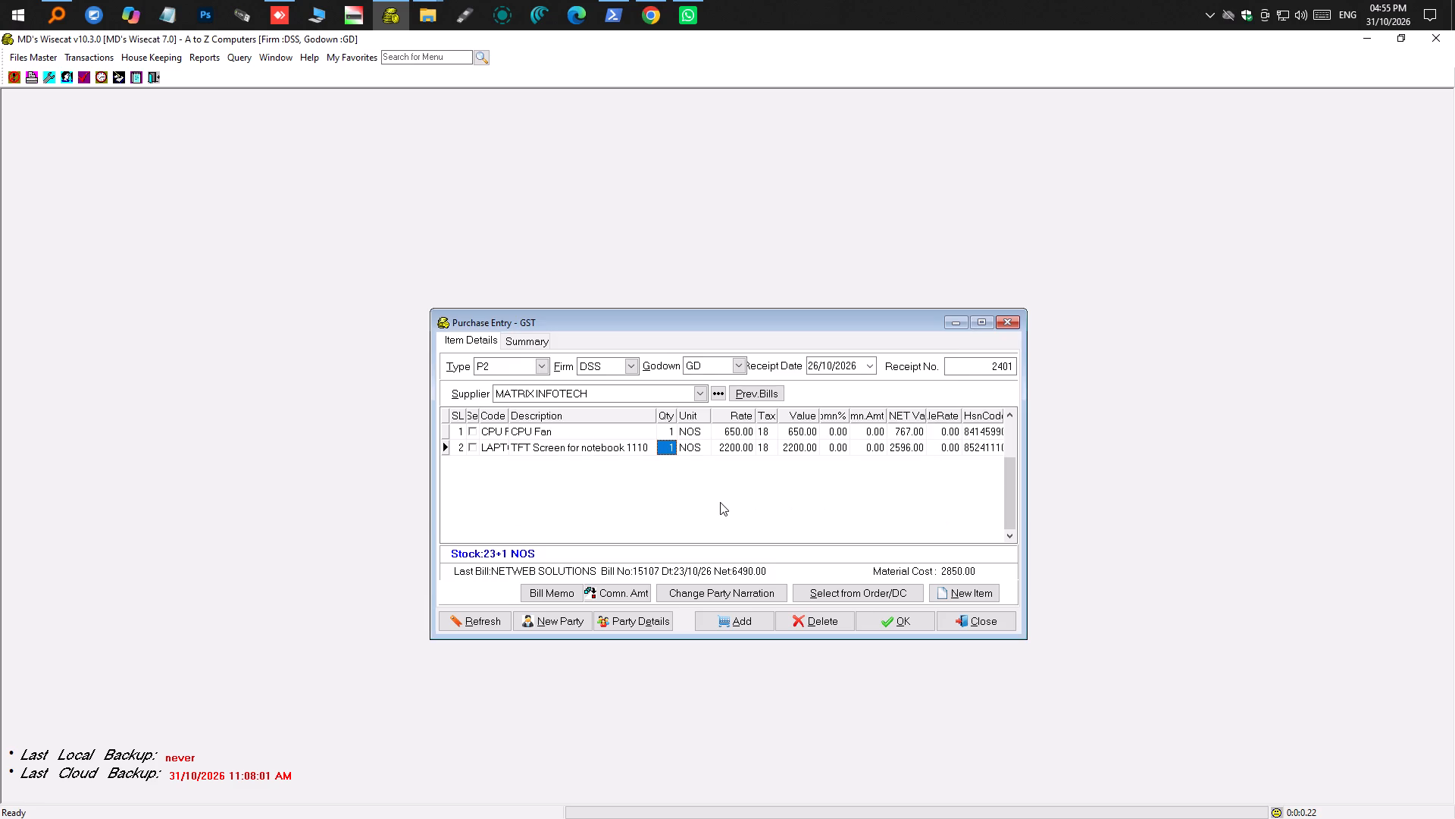
# Set the laptop screen's rate to 2400 and complete its bill line.
pyautogui.press('Tab')
pyautogui.press('Tab')
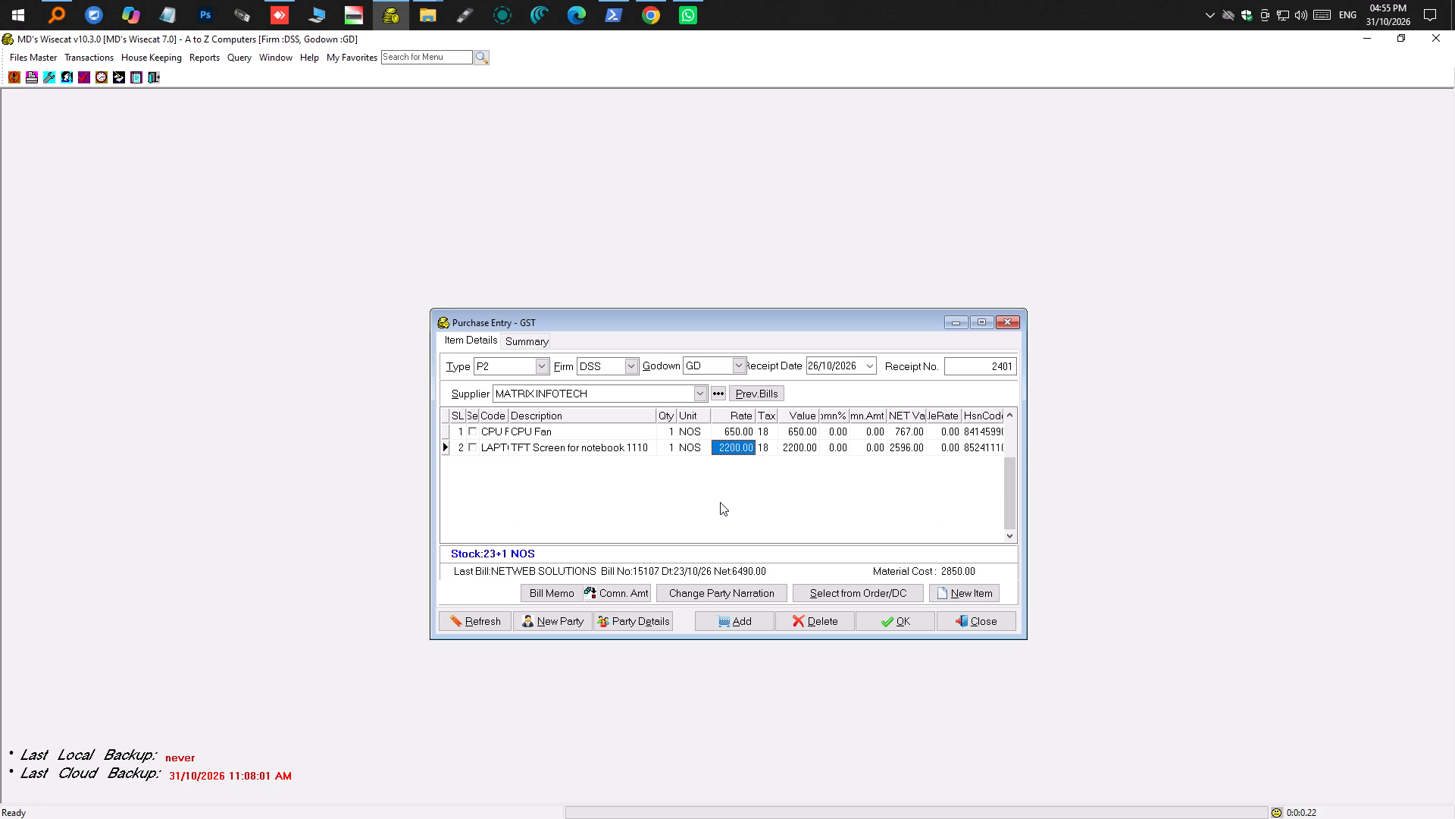
pyautogui.write('2400')
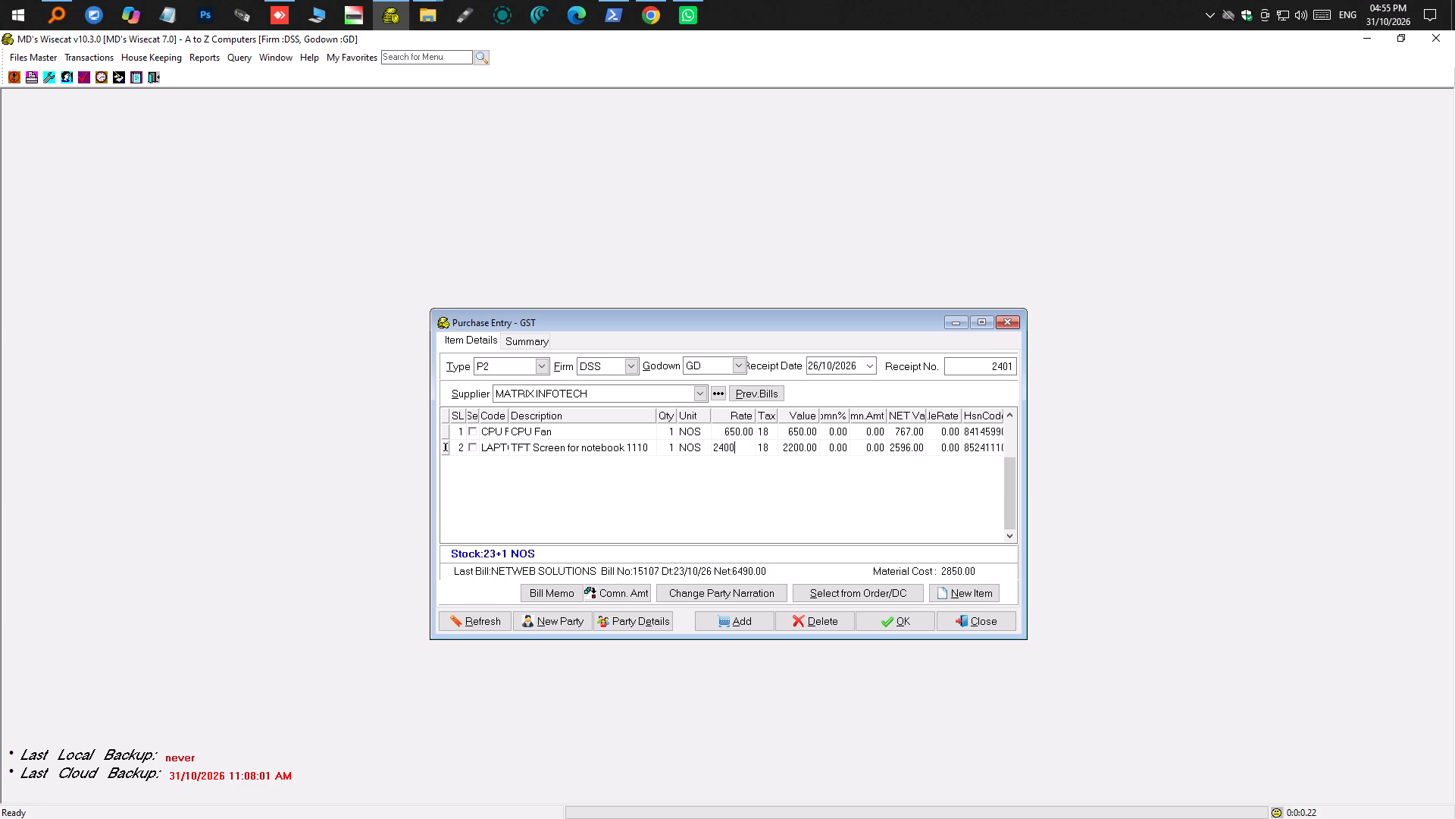
pyautogui.press('Tab')
pyautogui.press('Tab')
pyautogui.press('Tab')
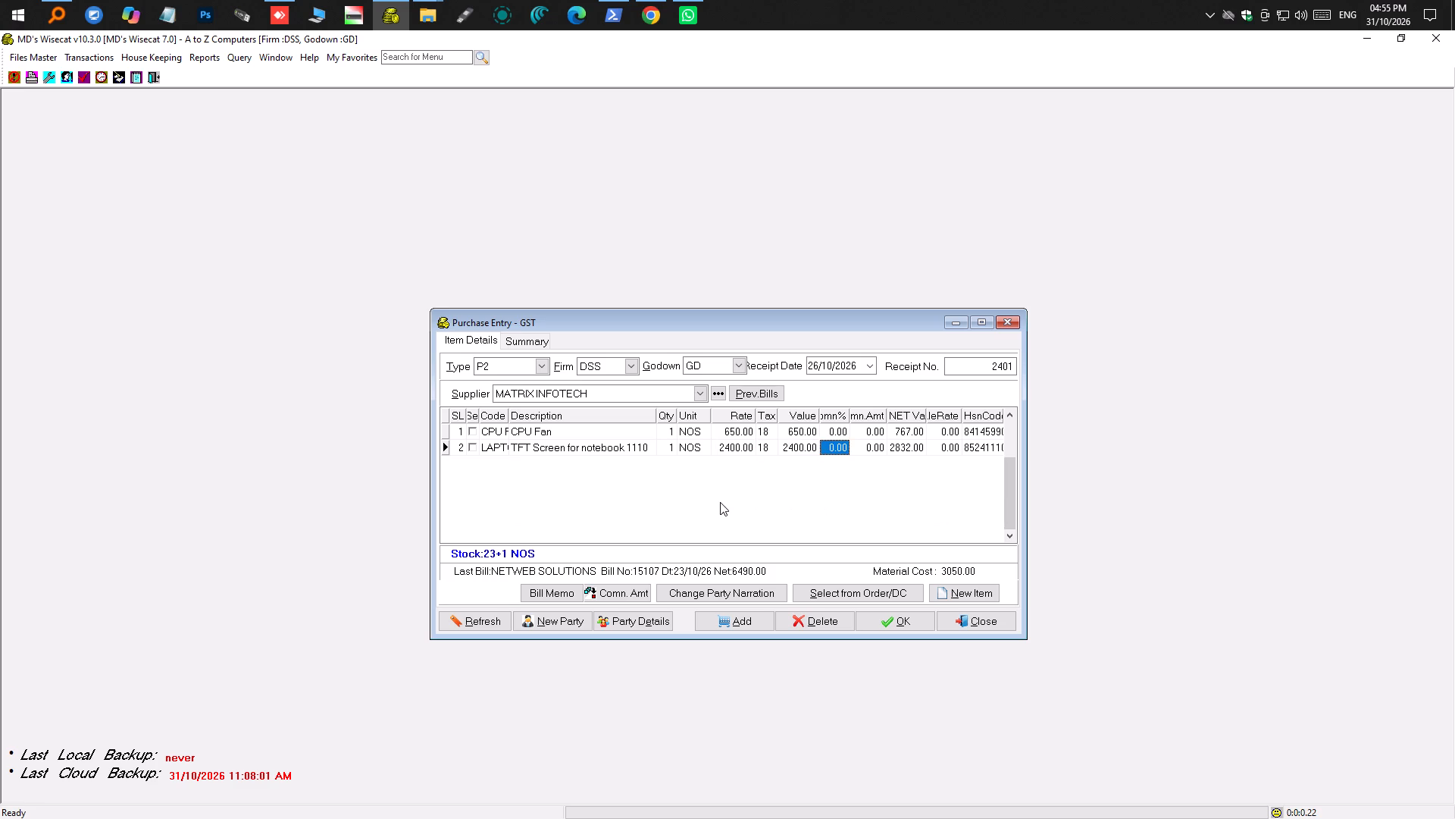
pyautogui.press('Tab')
pyautogui.press('Tab')
pyautogui.press('Tab')
pyautogui.press('Tab')
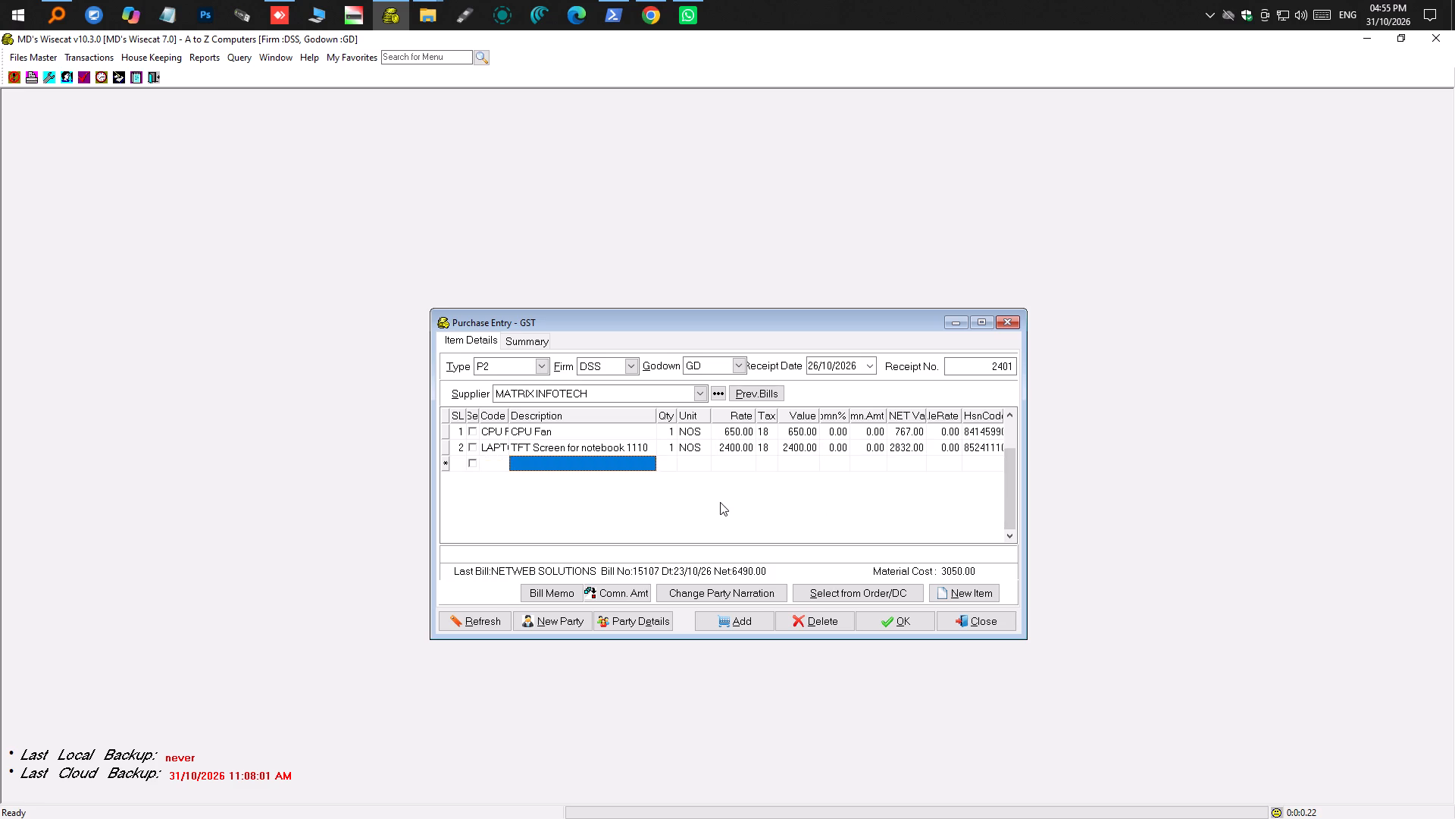
# Enter bill number 8615 in the bill summary and save the MATRIX INFOTECH purchase bill.
pyautogui.press('Tab')
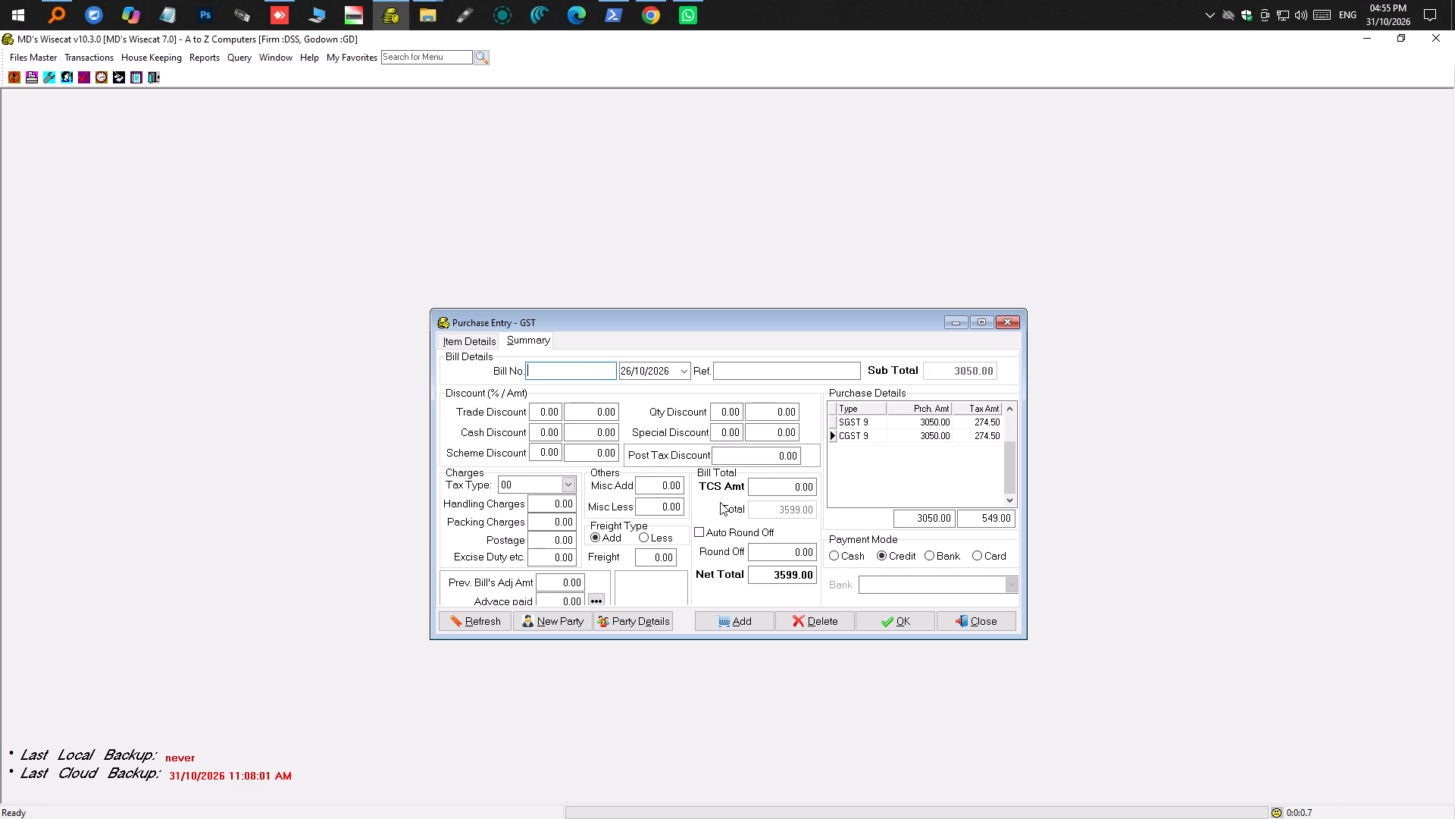
pyautogui.press('8')
pyautogui.press('6')
pyautogui.write('15')
pyautogui.click(452, 338)
pyautogui.click(527, 339)
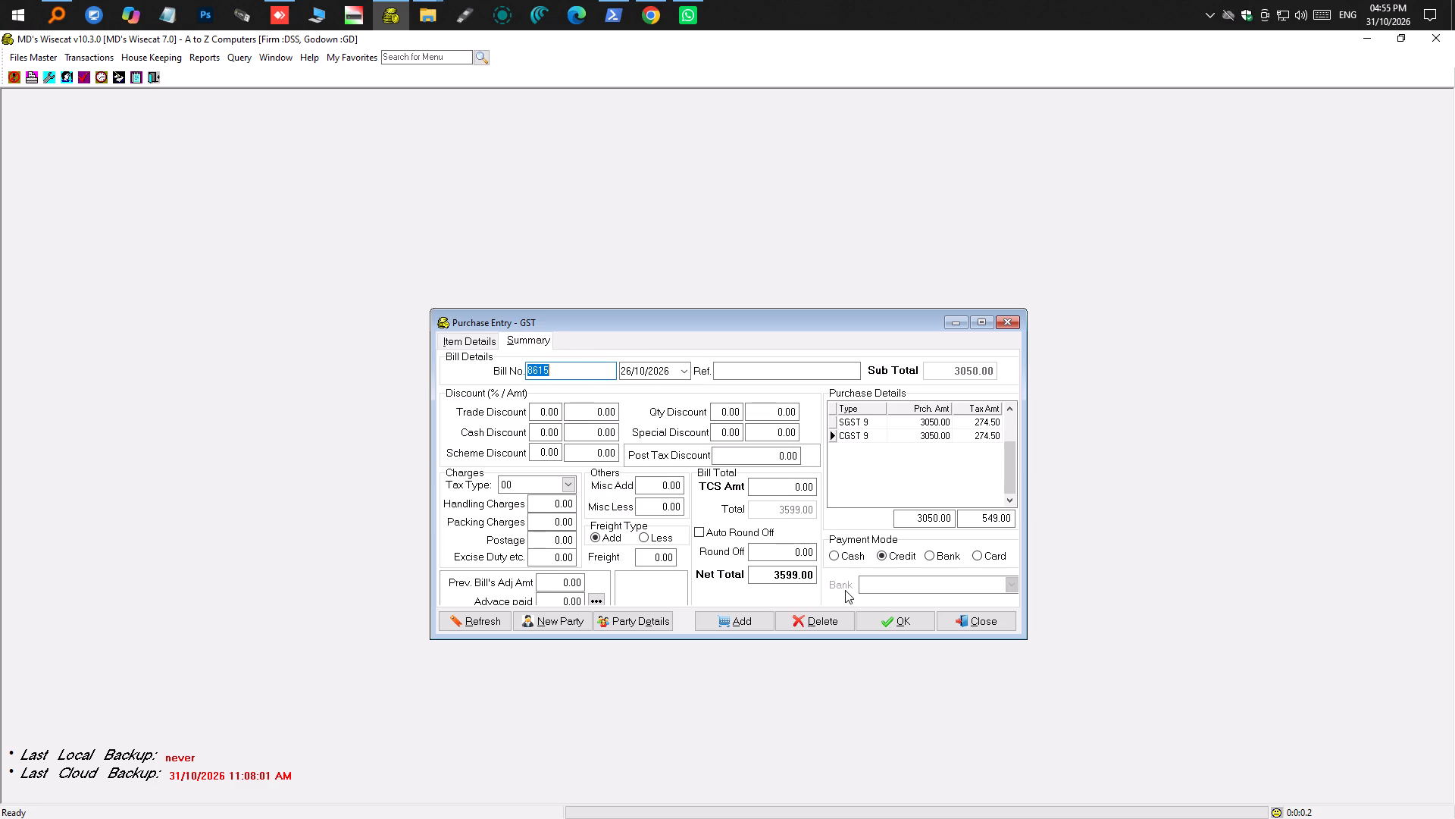
pyautogui.click(903, 617)
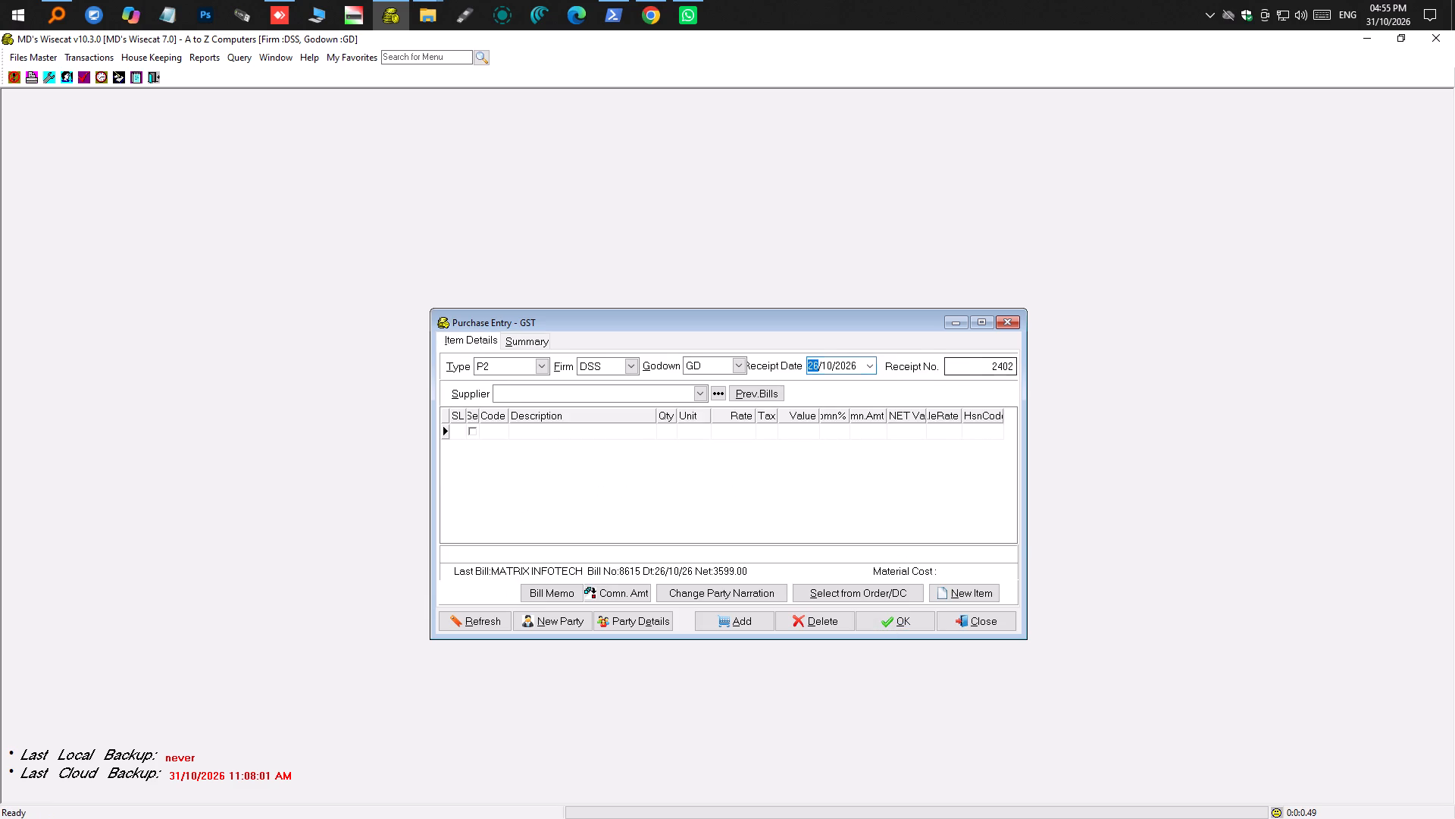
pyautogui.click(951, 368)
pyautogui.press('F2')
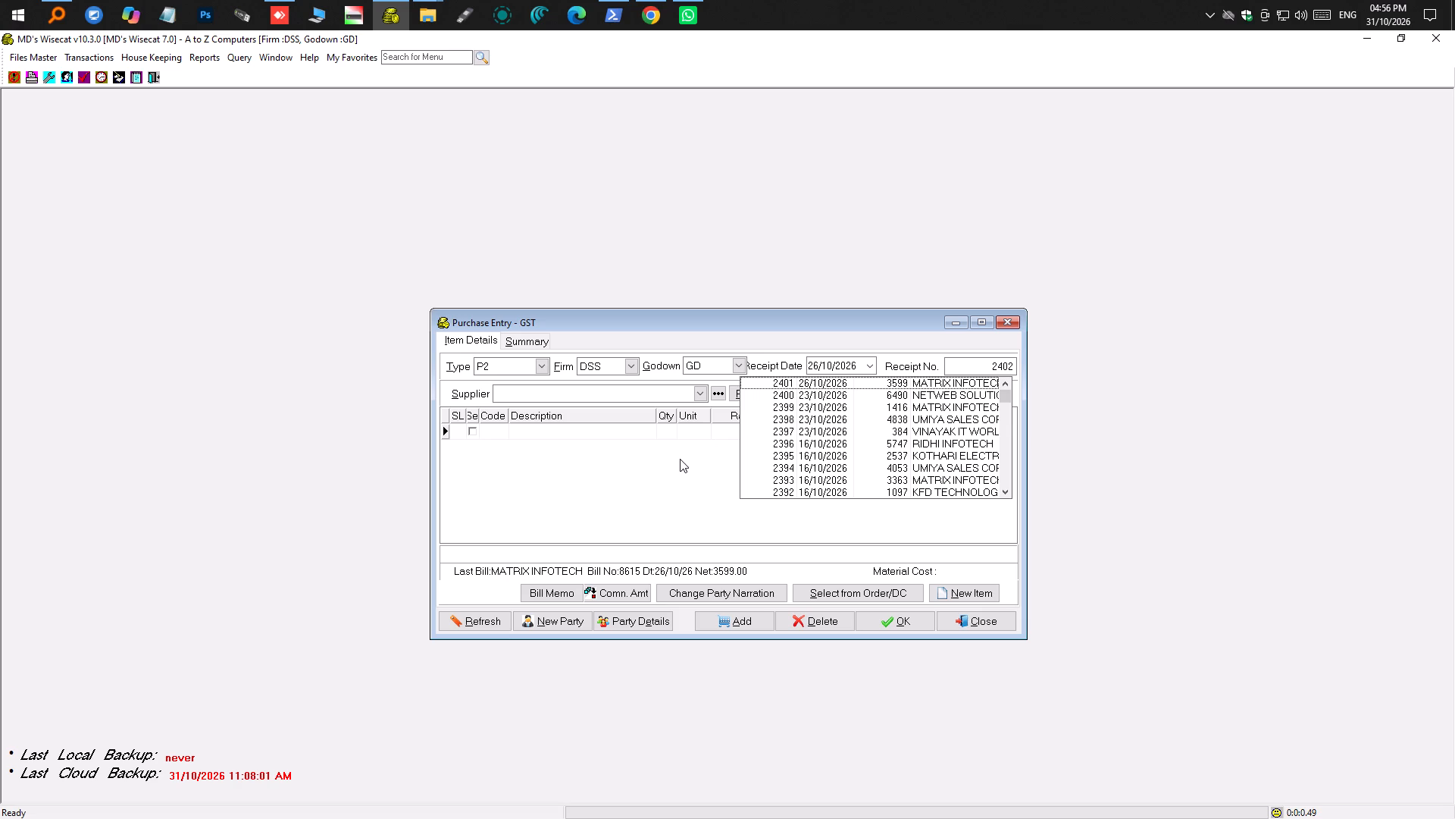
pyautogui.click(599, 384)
# Set the new bill's receipt date to 28/10/2026 and its supplier to MEENAKSHI INFO TECH.
pyautogui.click(871, 363)
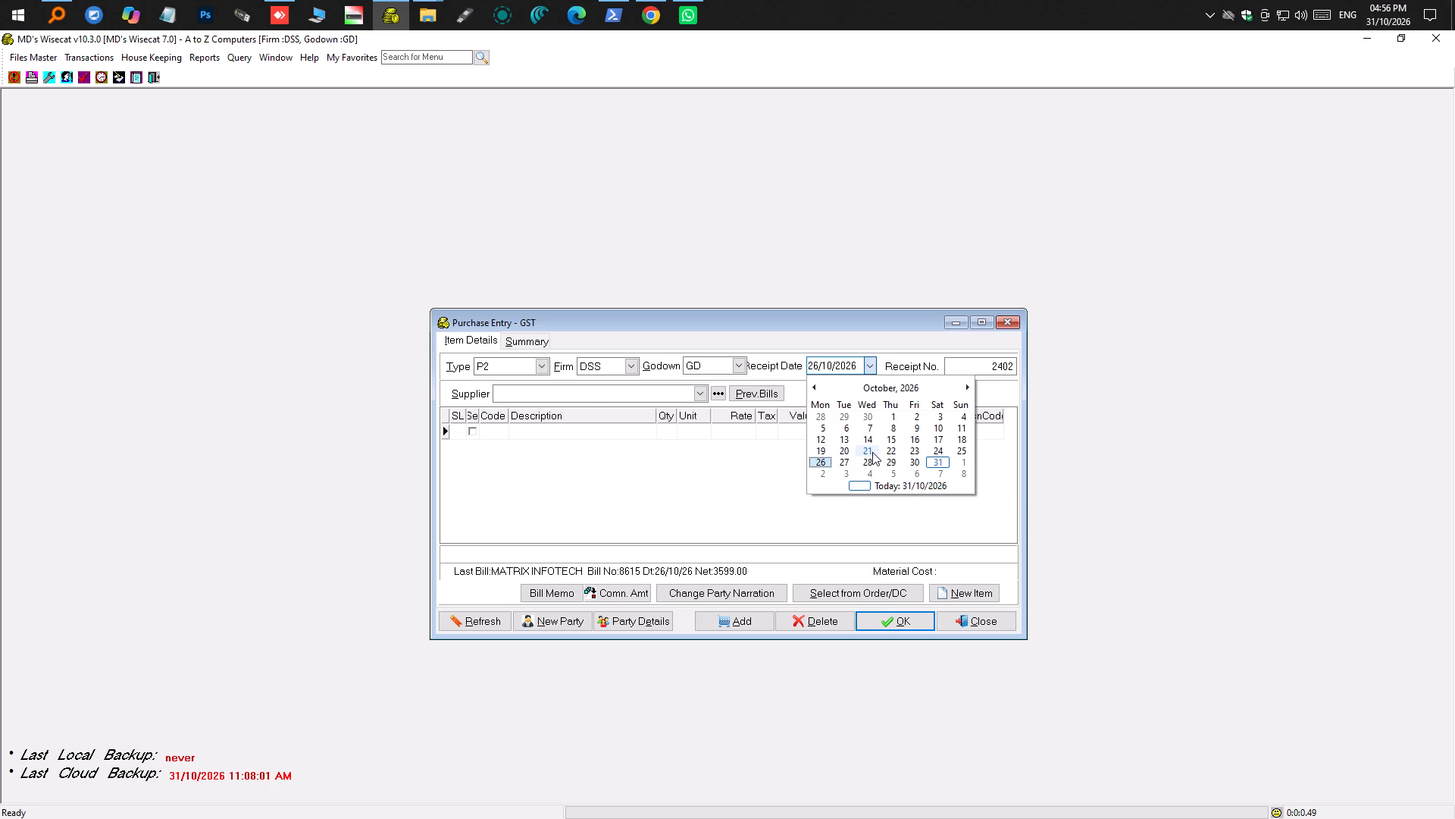
pyautogui.click(875, 463)
pyautogui.click(621, 395)
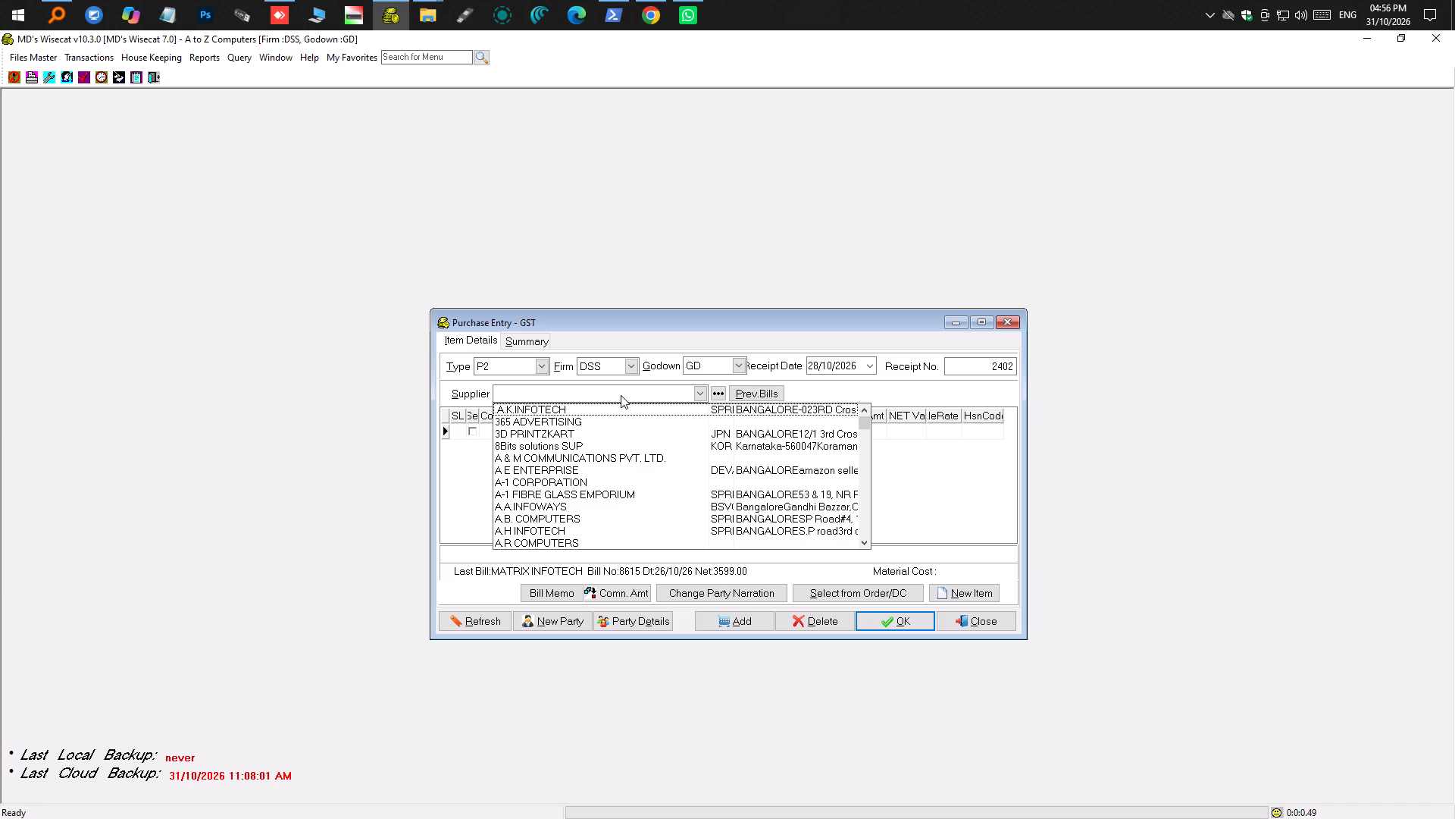
pyautogui.write('mee')
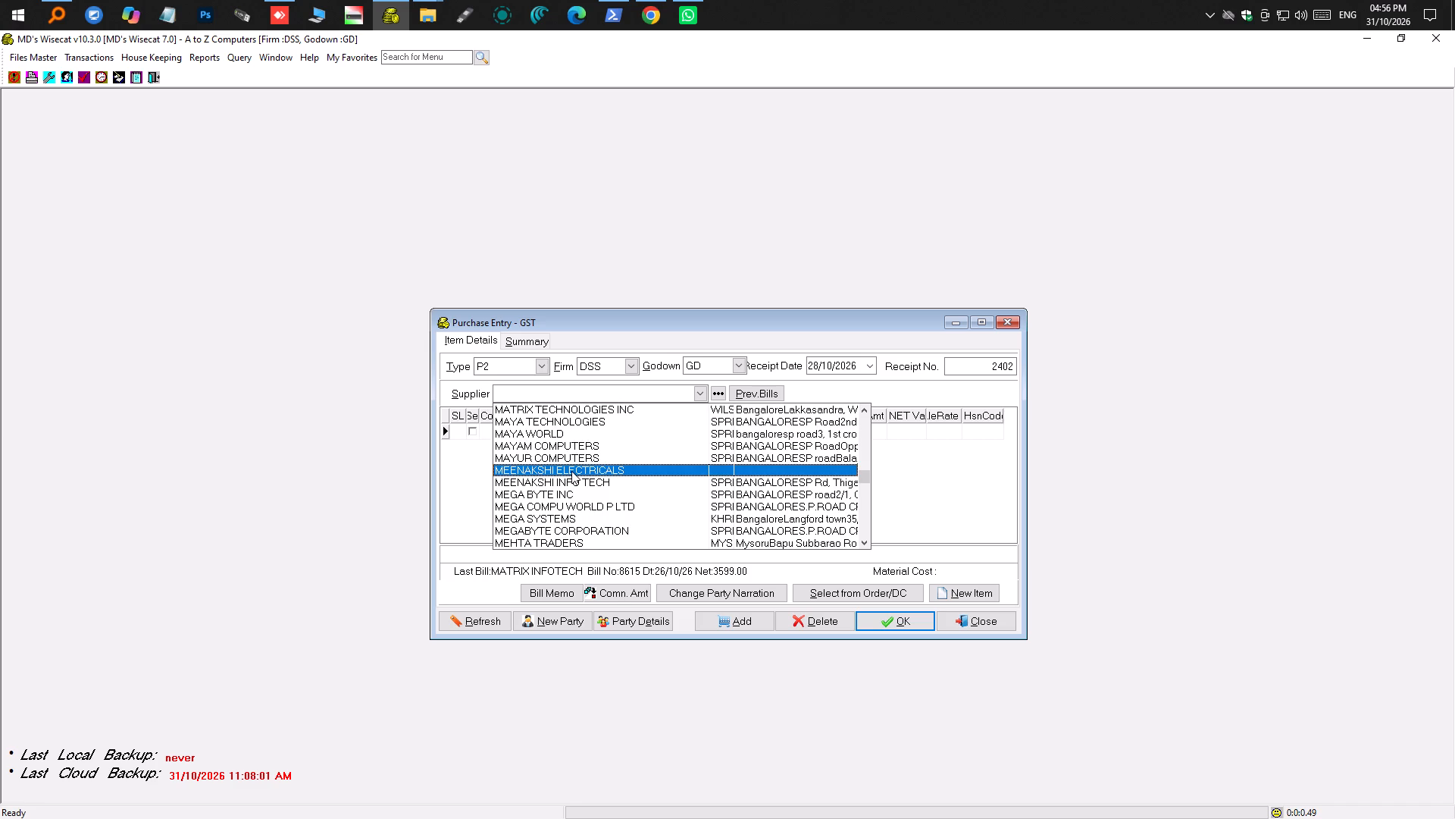
pyautogui.click(566, 483)
# Add the item LAPTOP FAN with HSN 8473 to the bill, found by searching descriptions for "cpu fan".
pyautogui.press('F2')
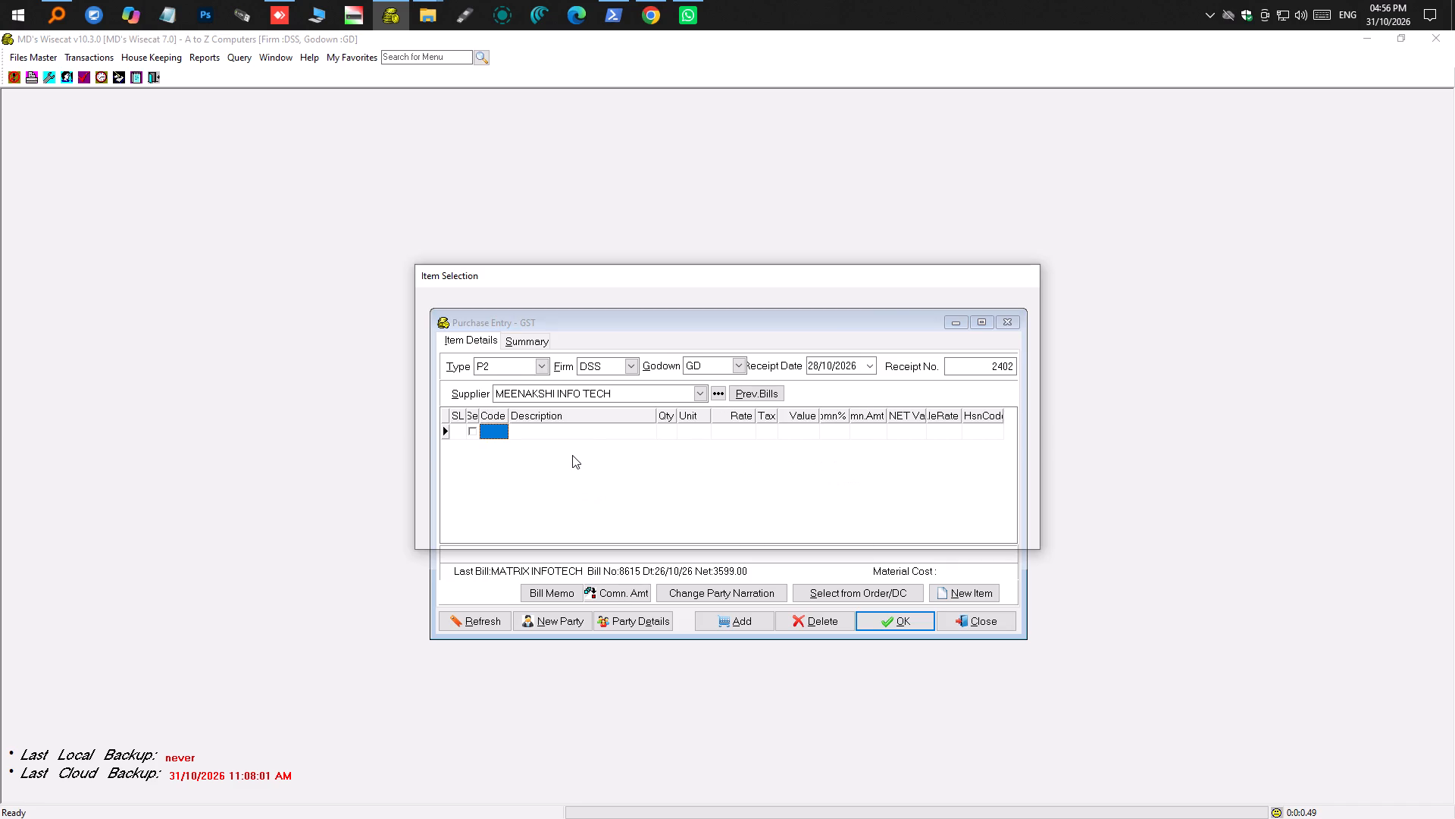
pyautogui.moveTo(978, 300); pyautogui.dragTo(823, 311)
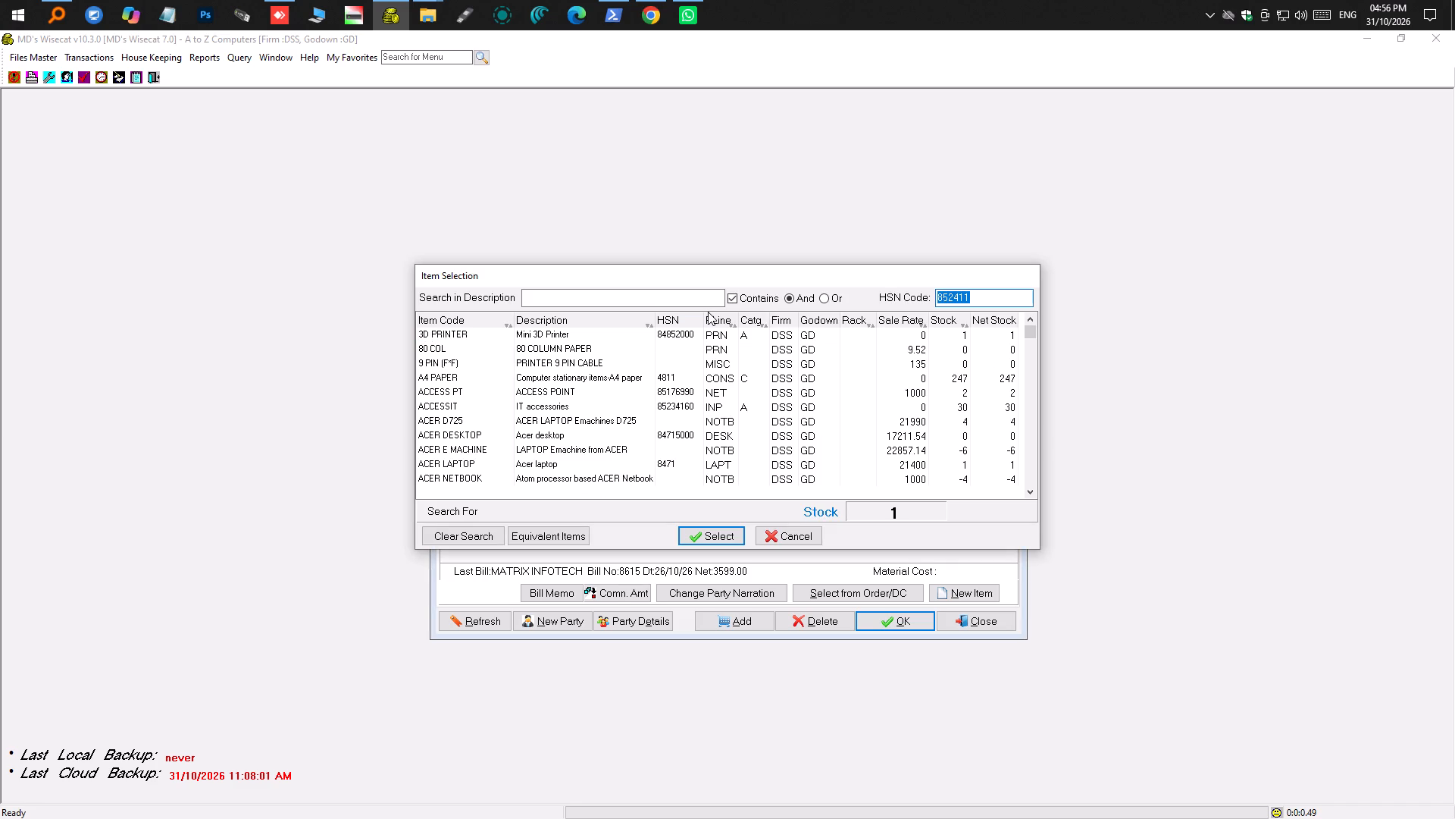
pyautogui.write('8473')
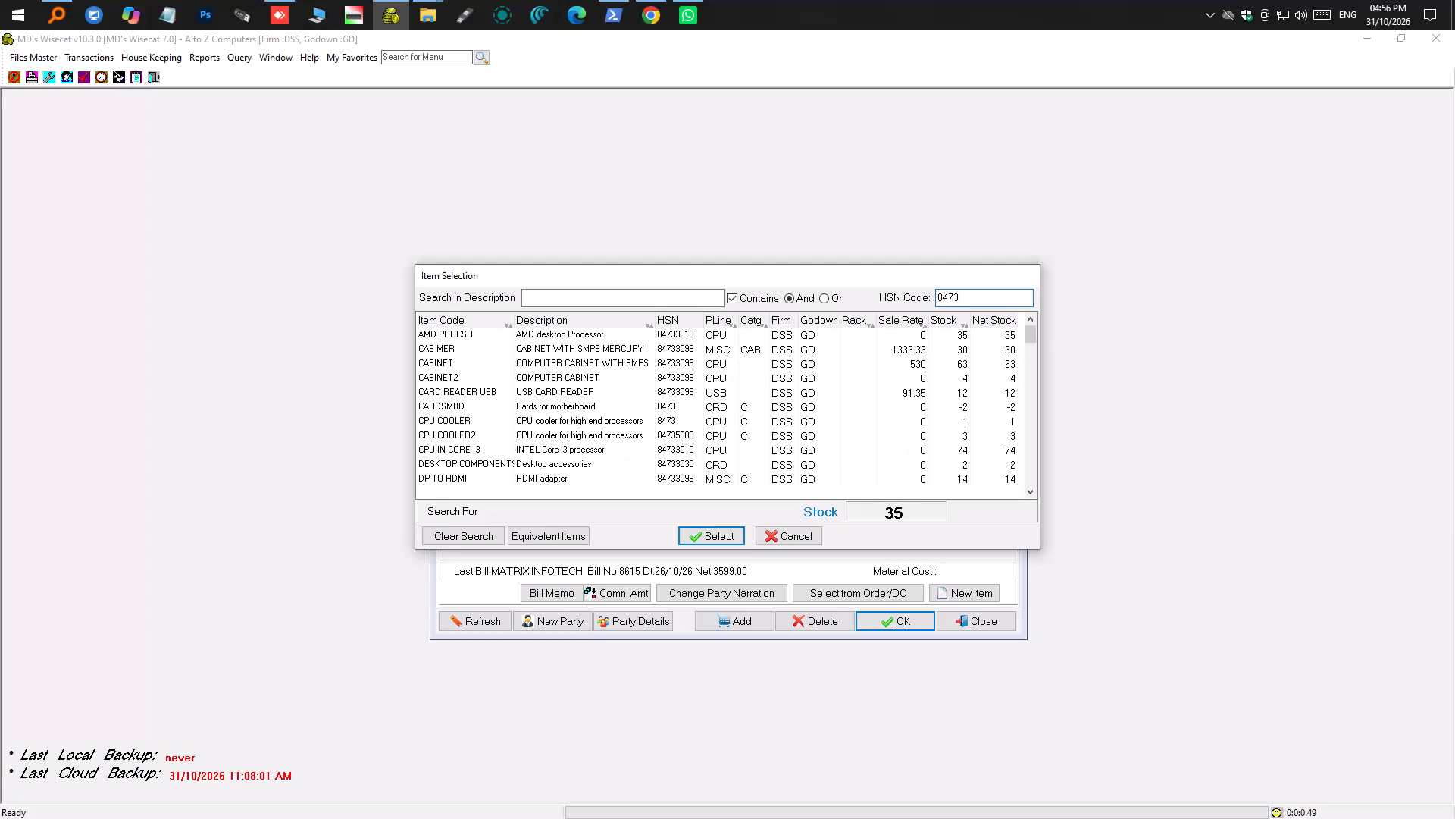
pyautogui.click(546, 299)
pyautogui.click(546, 299)
pyautogui.write('cpu fan')
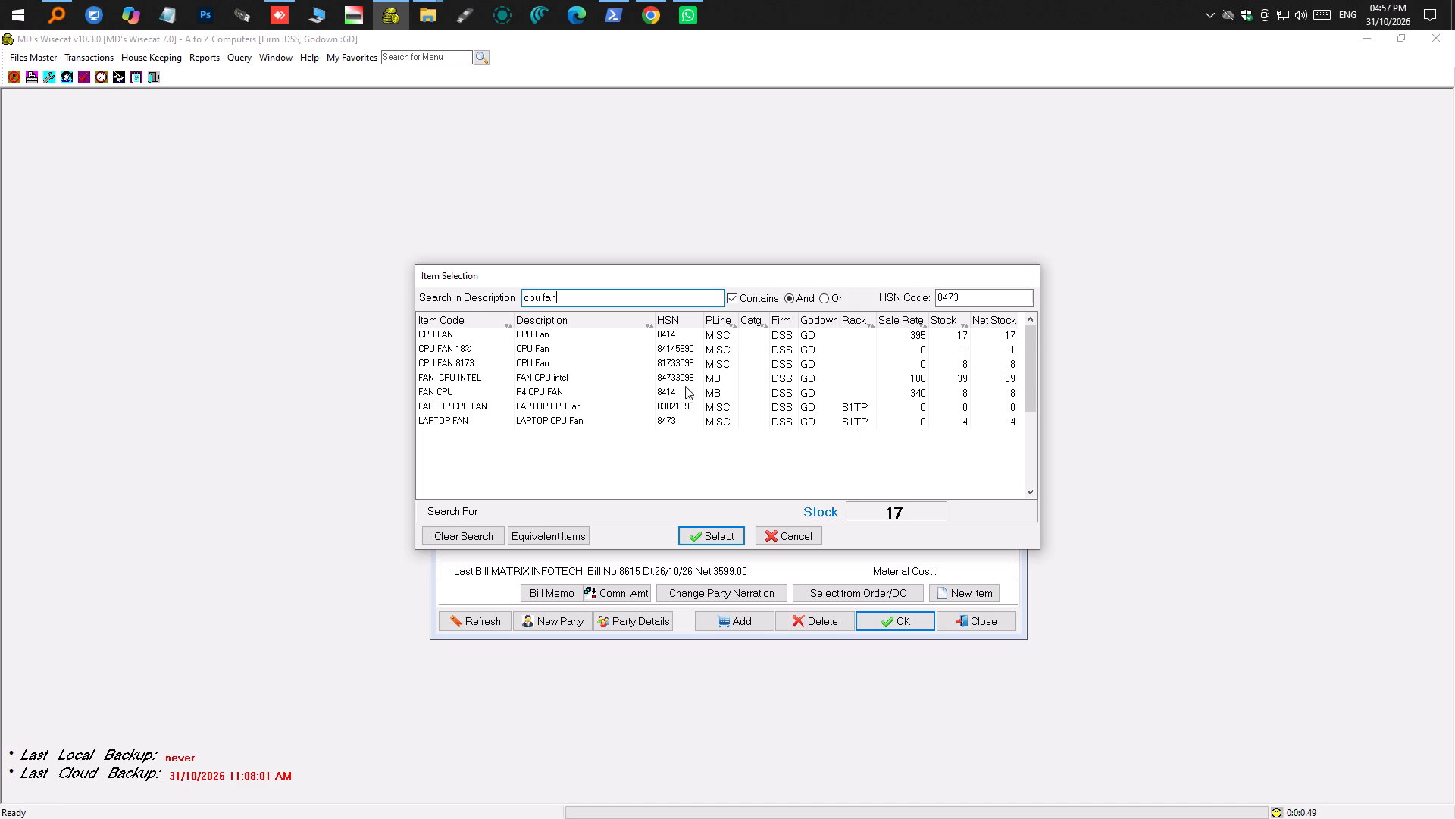
pyautogui.click(553, 424)
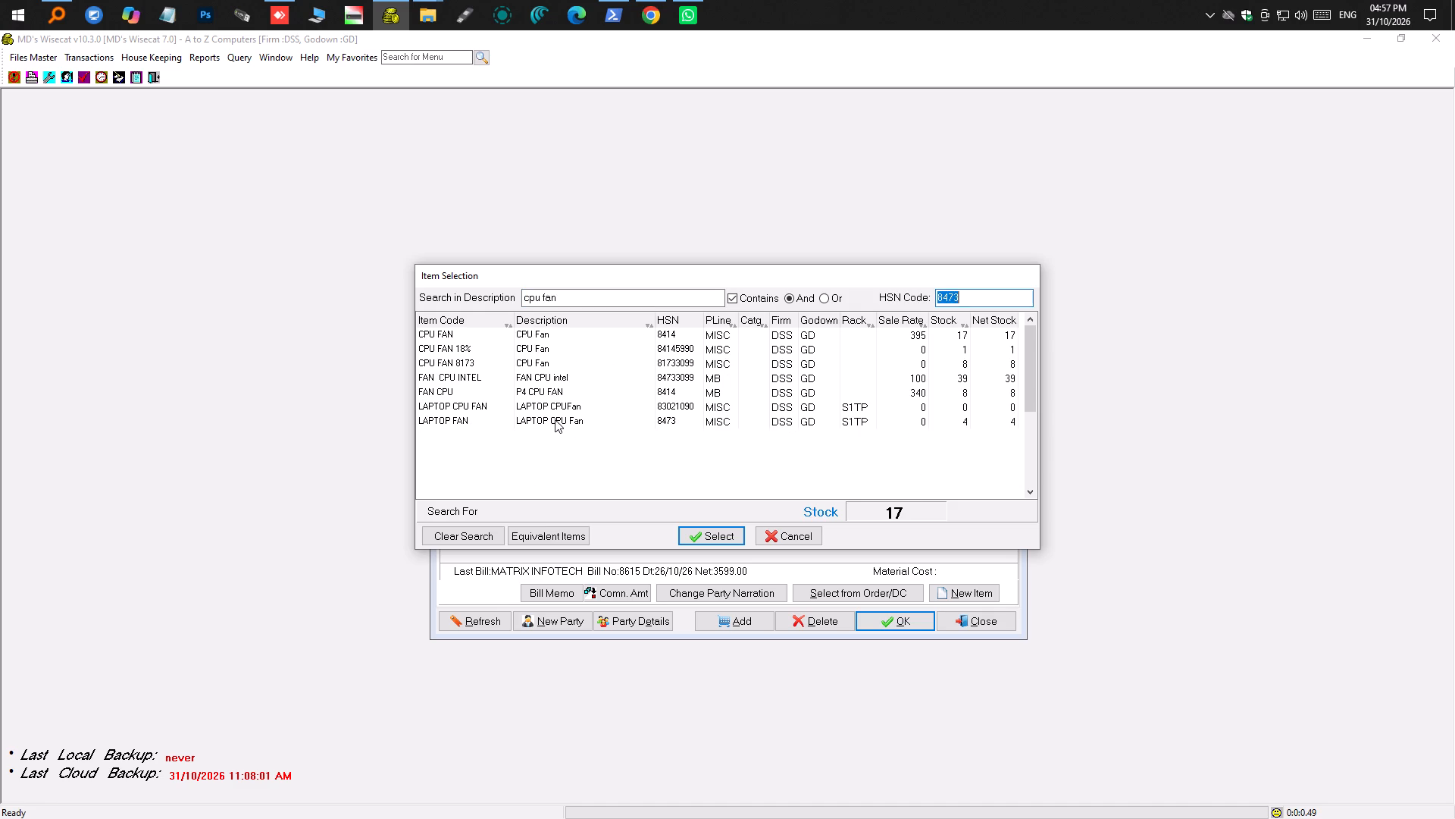
pyautogui.click(555, 419)
pyautogui.doubleClick(555, 419)
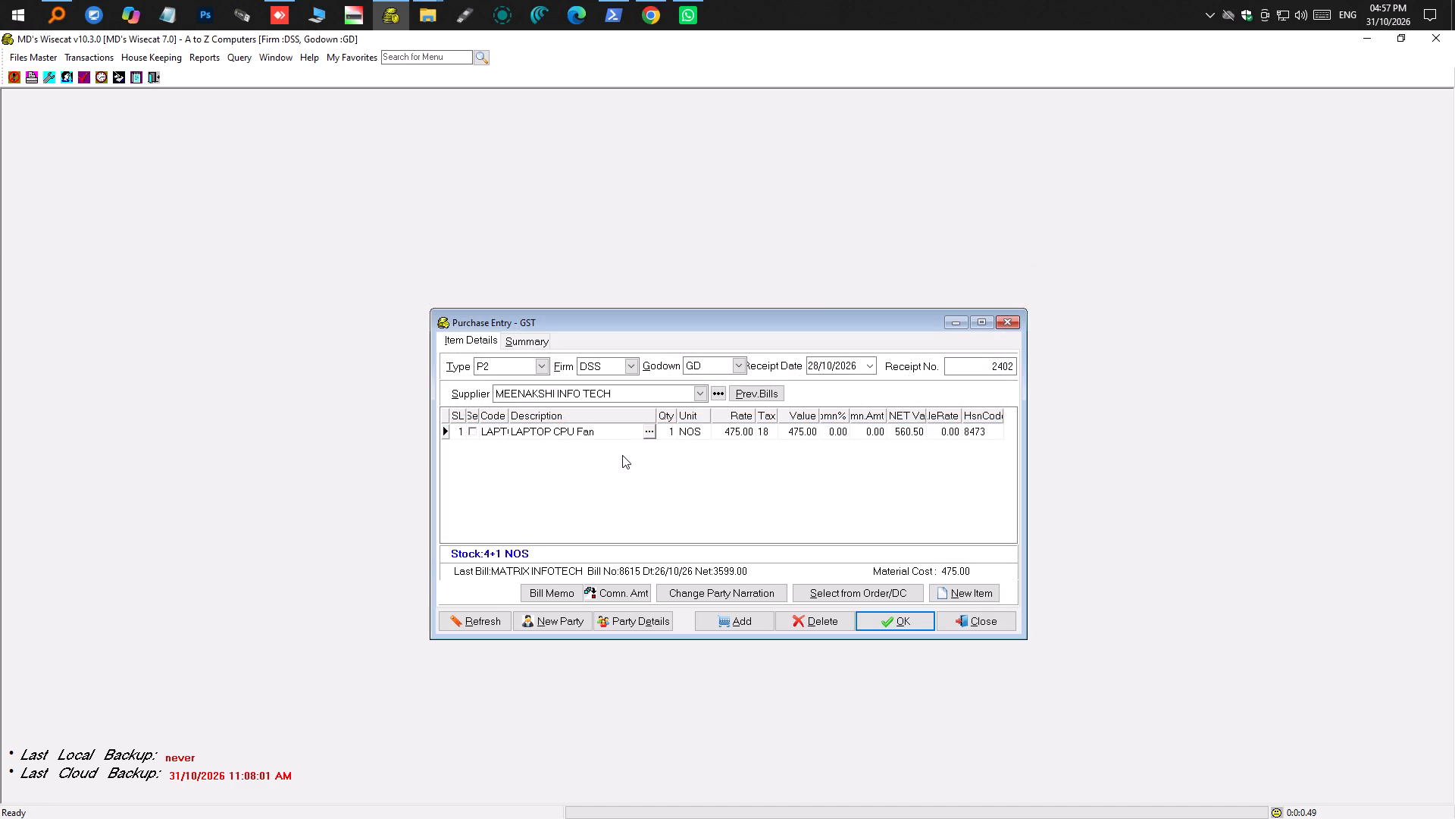
# Enter the laptop CPU fan's item description as "t495 cpu fan with heatsink" with "BHIM-21721" on the second line.
pyautogui.press('Tab')
pyautogui.click(593, 388)
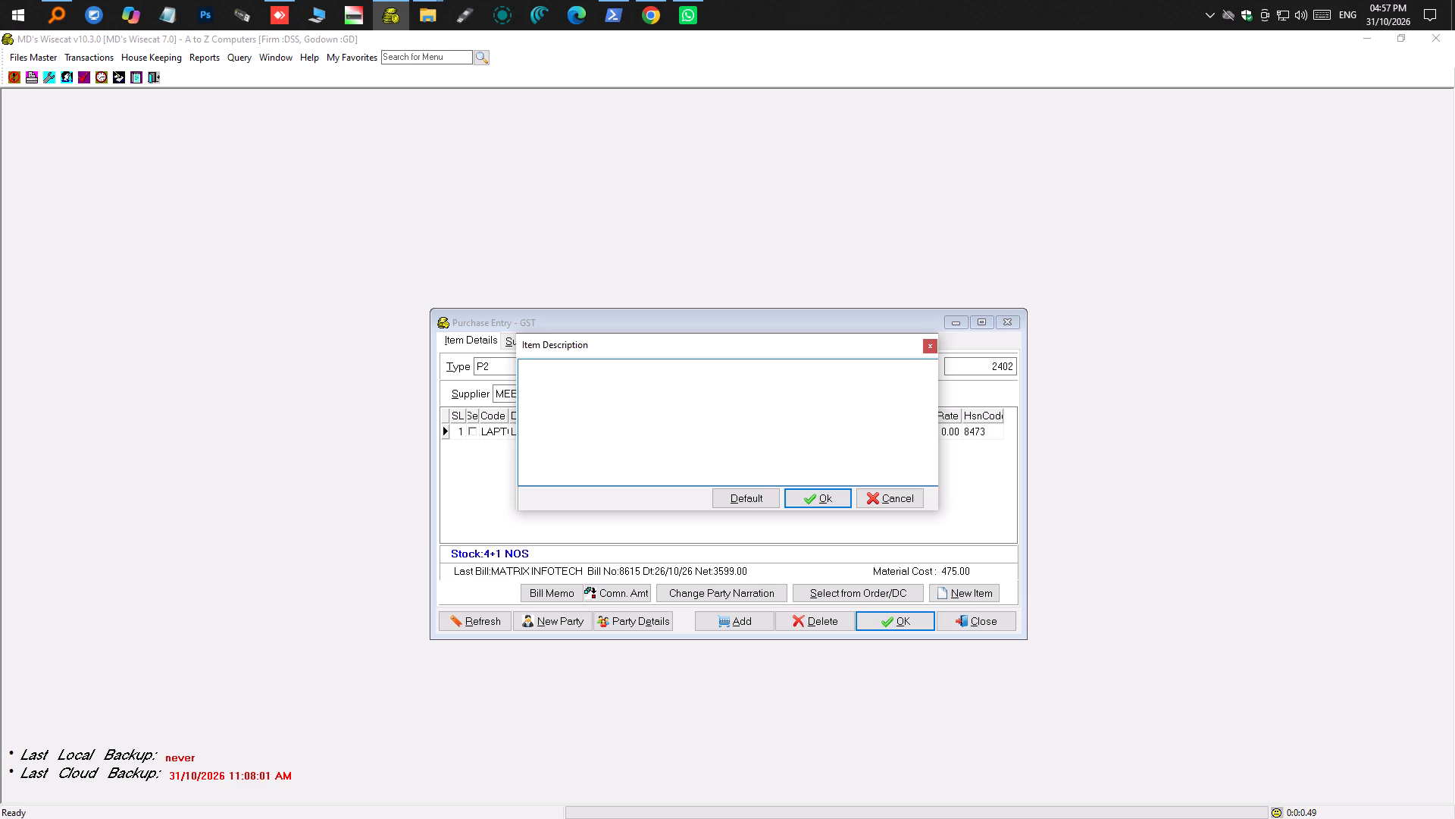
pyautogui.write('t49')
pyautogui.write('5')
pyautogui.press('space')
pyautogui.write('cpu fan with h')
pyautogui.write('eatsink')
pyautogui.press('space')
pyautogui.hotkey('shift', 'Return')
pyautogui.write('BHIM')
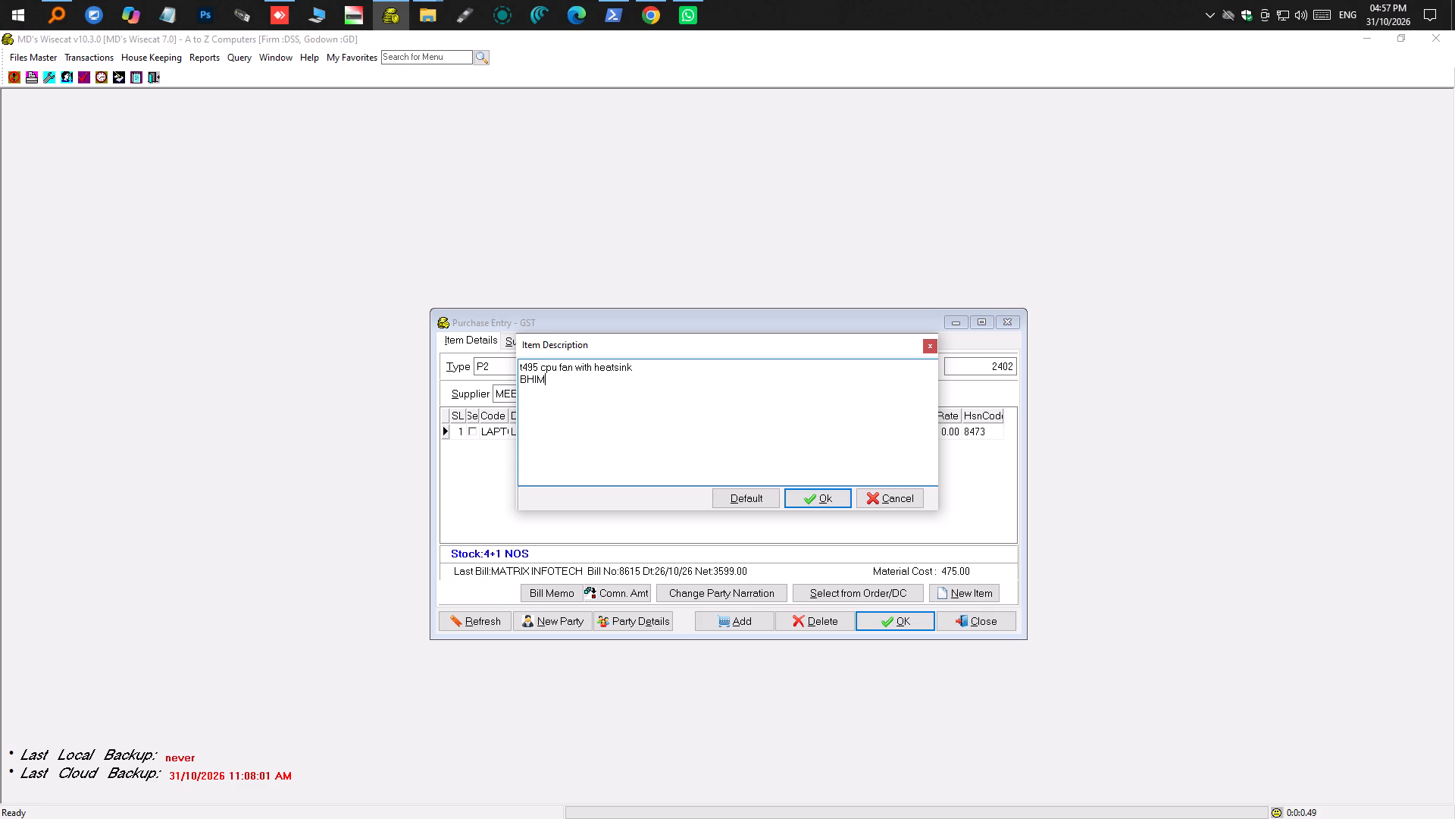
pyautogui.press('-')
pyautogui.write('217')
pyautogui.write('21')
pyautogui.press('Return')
pyautogui.click(816, 494)
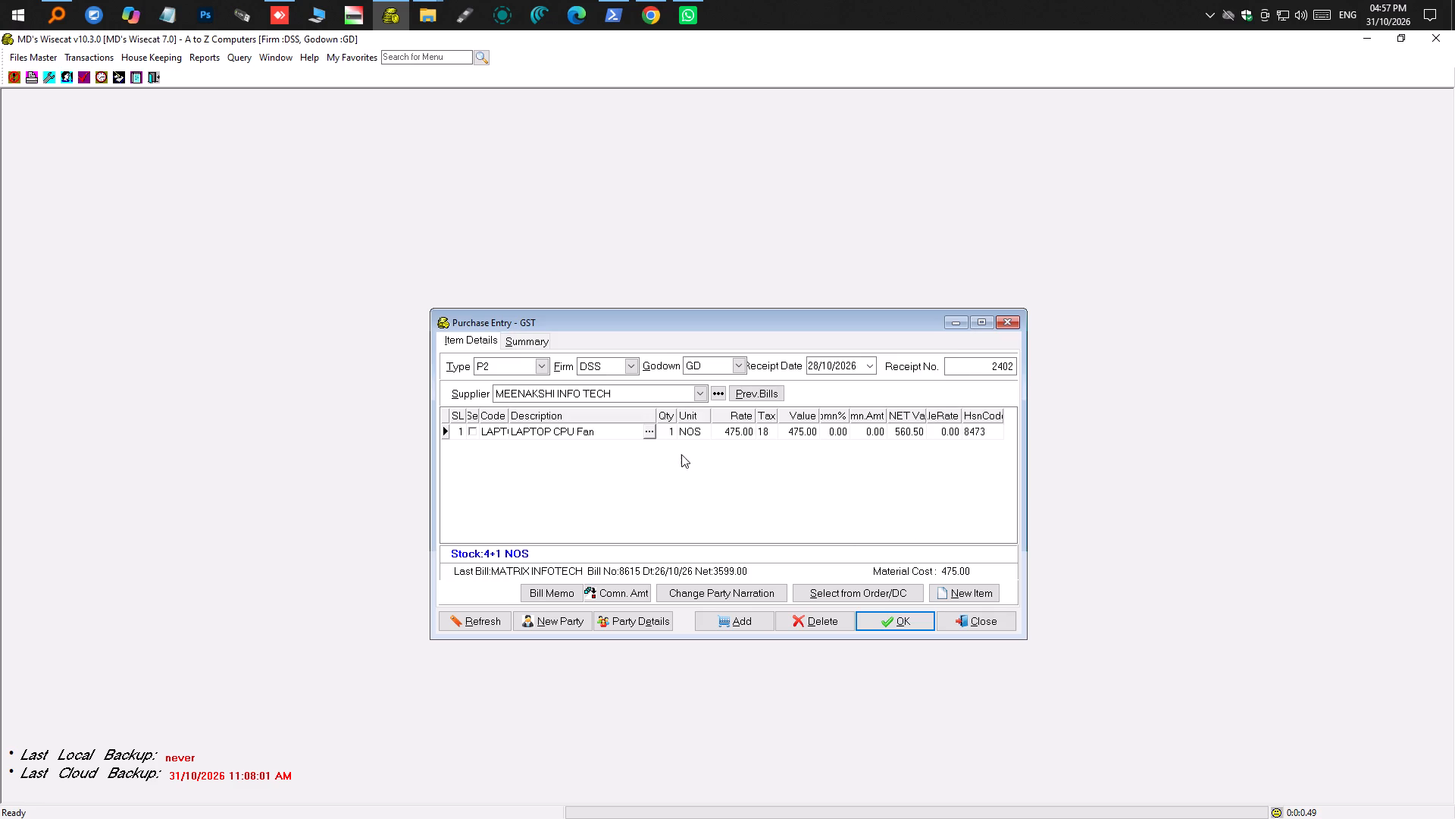
# Set the laptop CPU fan's rate to 1650 and complete its bill line through to the summary.
pyautogui.click(728, 435)
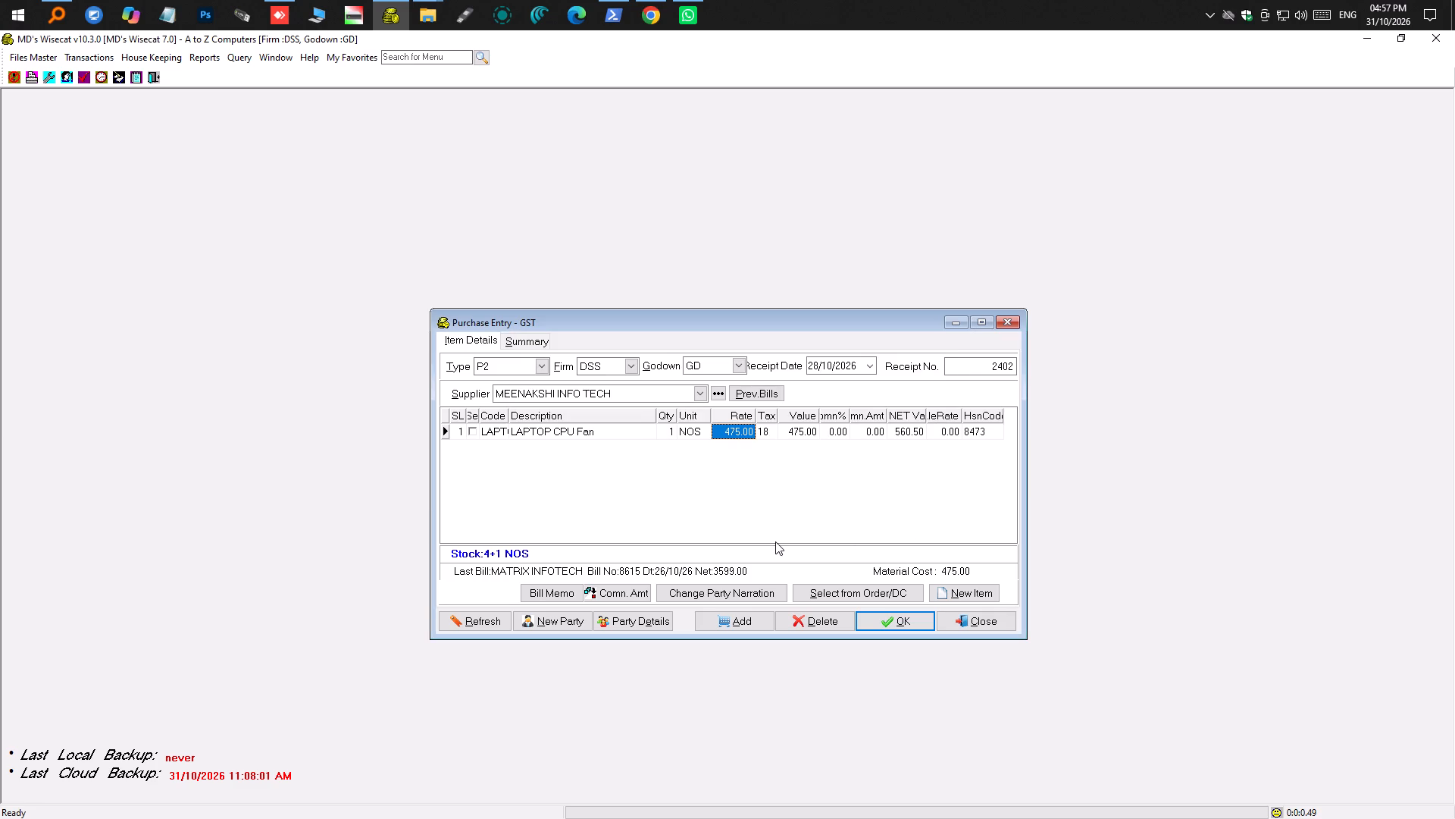
pyautogui.write('1650')
pyautogui.press('Tab')
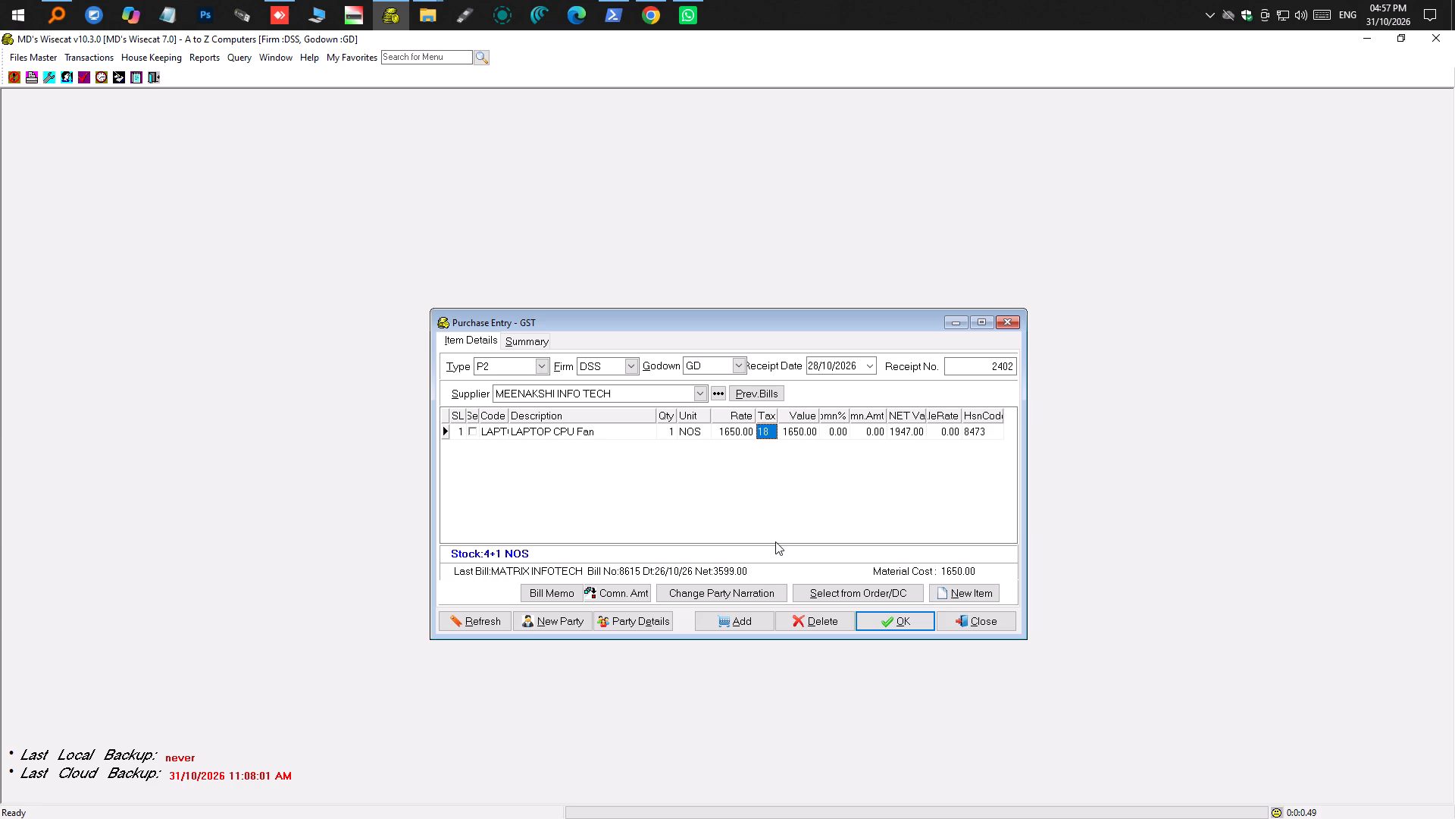
pyautogui.press('Tab')
pyautogui.press('Tab')
pyautogui.press('Tab')
pyautogui.press('Tab')
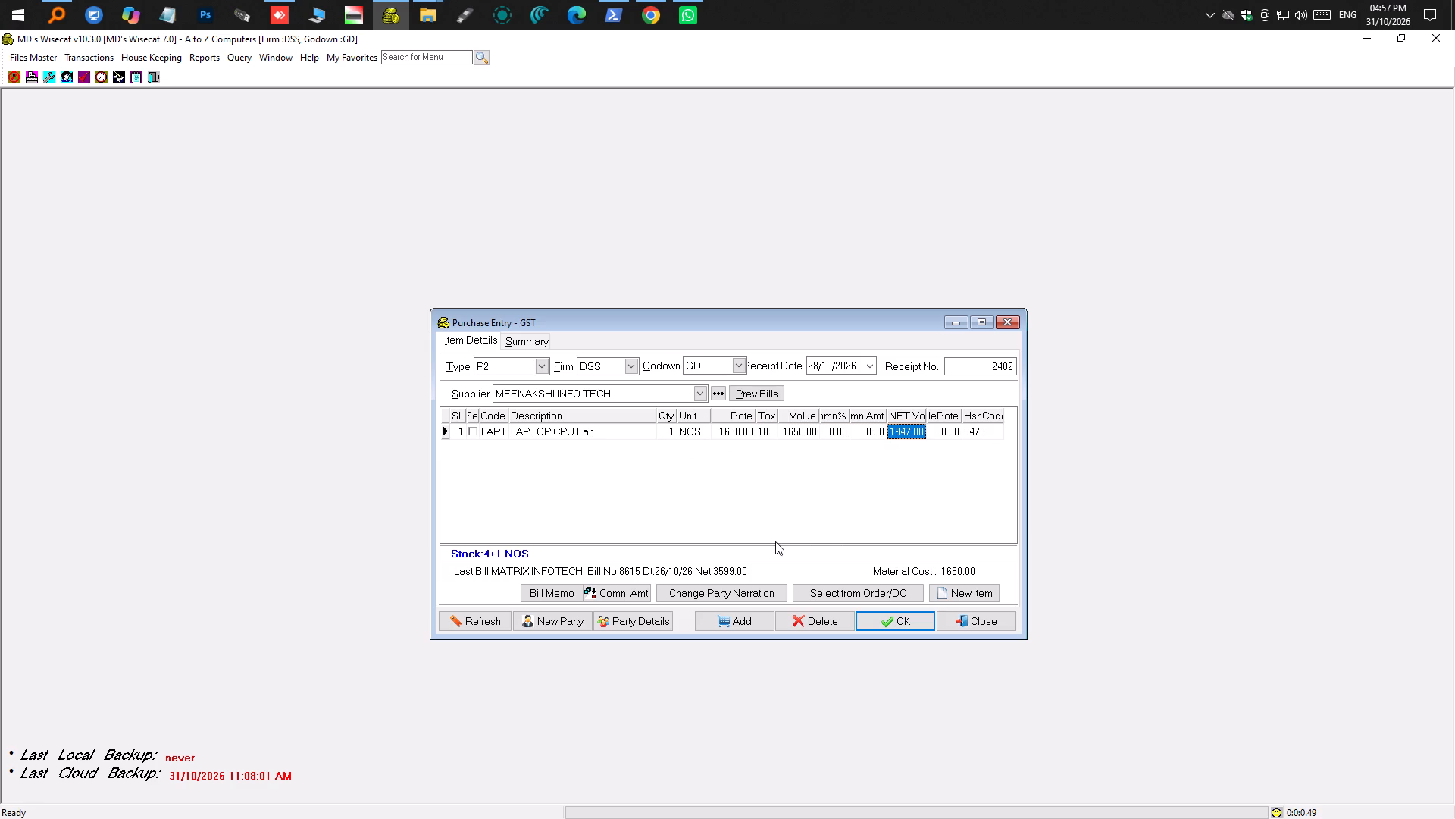
pyautogui.press('Tab')
pyautogui.press('Tab')
pyautogui.press('Tab')
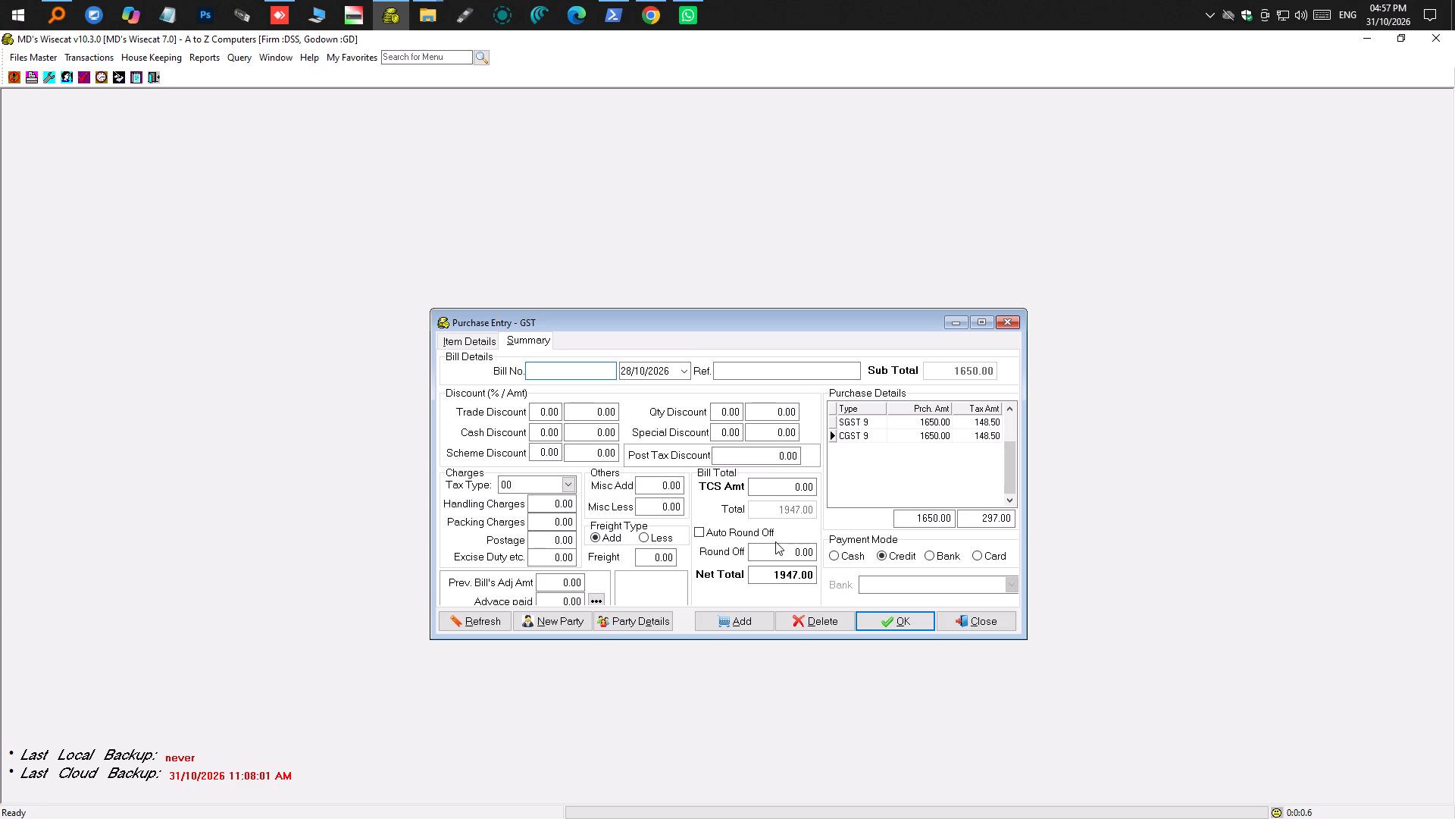
# Enter bill number 6623 in the bill summary and save the MEENAKSHI INFO TECH purchase bill.
pyautogui.write('6623')
pyautogui.press('Tab')
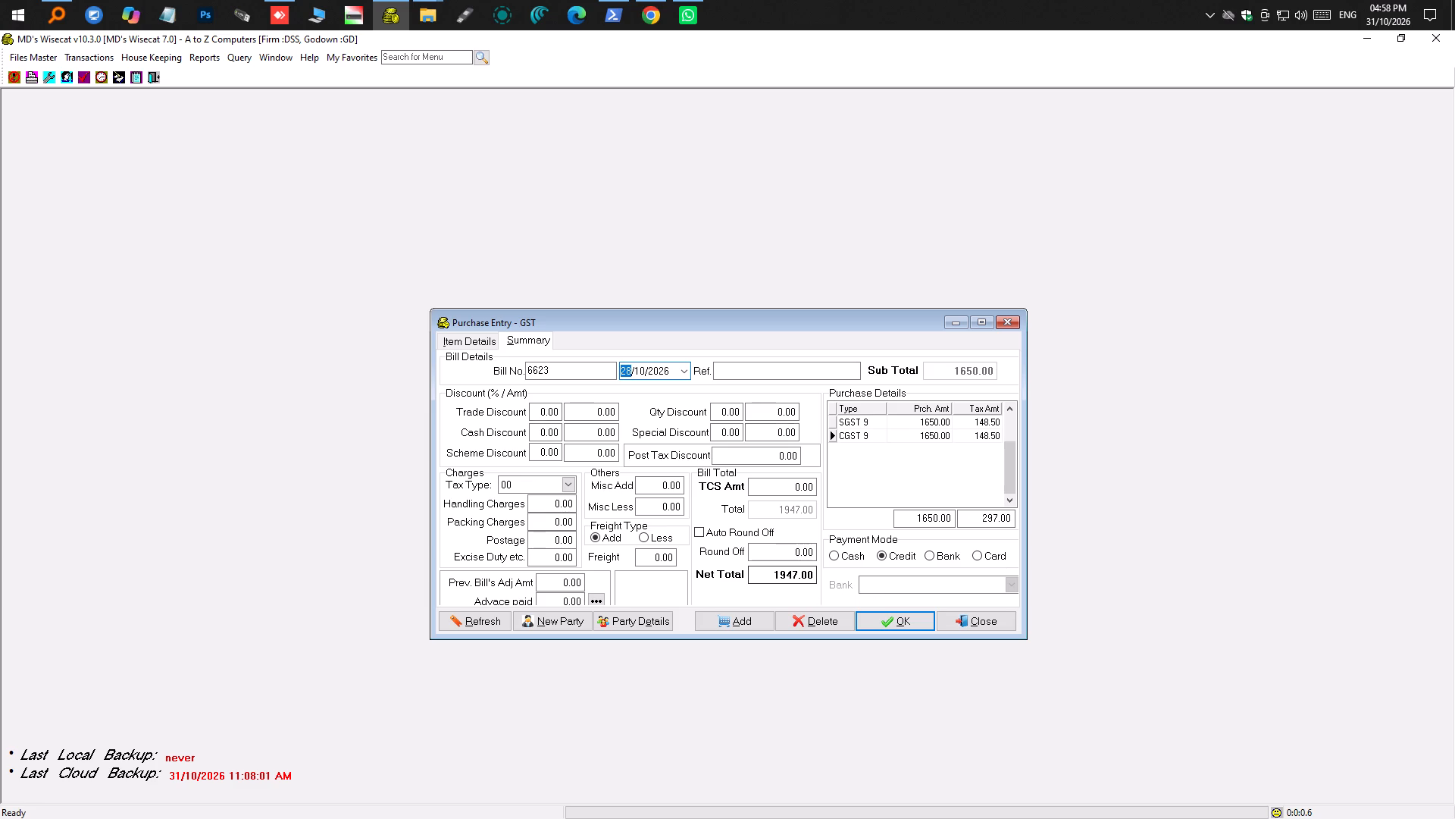
pyautogui.click(898, 618)
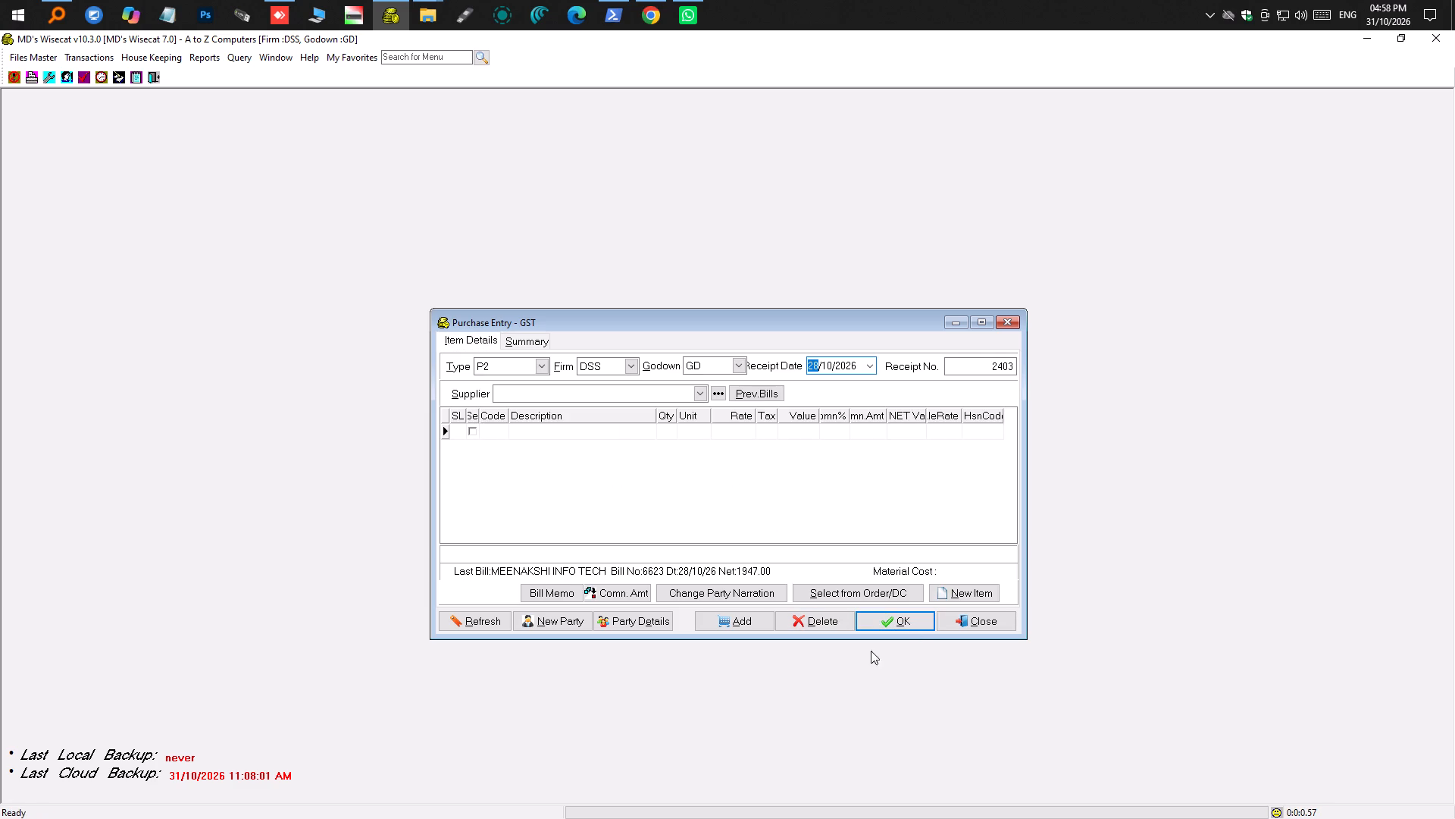
# Set the new bill's supplier to KOTHARI ELECTRONICS.
pyautogui.click(632, 396)
pyautogui.write('KOTHARI')
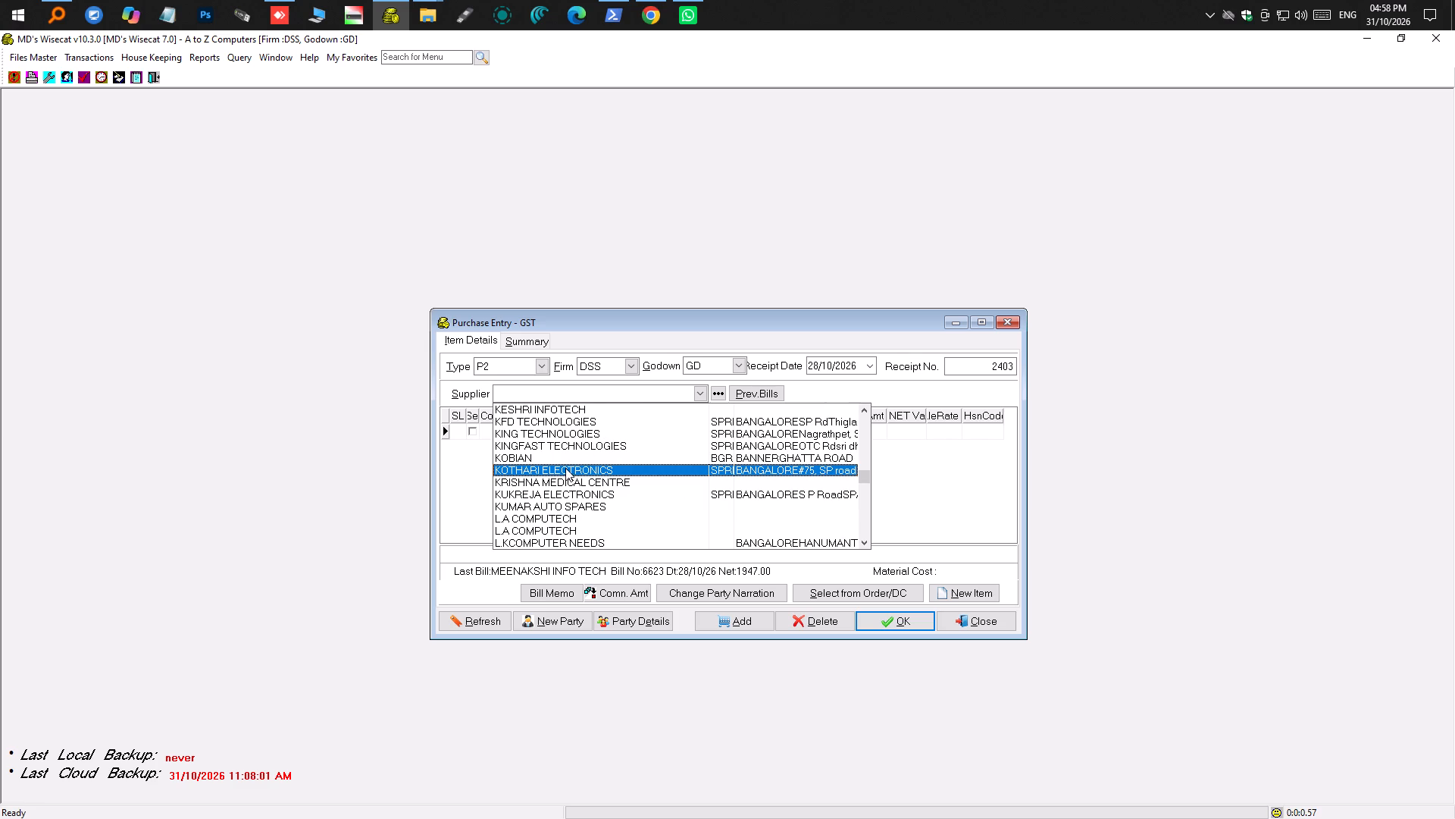
pyautogui.click(565, 469)
# Add the item CMOS BATTERY to the bill, found by searching for HSN code 8506.
pyautogui.press('F2')
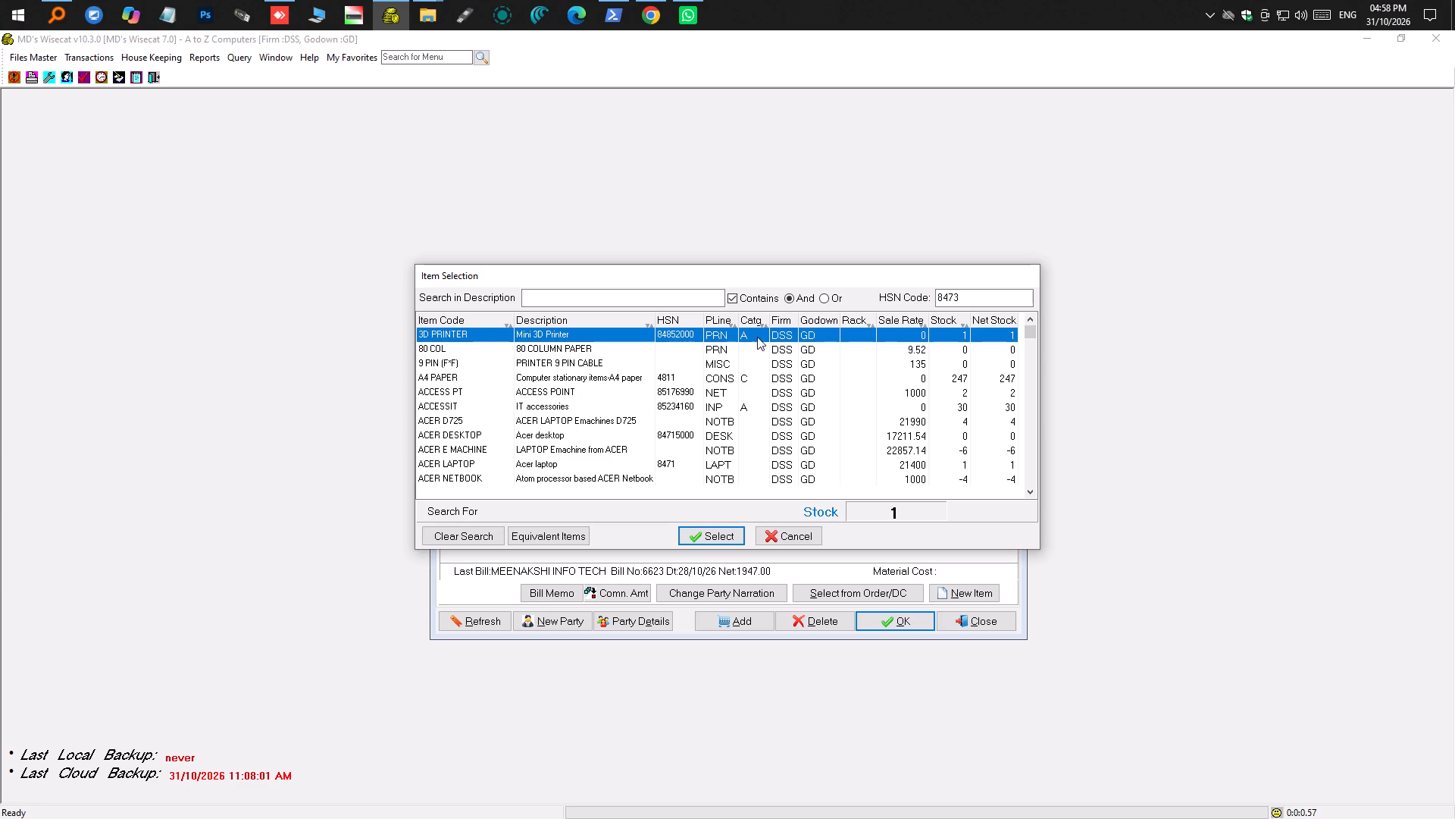
pyautogui.moveTo(967, 297); pyautogui.dragTo(881, 315)
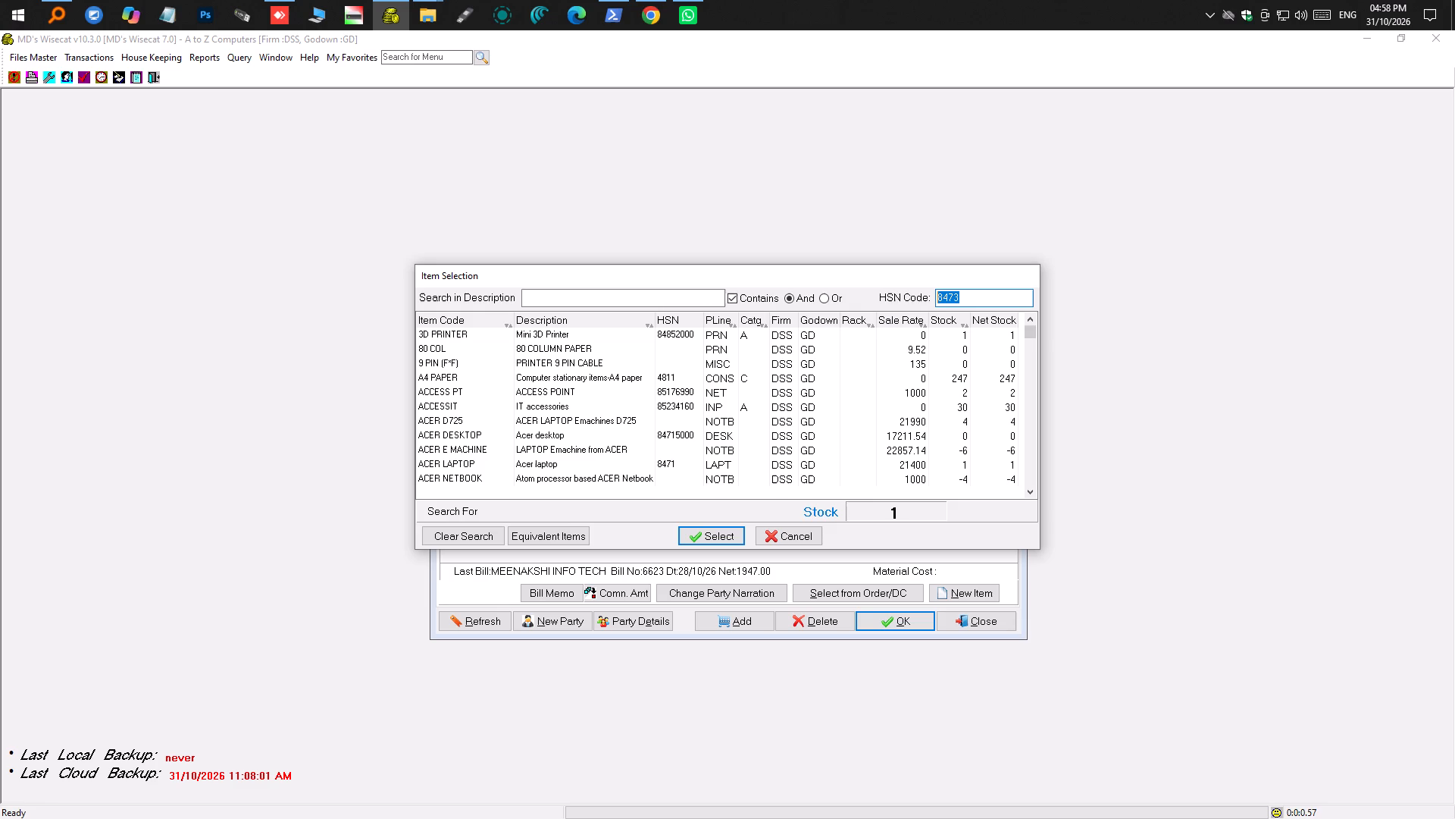
pyautogui.write('8506')
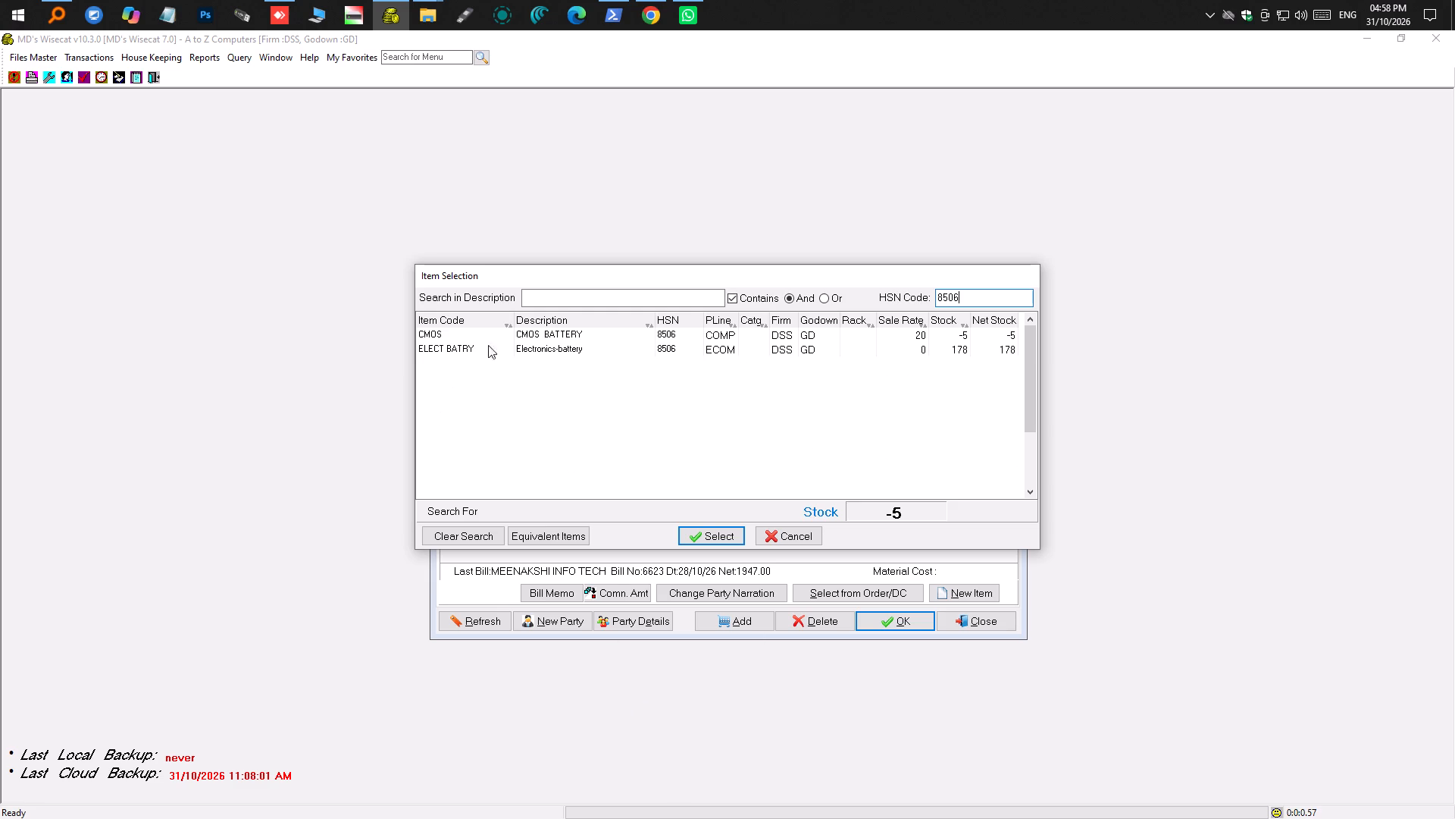
pyautogui.doubleClick(564, 335)
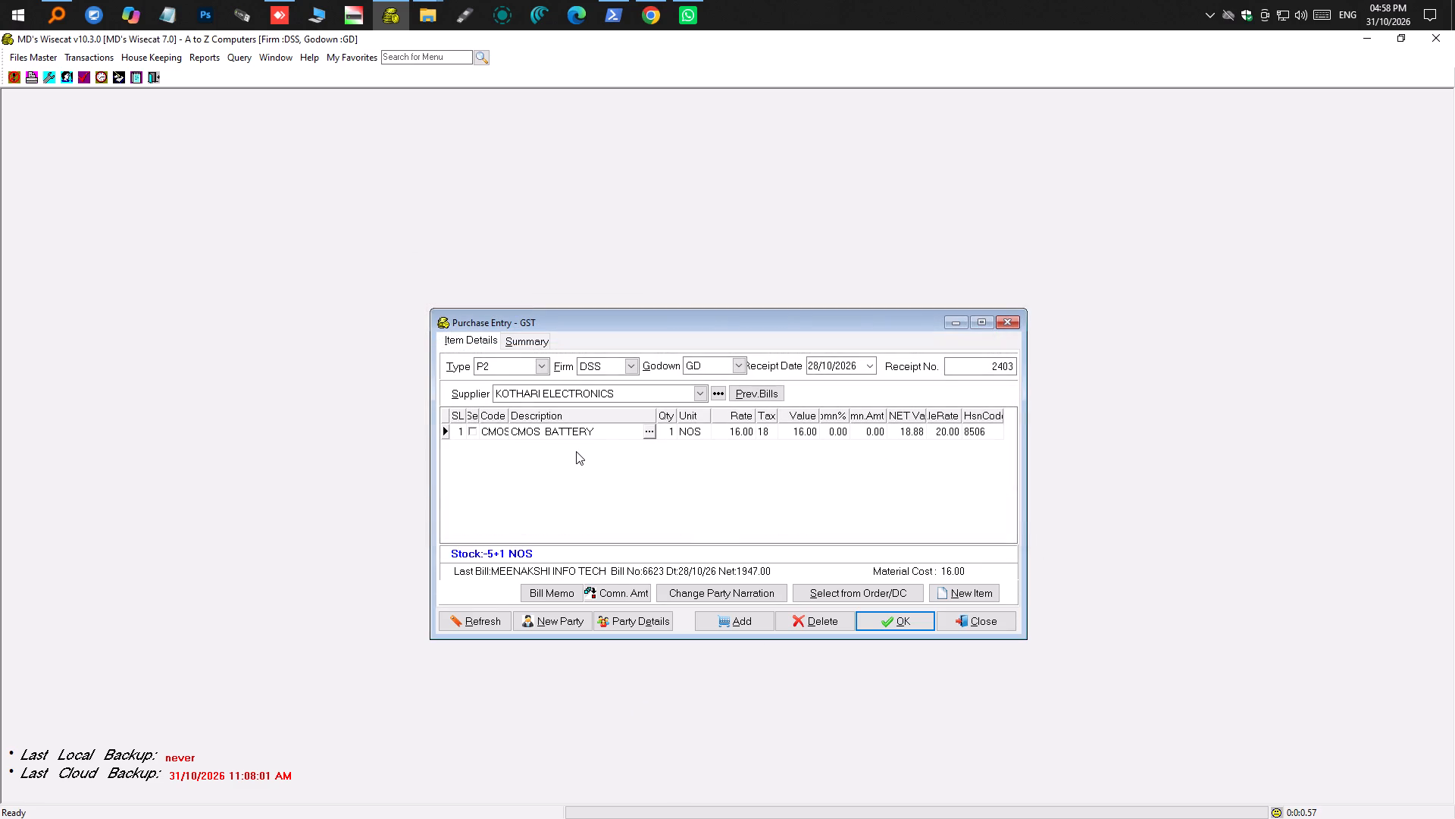
# Enter the CMOS battery's item description as "AA duracell chota 90nos" with "invendis-21726" on the second line.
pyautogui.press('Tab')
pyautogui.click(584, 406)
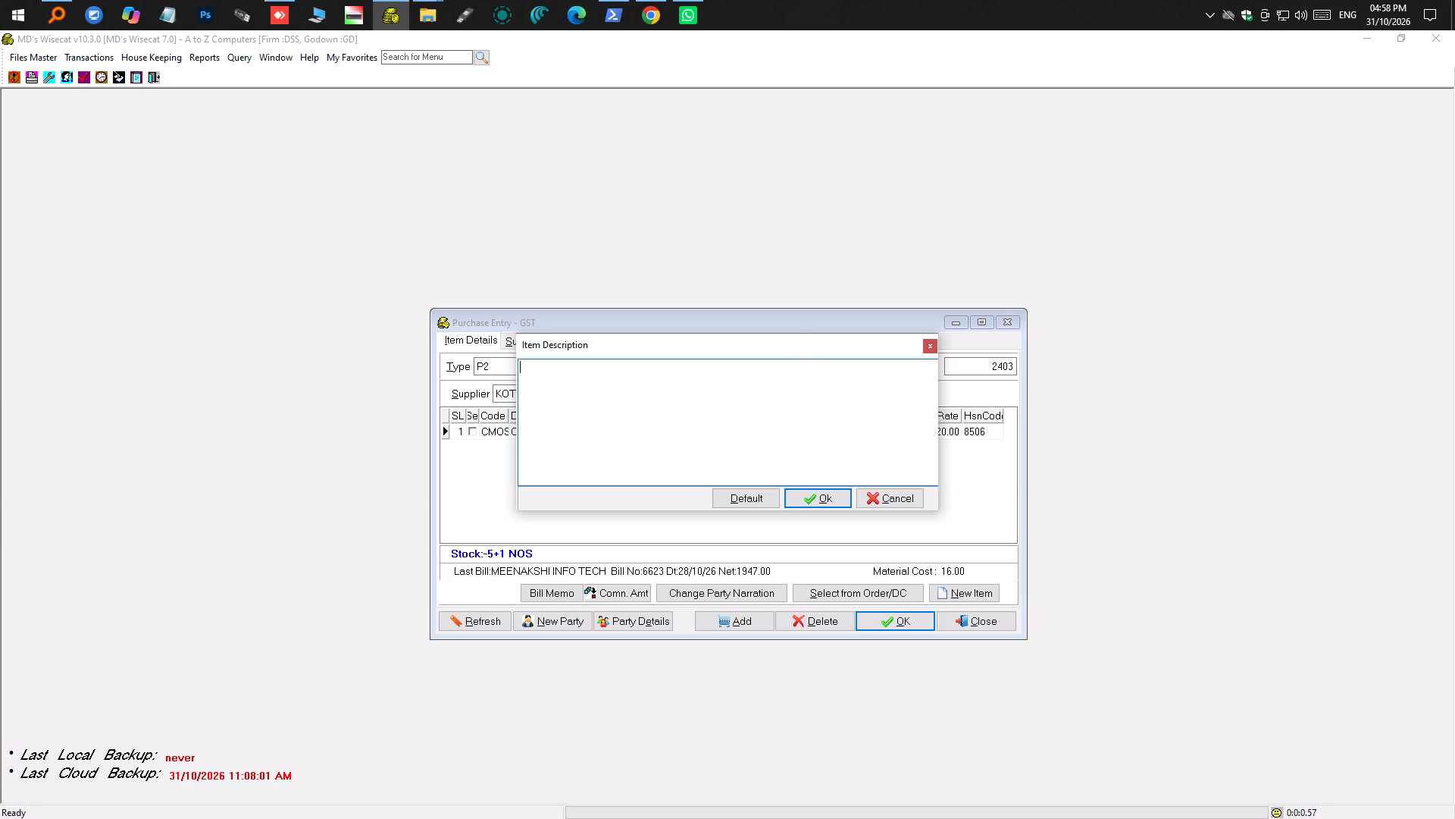
pyautogui.write('AA')
pyautogui.press('space')
pyautogui.press('d')
pyautogui.write('uracell')
pyautogui.press('space')
pyautogui.write('v')
pyautogui.press('BackSpace')
pyautogui.write('chota')
pyautogui.press('Return')
pyautogui.write('invendis-')
pyautogui.write('21')
pyautogui.write('726')
pyautogui.click(618, 367)
pyautogui.press('space')
pyautogui.write('90')
pyautogui.write('nos')
pyautogui.click(804, 500)
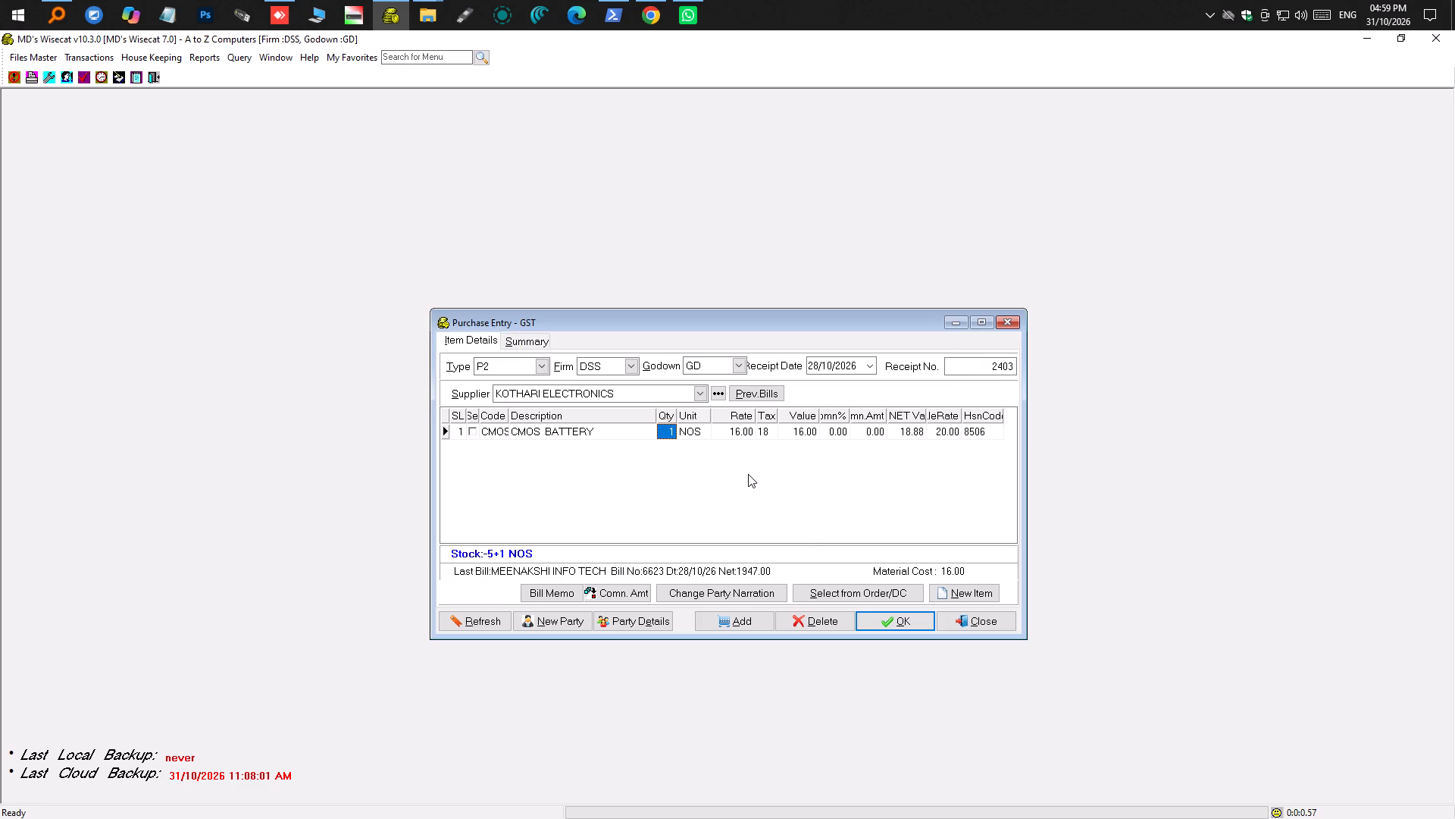
# Set the first CMOS BATTERY line's quantity to 90 and move on to a new item line.
pyautogui.write('90')
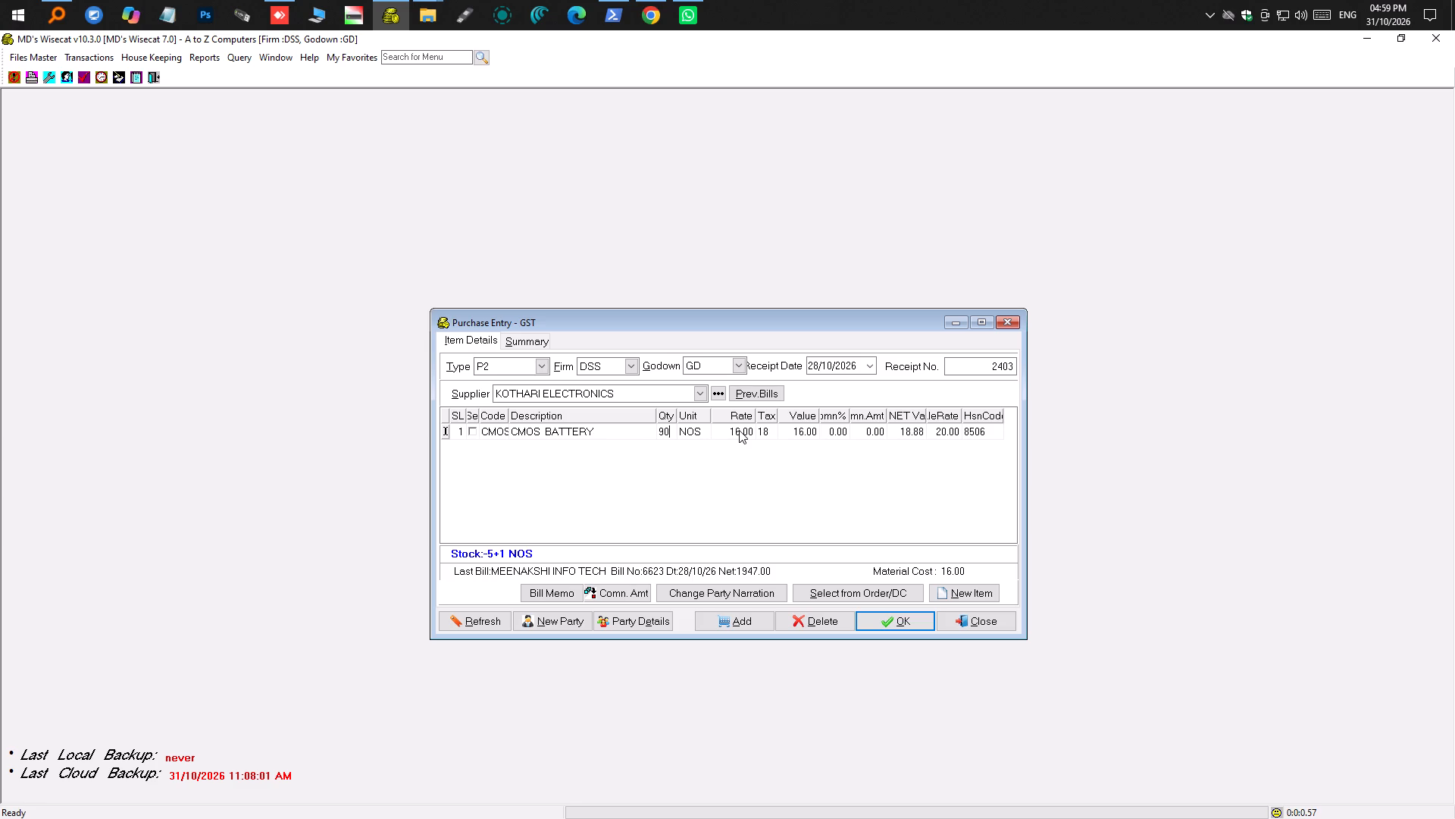
pyautogui.click(739, 430)
pyautogui.press('Tab')
pyautogui.press('Tab')
pyautogui.press('Tab')
pyautogui.press('Tab')
pyautogui.press('Tab')
pyautogui.press('Tab')
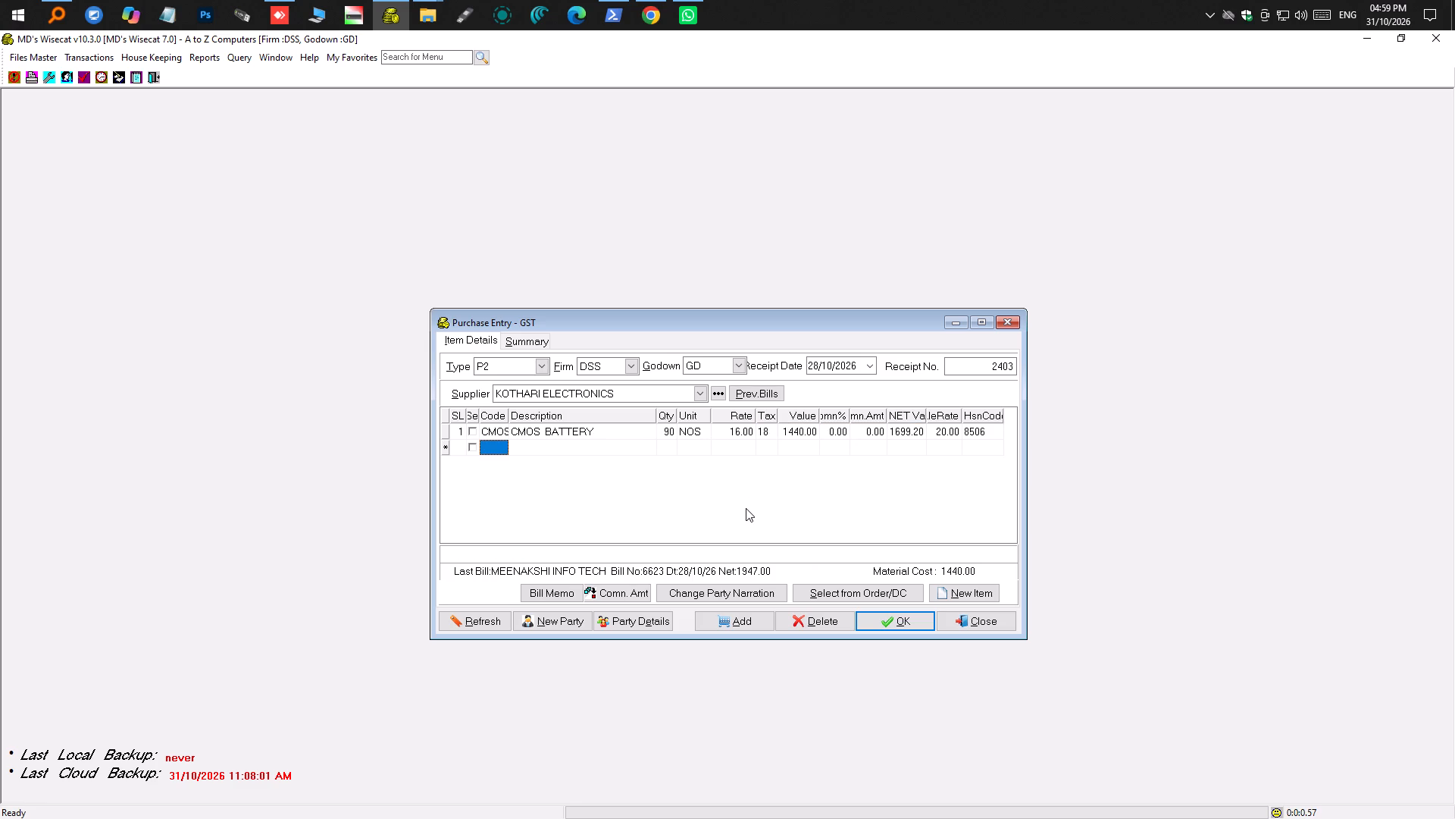
# Add CMOS BATTERY, HSN code 8506, as the bill's second item line.
pyautogui.press('F2')
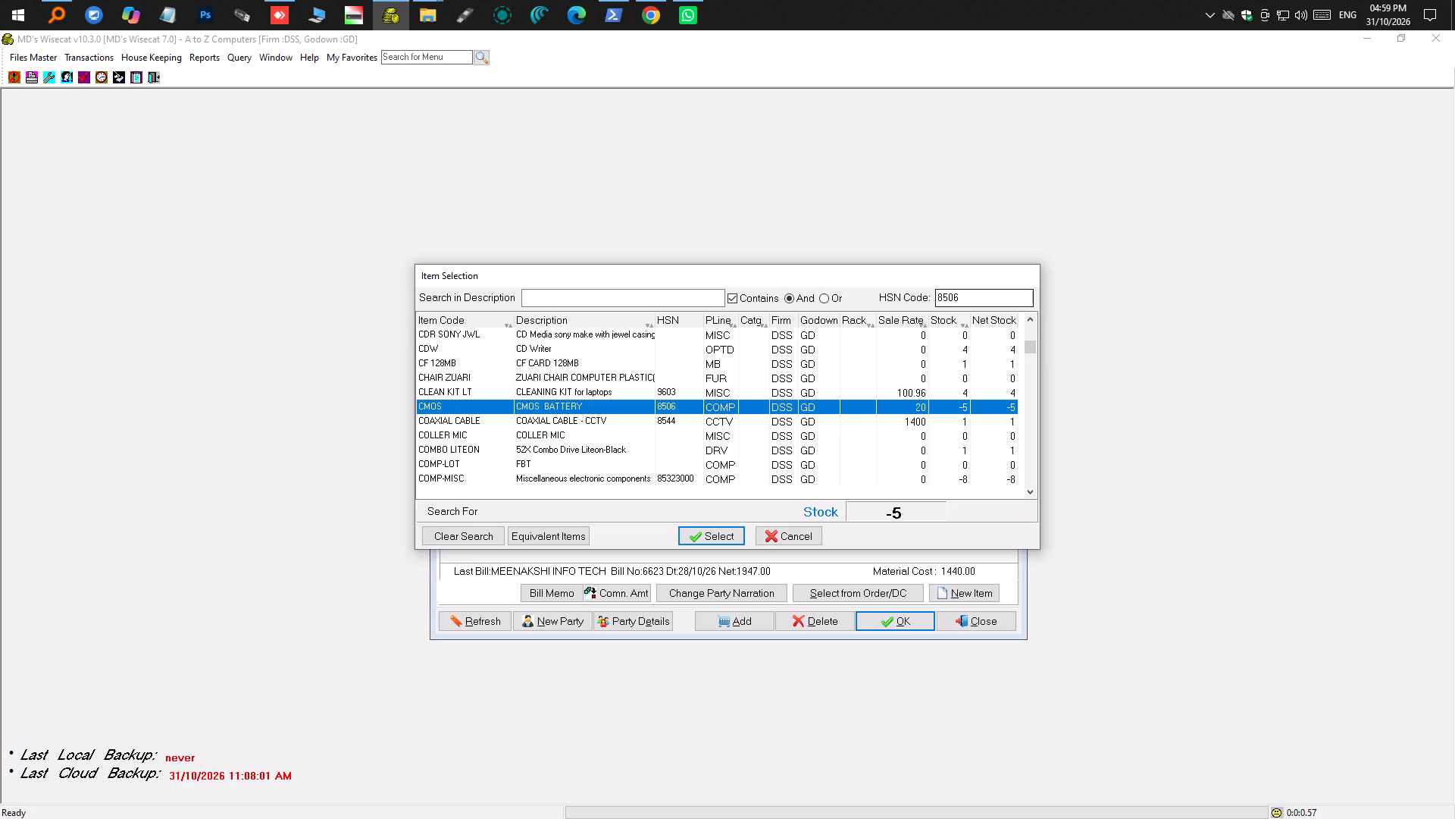
pyautogui.doubleClick(537, 406)
# Enter "AA Eveready Ultima" as the second battery line's item description.
pyautogui.press('Tab')
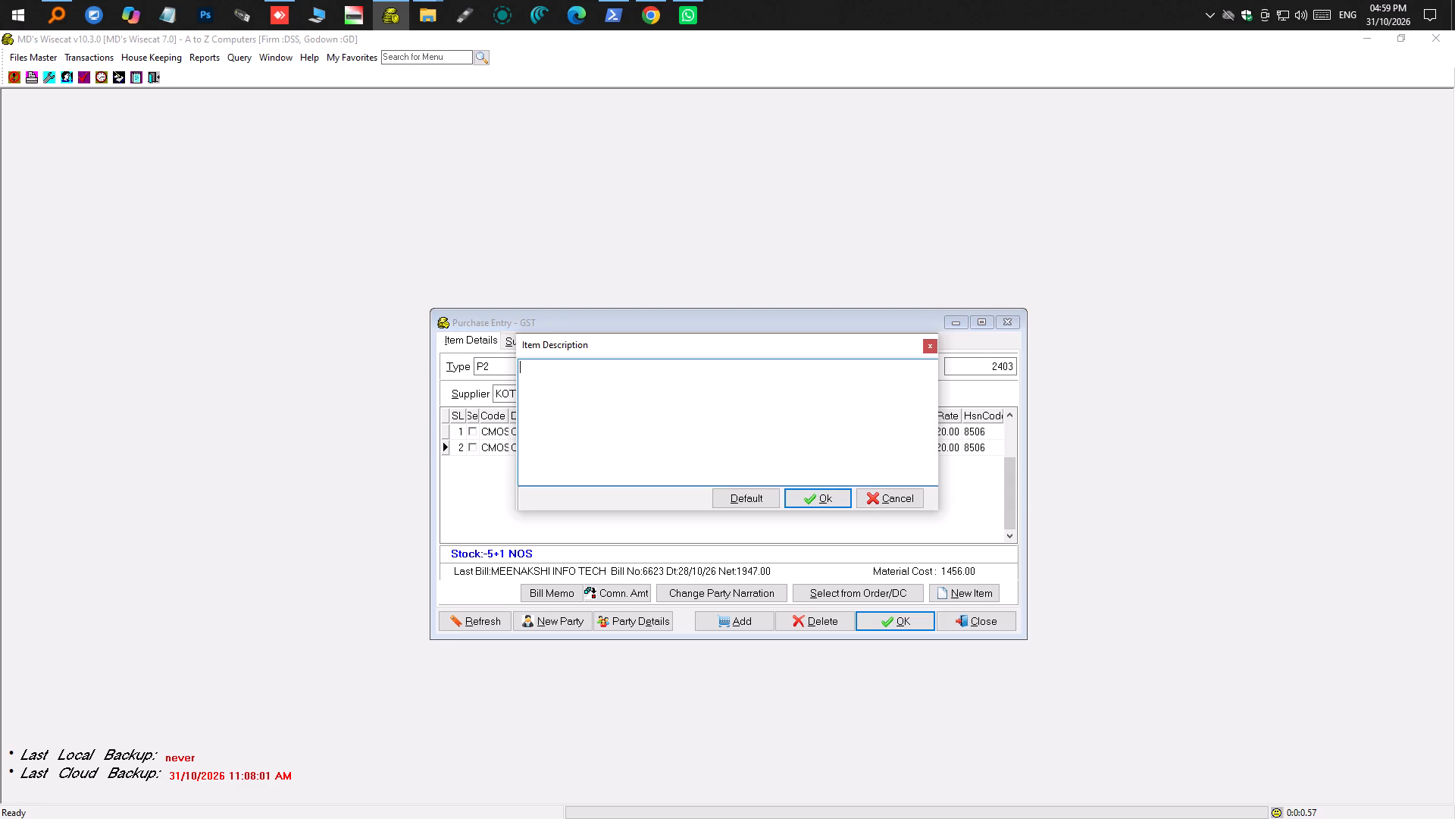
pyautogui.click(592, 400)
pyautogui.write('AA')
pyautogui.press('space')
pyautogui.write('E/')
pyautogui.press('BackSpace')
pyautogui.press('v')
pyautogui.write('eready')
pyautogui.press('space')
pyautogui.press('u')
pyautogui.press('l')
pyautogui.press('BackSpace')
pyautogui.write('ltima')
pyautogui.press('Tab')
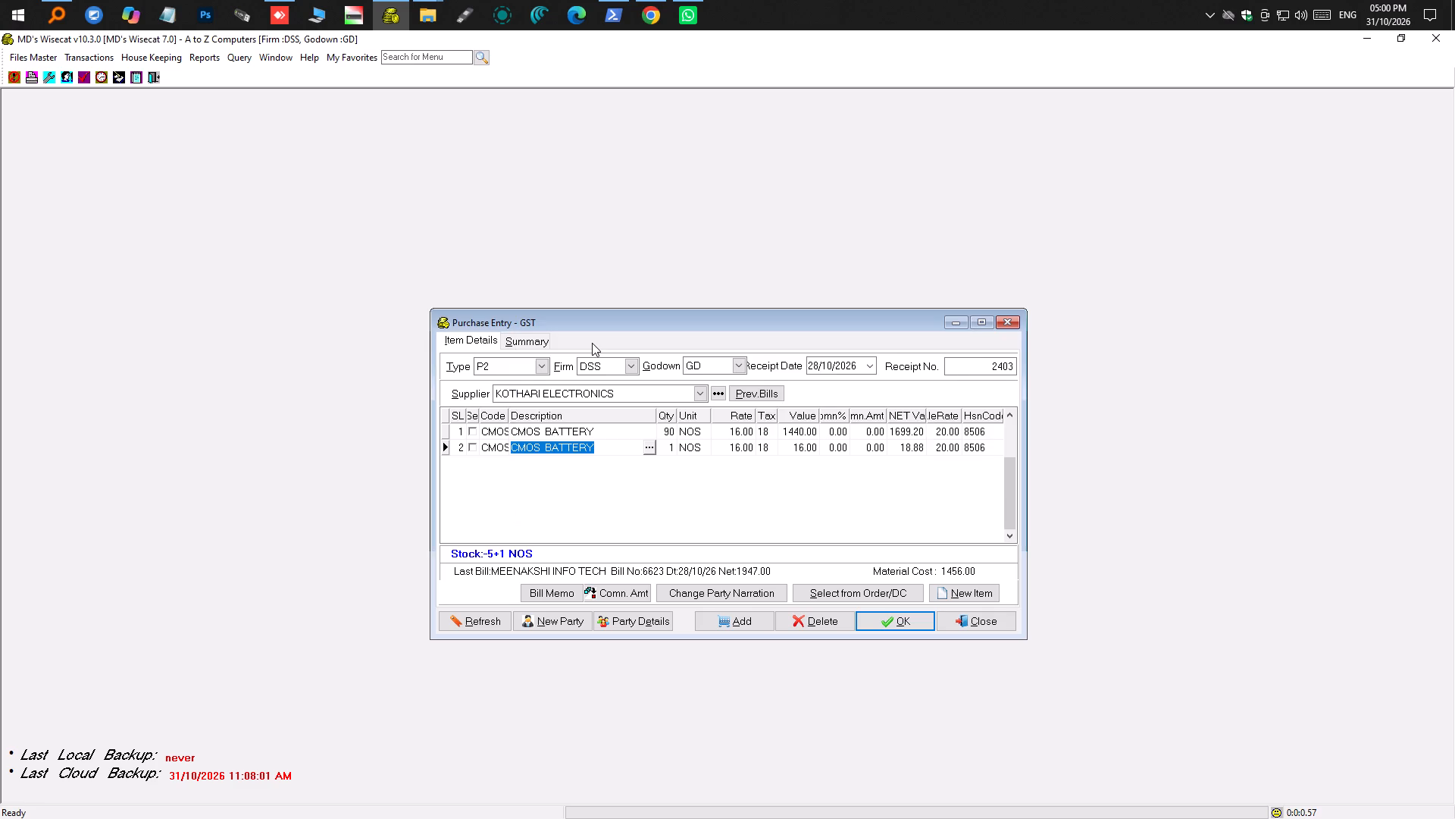
# Reopen the second battery line's item description and add "invendis-21726" on a new line below the existing text.
pyautogui.hotkey('shift', 'Tab')
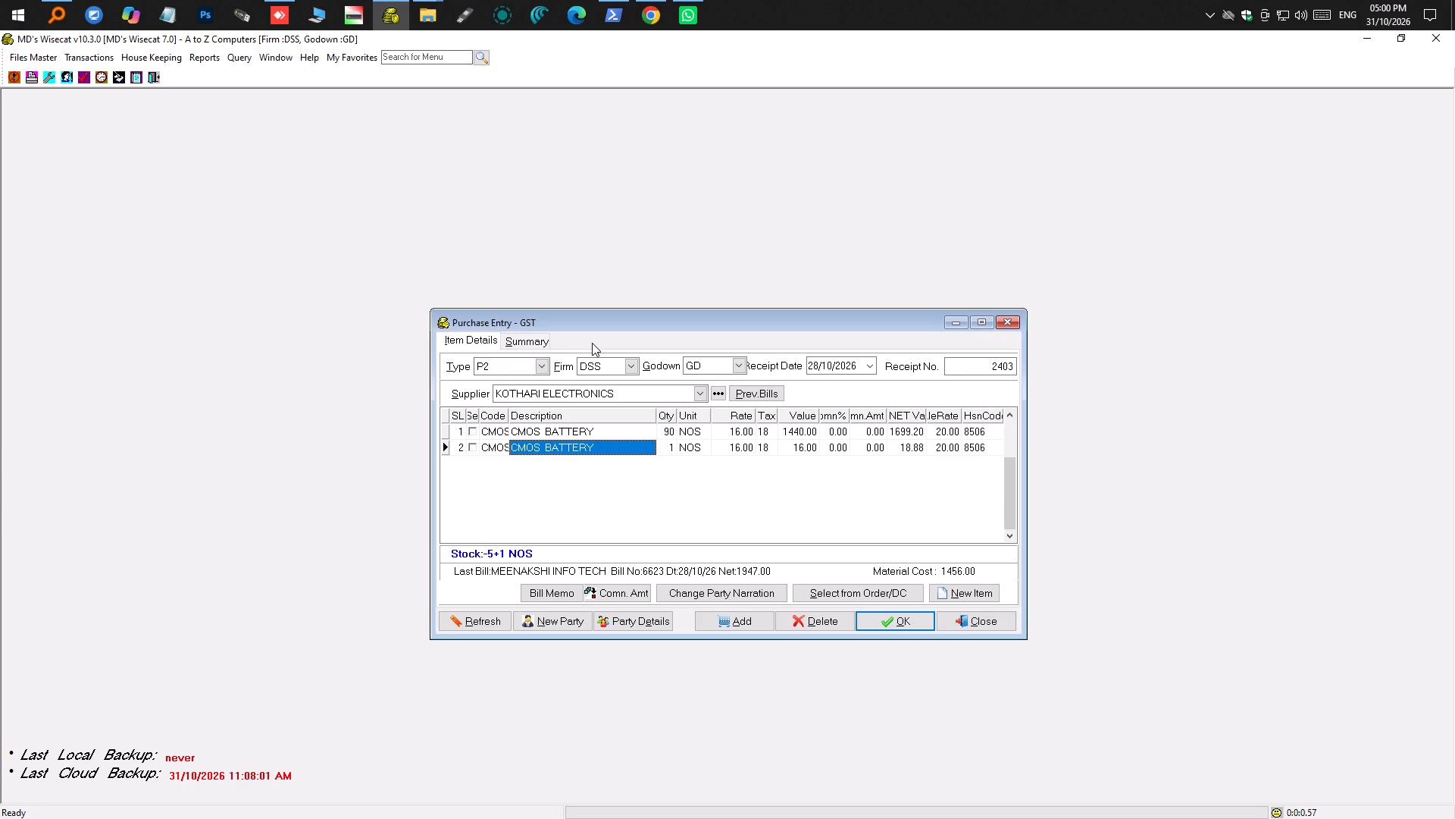
pyautogui.press('Tab')
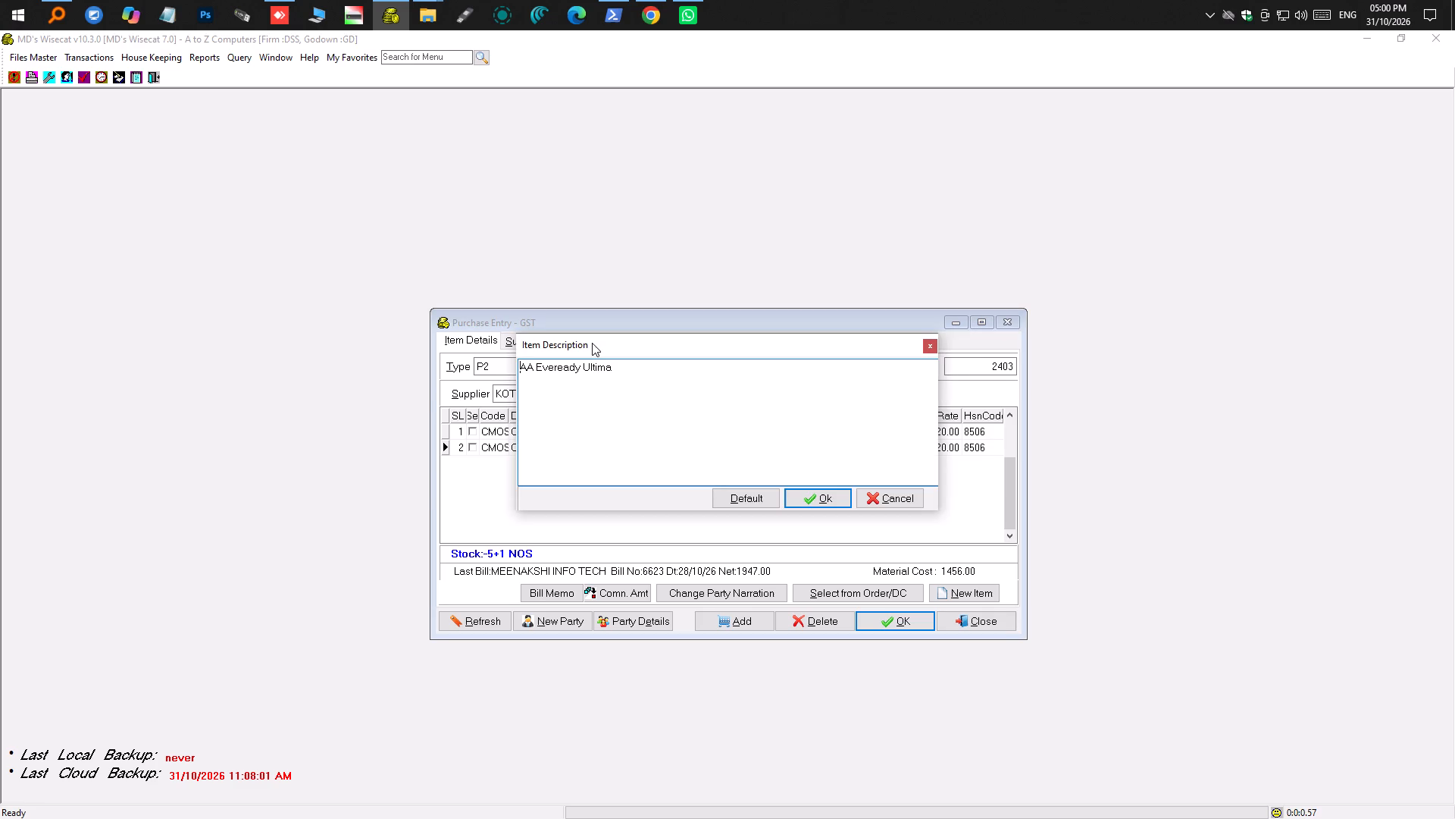
pyautogui.press('Right')
pyautogui.press('Right')
pyautogui.press('Right')
pyautogui.press('Right')
pyautogui.press('Right')
pyautogui.press('Right')
pyautogui.press('Right')
pyautogui.press('Right')
pyautogui.press('Right')
pyautogui.press('Right')
pyautogui.press('Right')
pyautogui.press('Right')
pyautogui.press('Right')
pyautogui.press('Right')
pyautogui.press('Right')
pyautogui.press('Right')
pyautogui.press('Right')
pyautogui.press('Right')
pyautogui.hotkey('shift', 'Return')
pyautogui.write('invendis-')
pyautogui.write('217')
pyautogui.write('26')
pyautogui.click(818, 504)
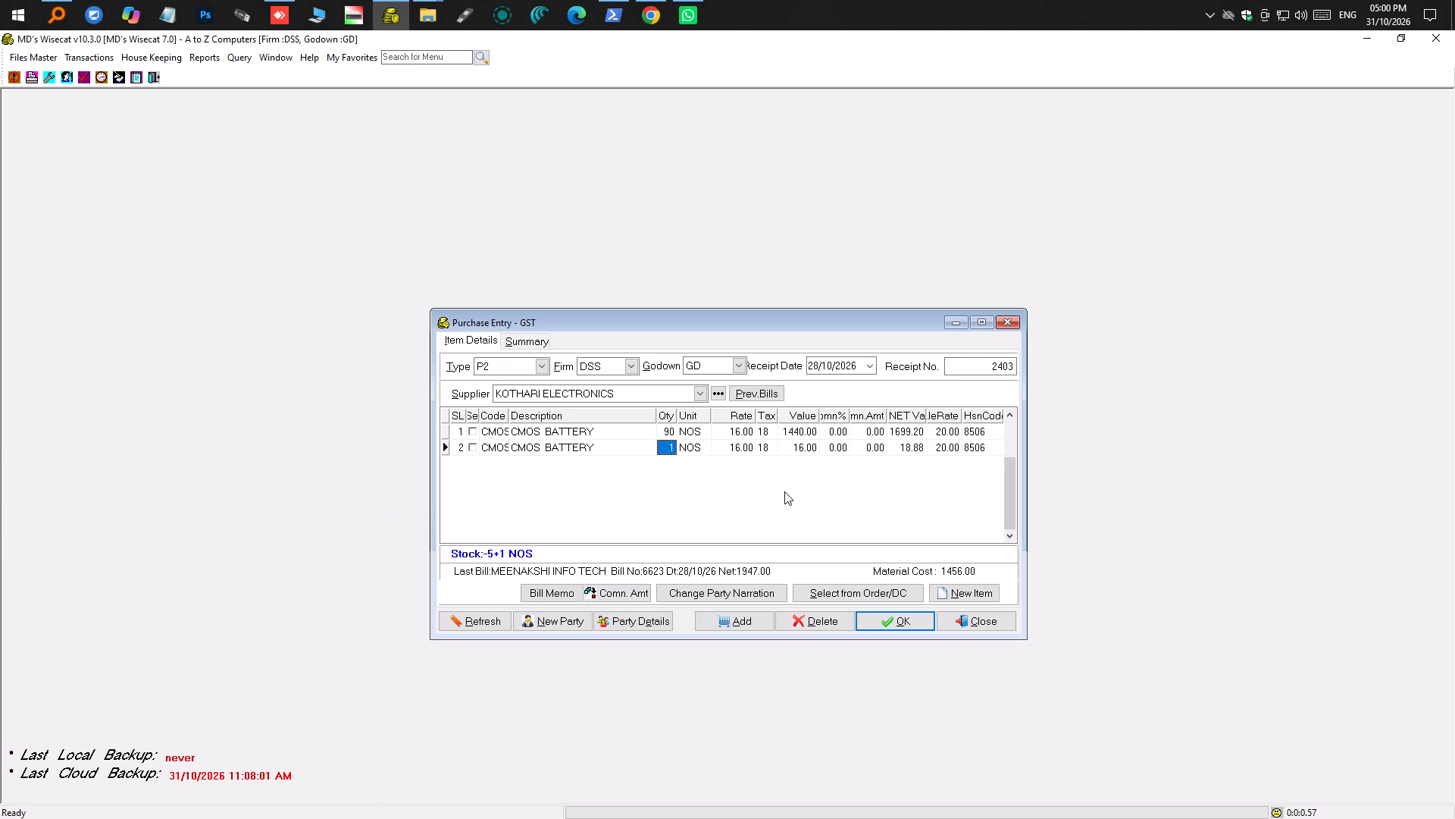
# Set the second battery line's quantity to 10 and its rate to 16.95, and move on to a new item line.
pyautogui.write('10')
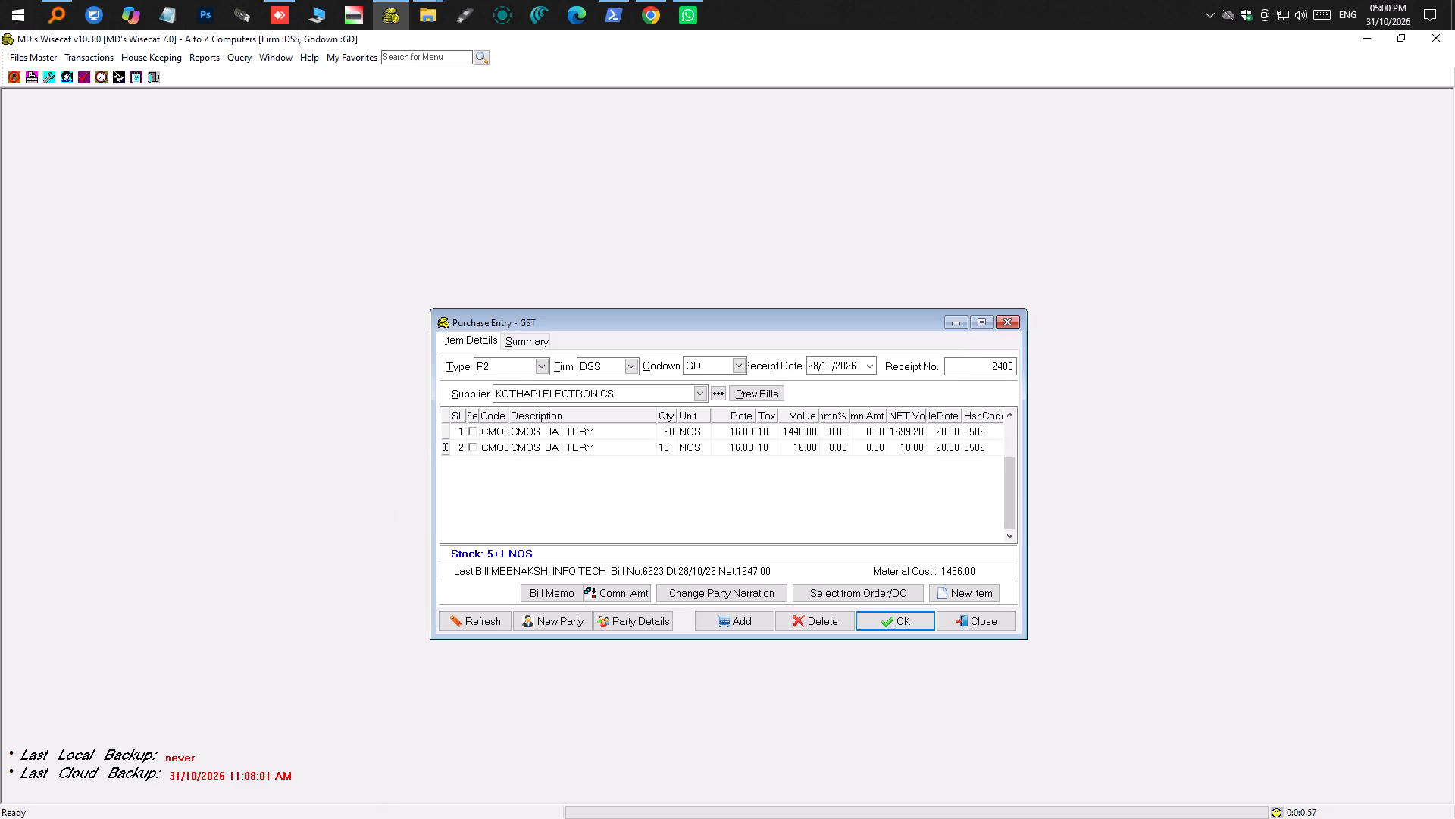
pyautogui.press('Tab')
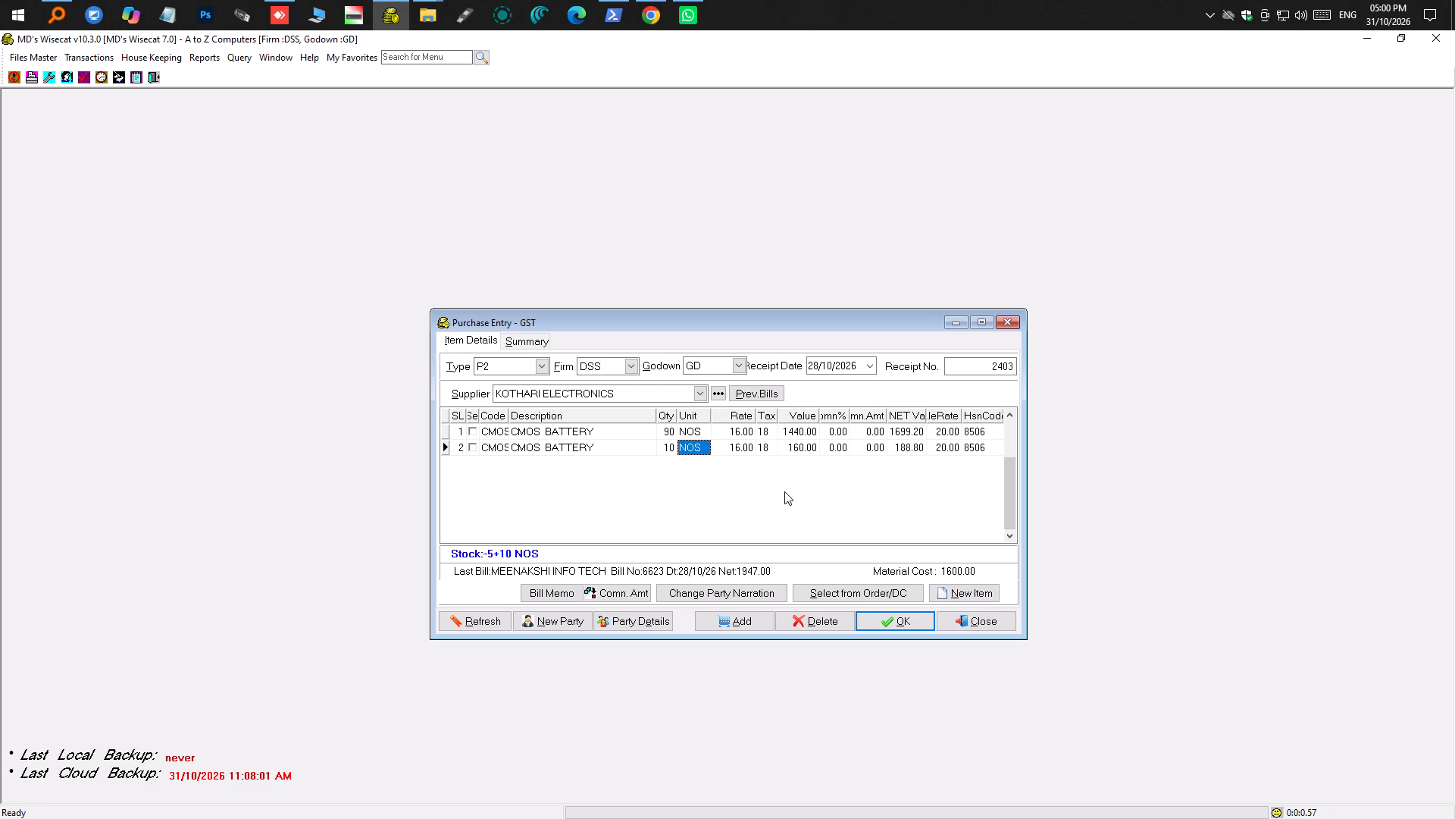
pyautogui.press('Tab')
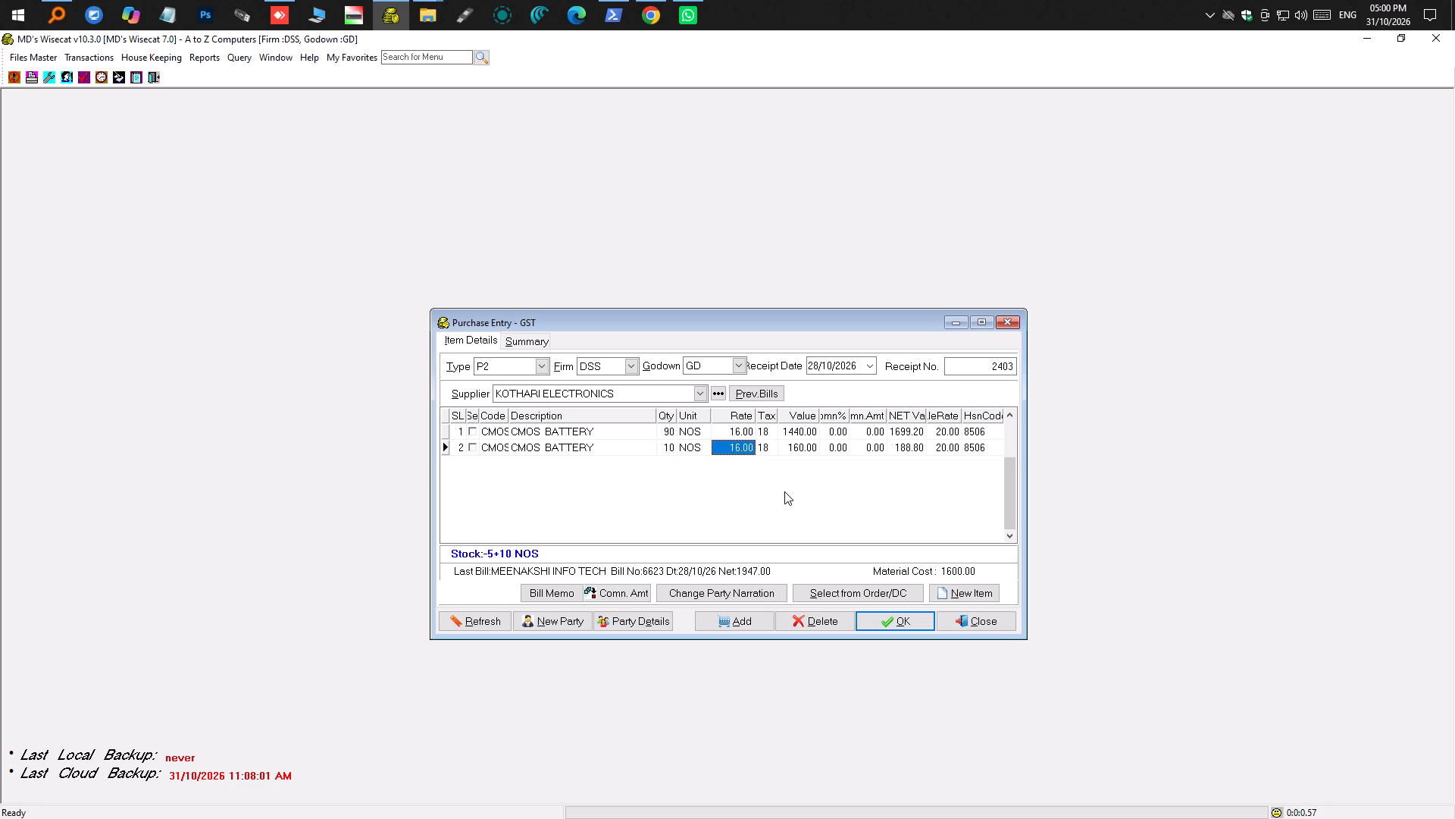
pyautogui.write('16.')
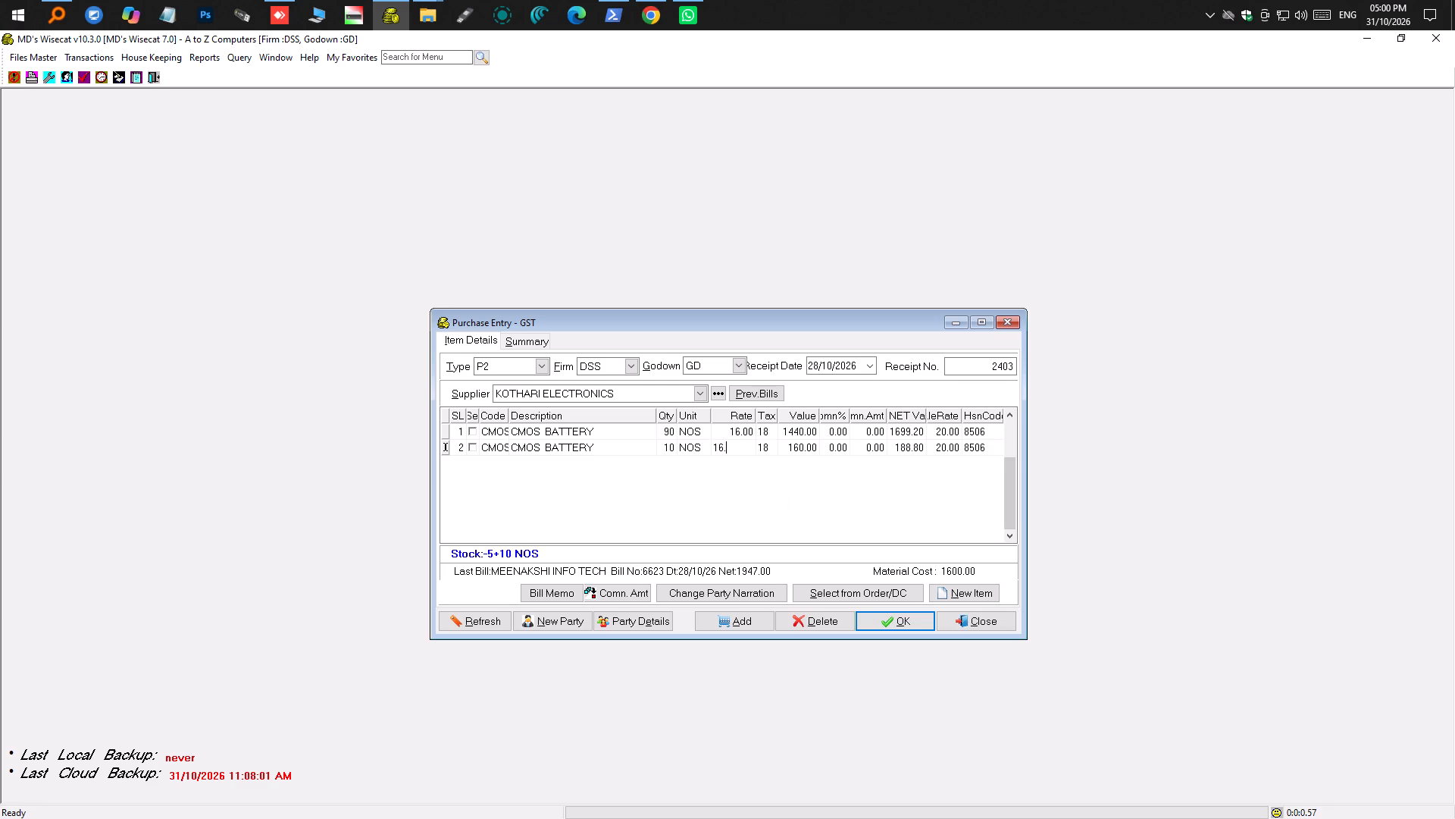
pyautogui.write('95')
pyautogui.press('Tab')
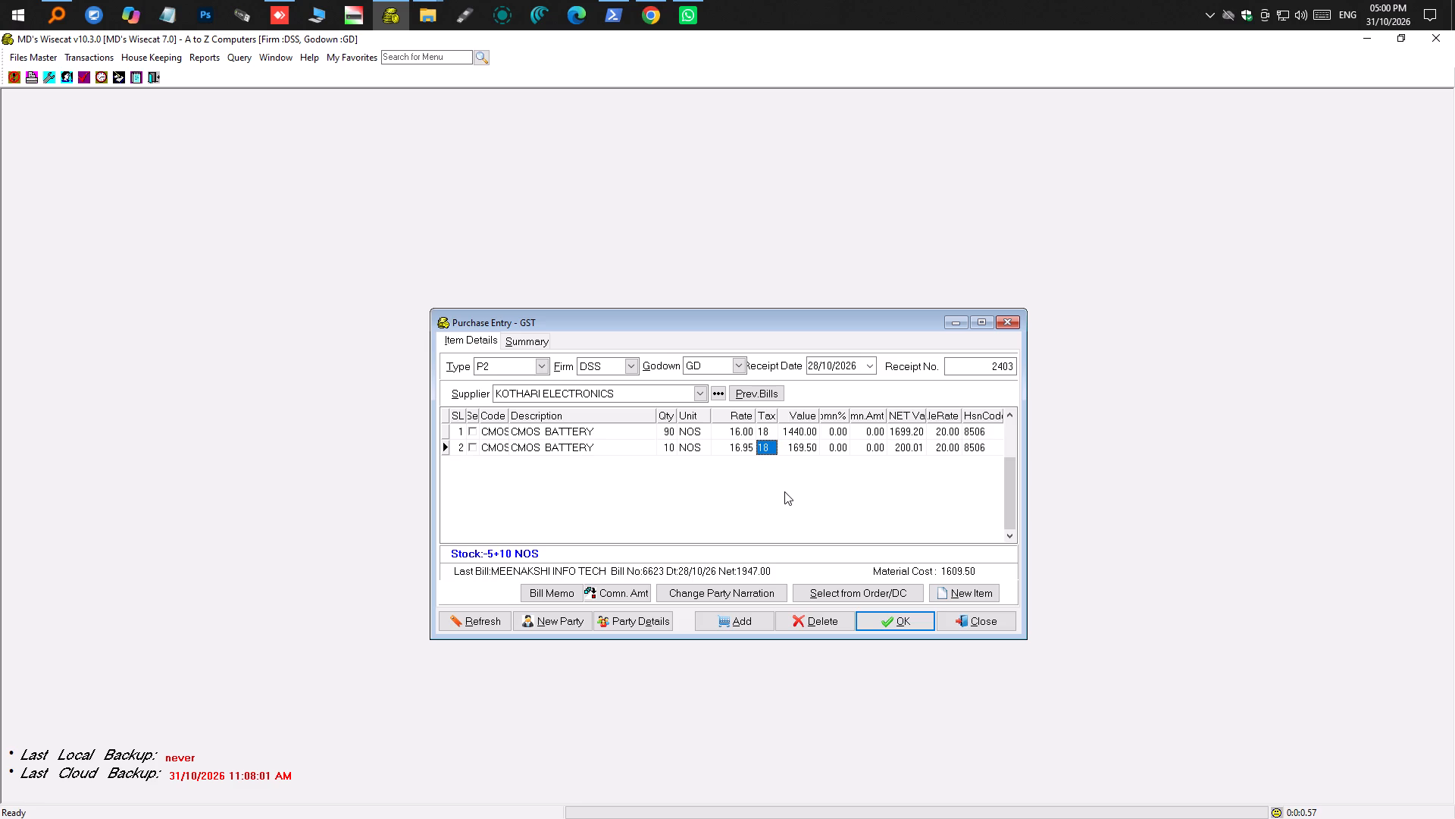
pyautogui.press('Tab')
pyautogui.press('Tab')
pyautogui.press('Tab')
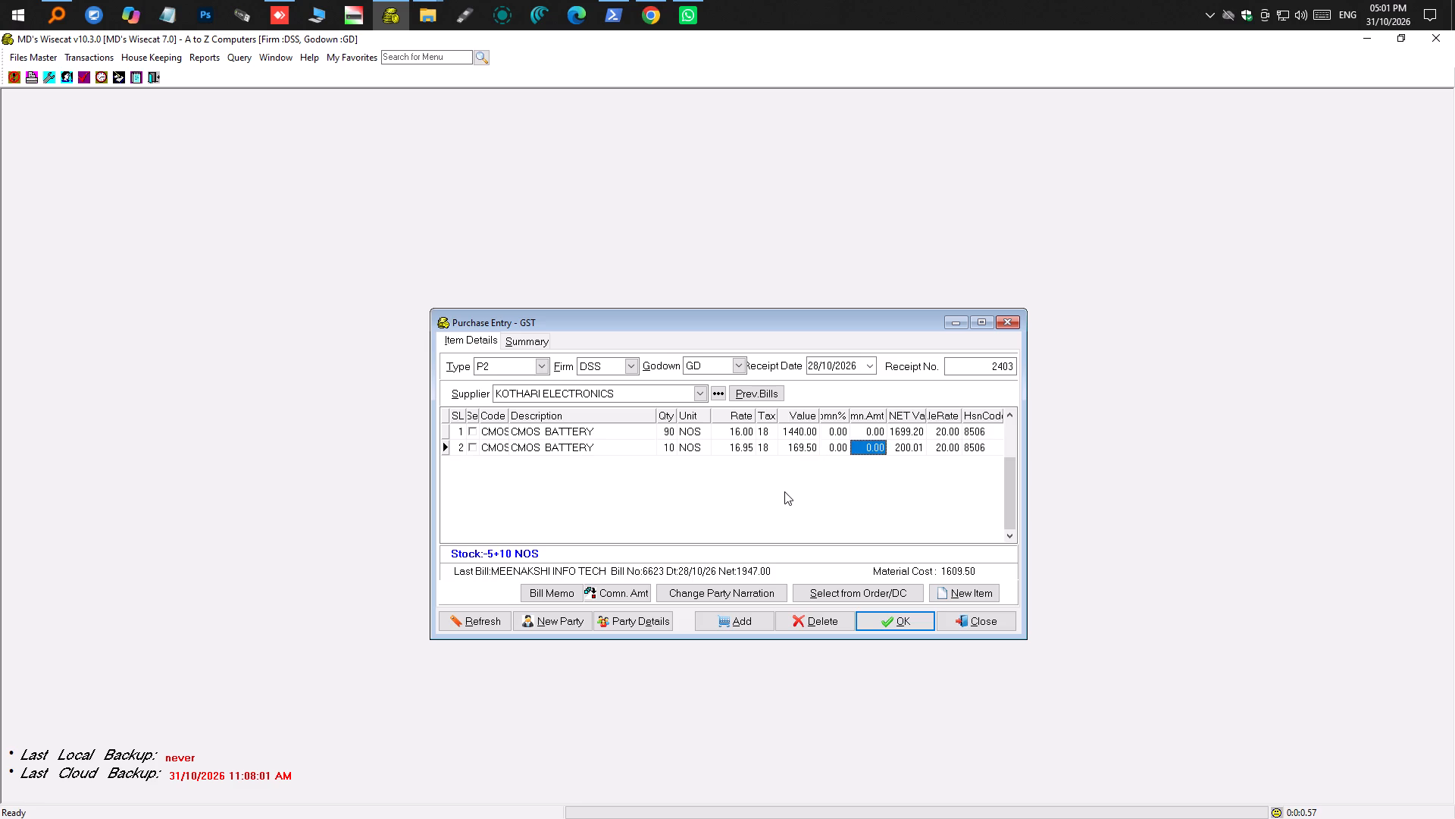
pyautogui.press('Tab')
pyautogui.press('Tab')
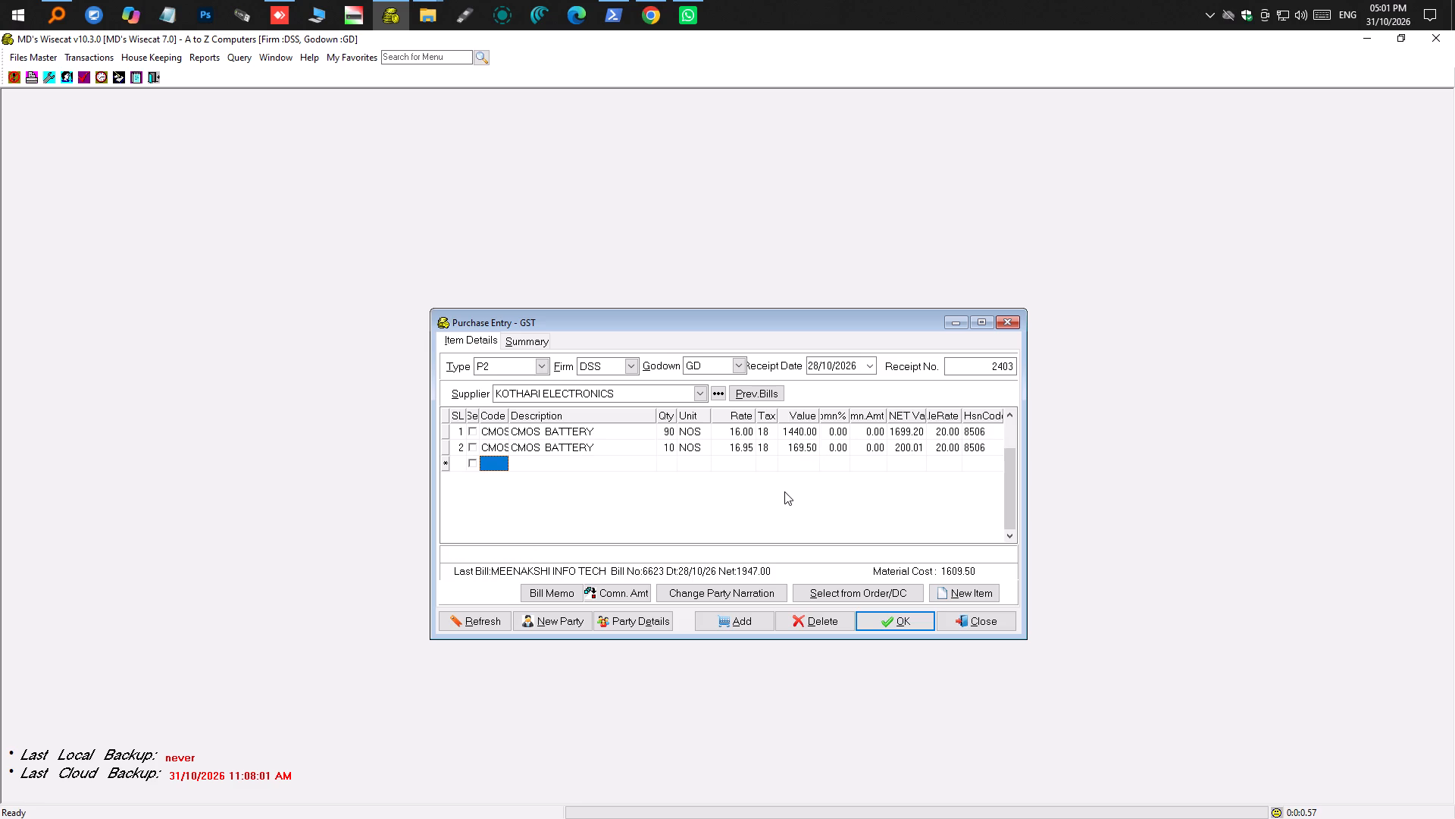
# Add CMOS BATTERY, HSN code 8506, as the bill's third item line.
pyautogui.press('F2')
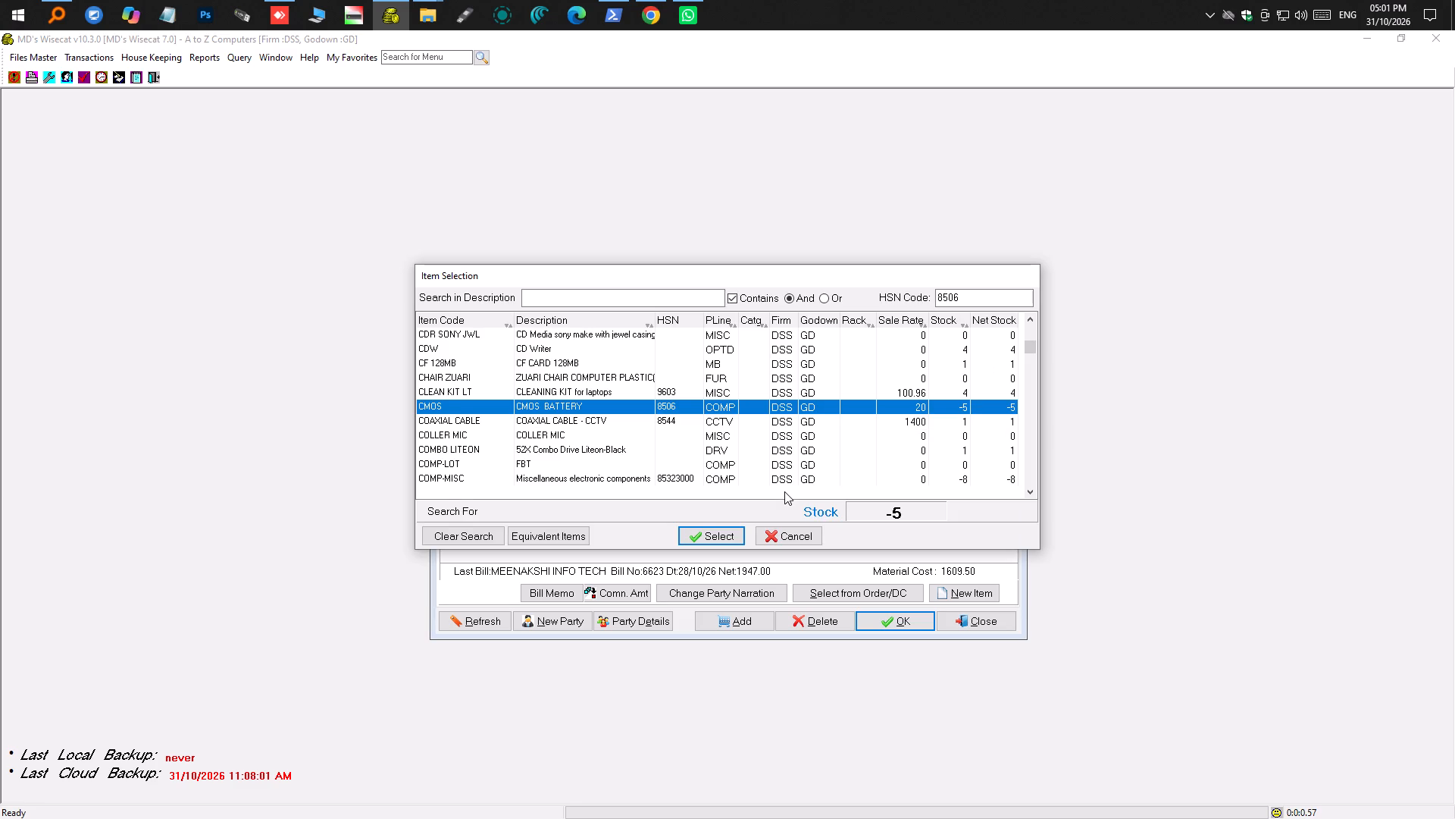
pyautogui.doubleClick(588, 409)
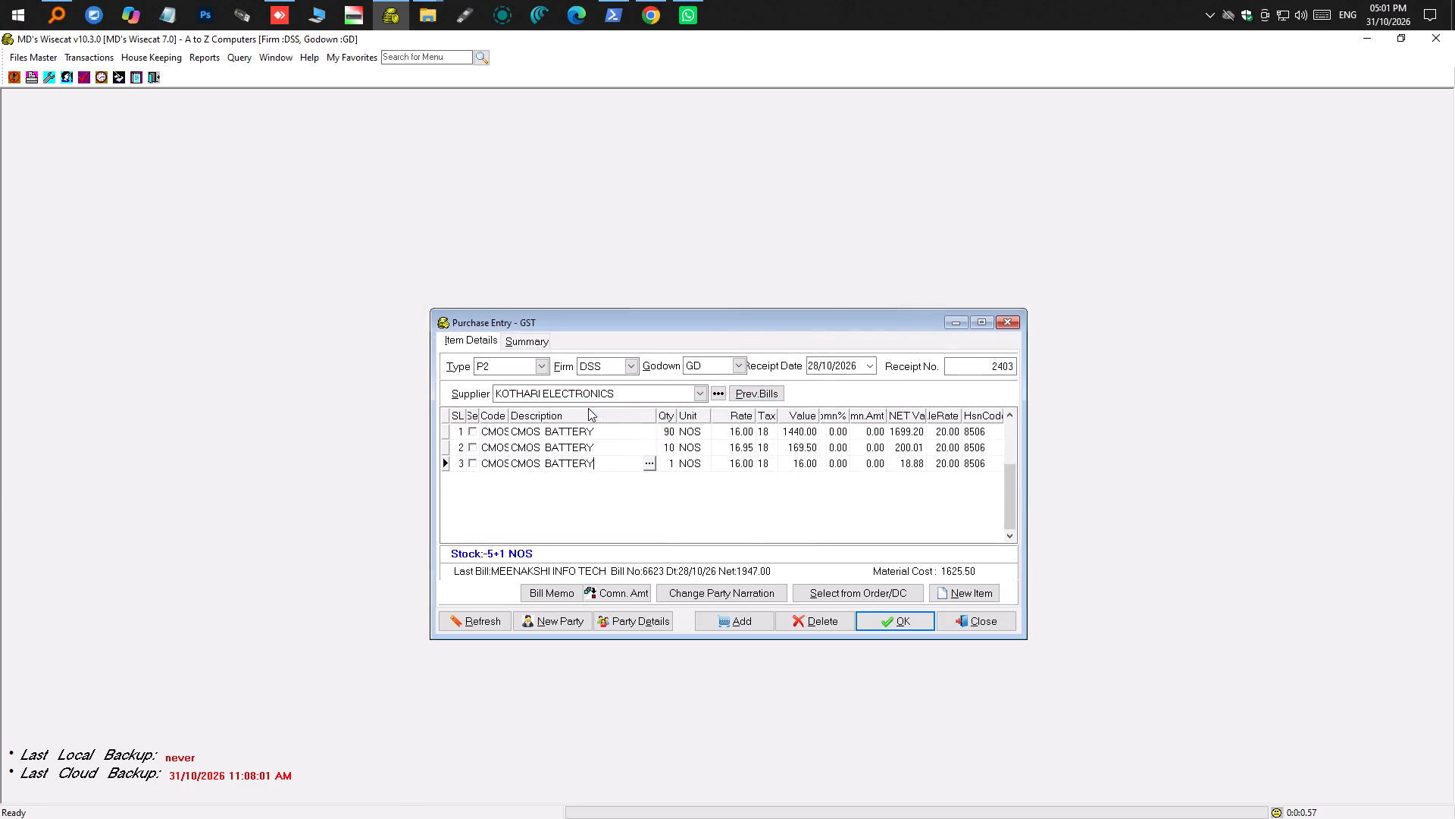
# Enter "cr2032 2 pin normal" as the third battery line's item description.
pyautogui.press('Tab')
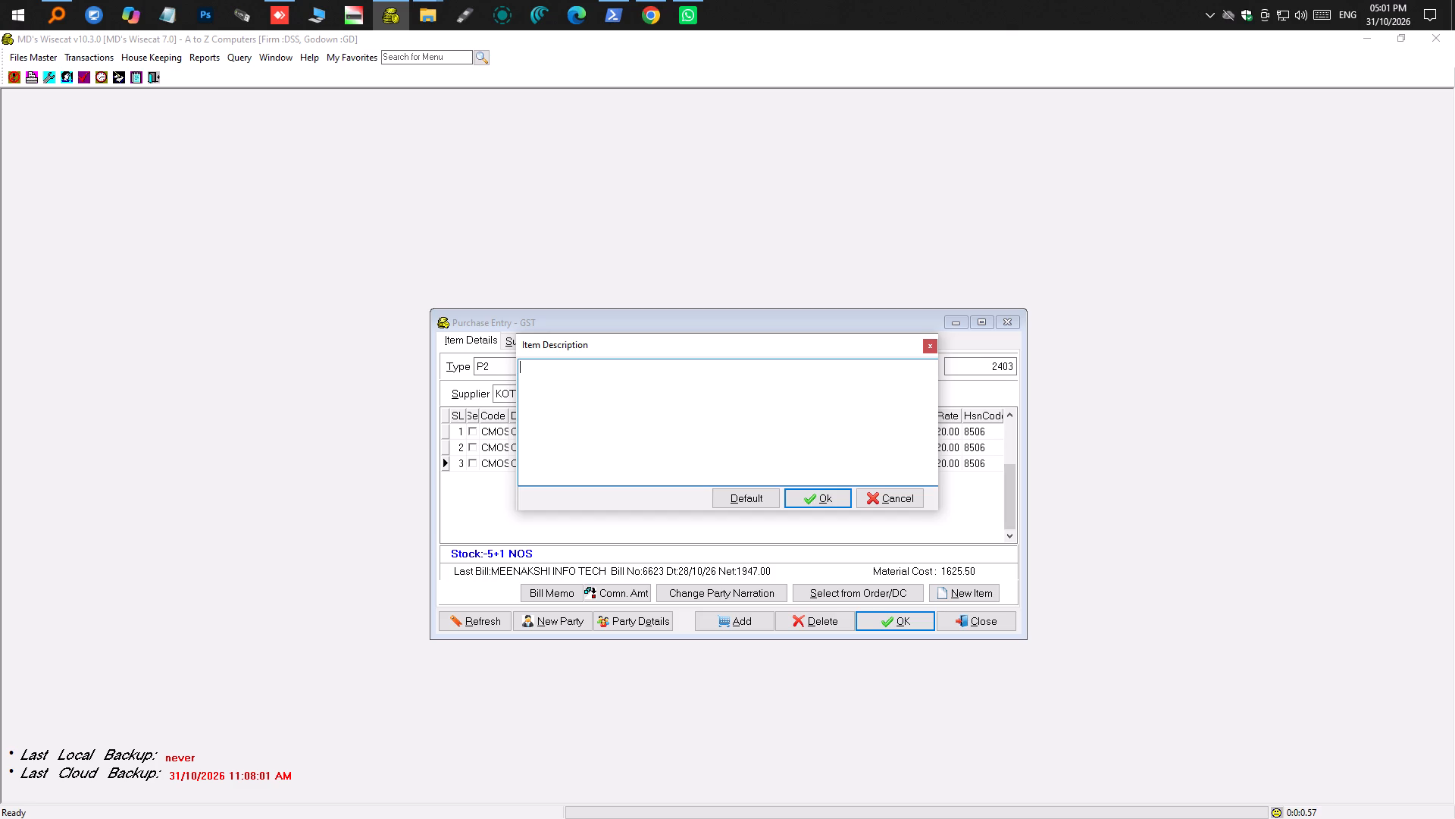
pyautogui.write('cr')
pyautogui.write('2023')
pyautogui.press('BackSpace')
pyautogui.press('BackSpace')
pyautogui.press('3')
pyautogui.press('2')
pyautogui.press('space')
pyautogui.write('2 pin')
pyautogui.press('space')
pyautogui.press('n')
pyautogui.write('ormal')
# Add "invendis - 21726" on a second line of the third item's description and return to the item lines.
pyautogui.press('Return')
pyautogui.write('invendi')
pyautogui.write('s')
pyautogui.press('space')
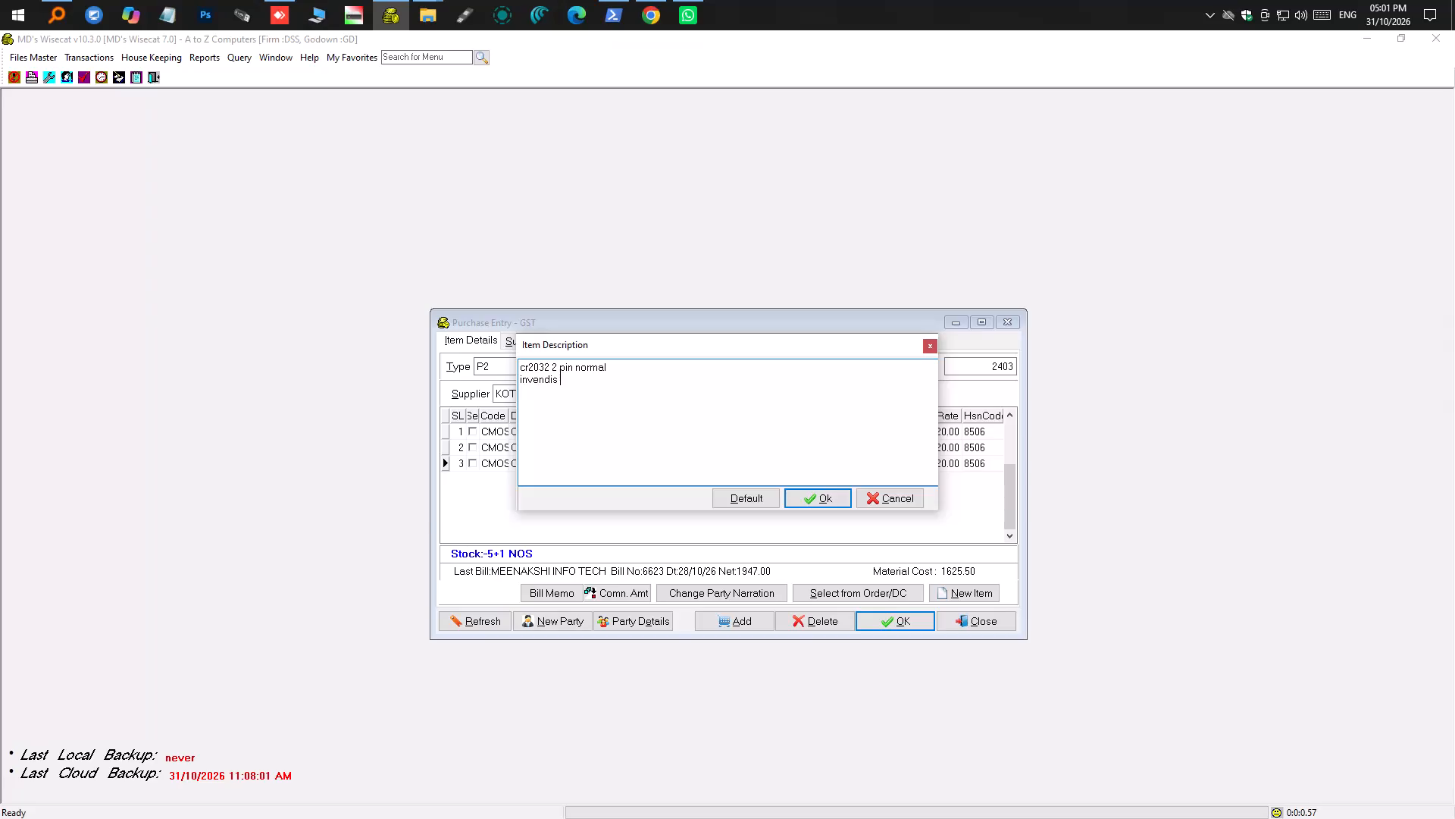
pyautogui.write('-')
pyautogui.press('space')
pyautogui.write('217')
pyautogui.write('26')
pyautogui.press('Tab')
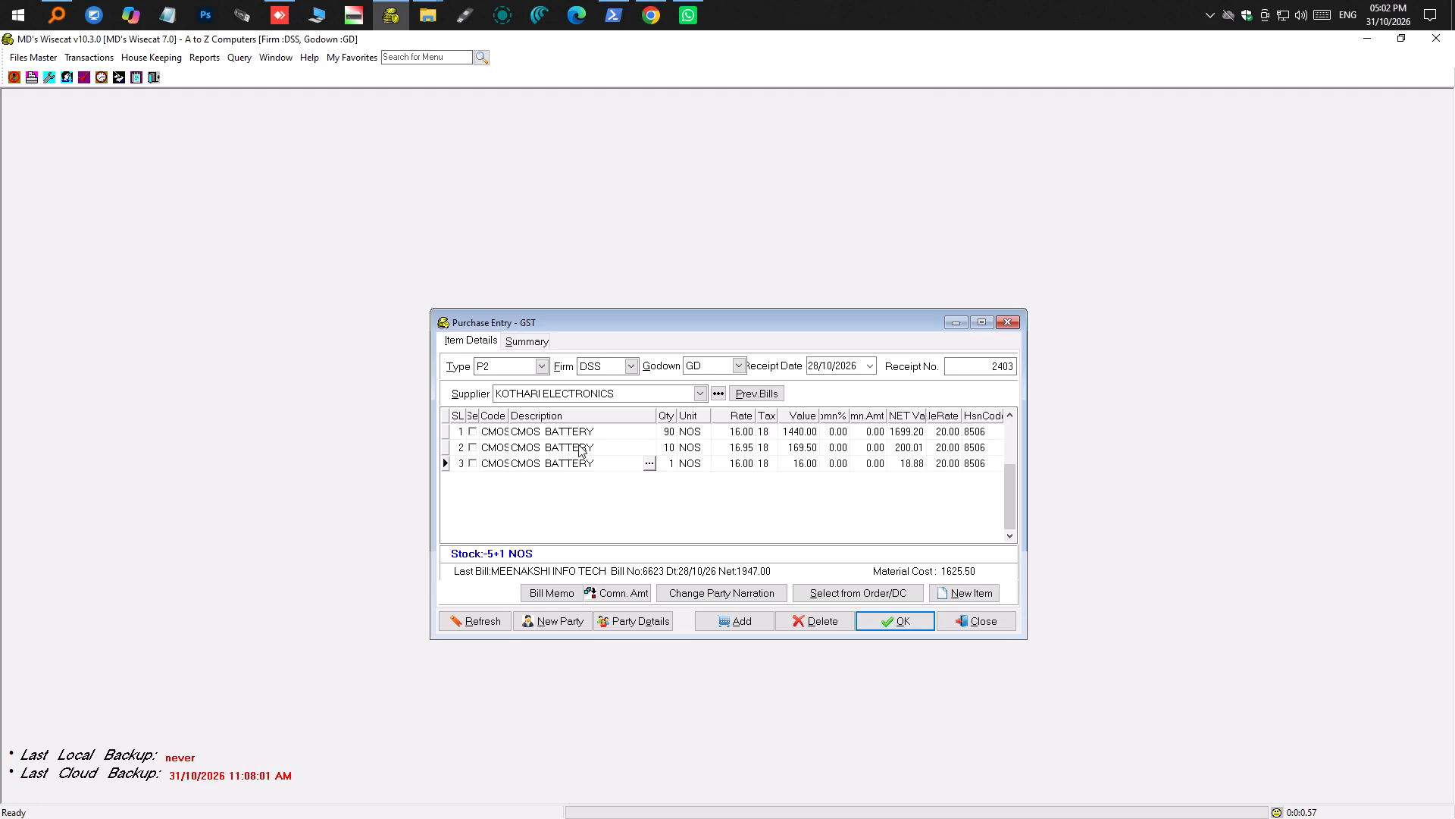
# Set the third battery line's quantity to 10 and its rate to 40.
pyautogui.write('10')
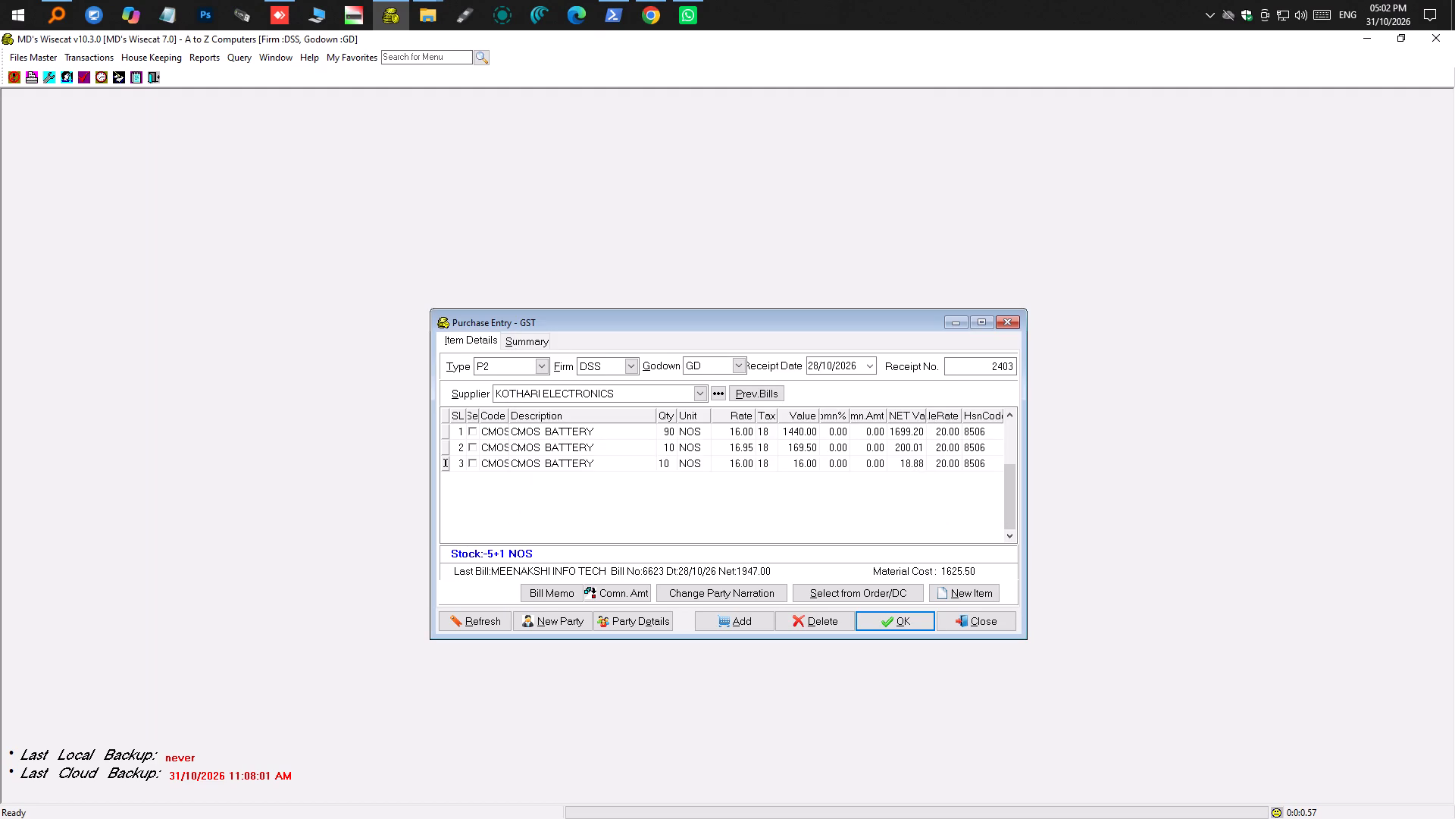
pyautogui.press('Tab')
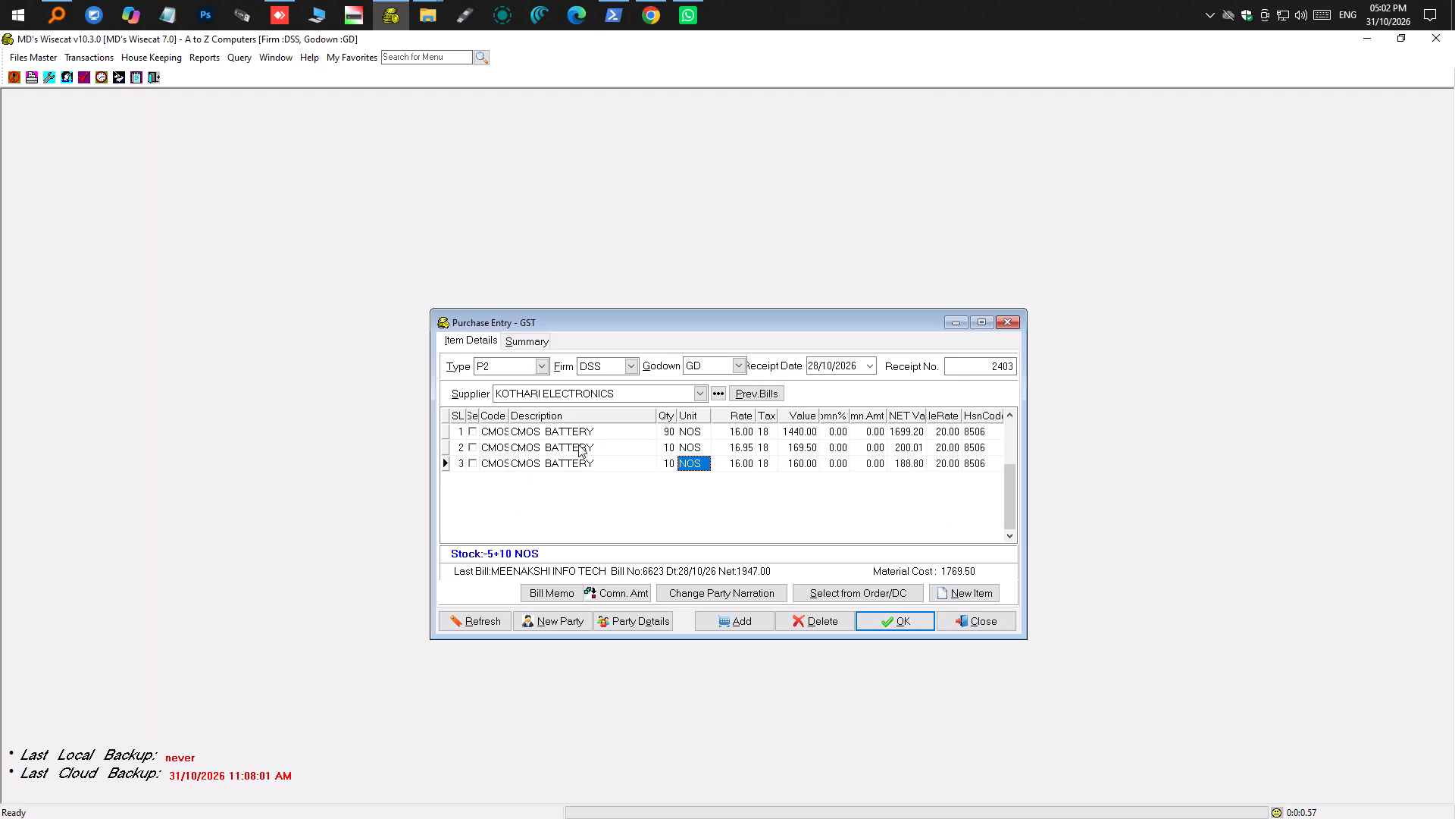
pyautogui.press('Tab')
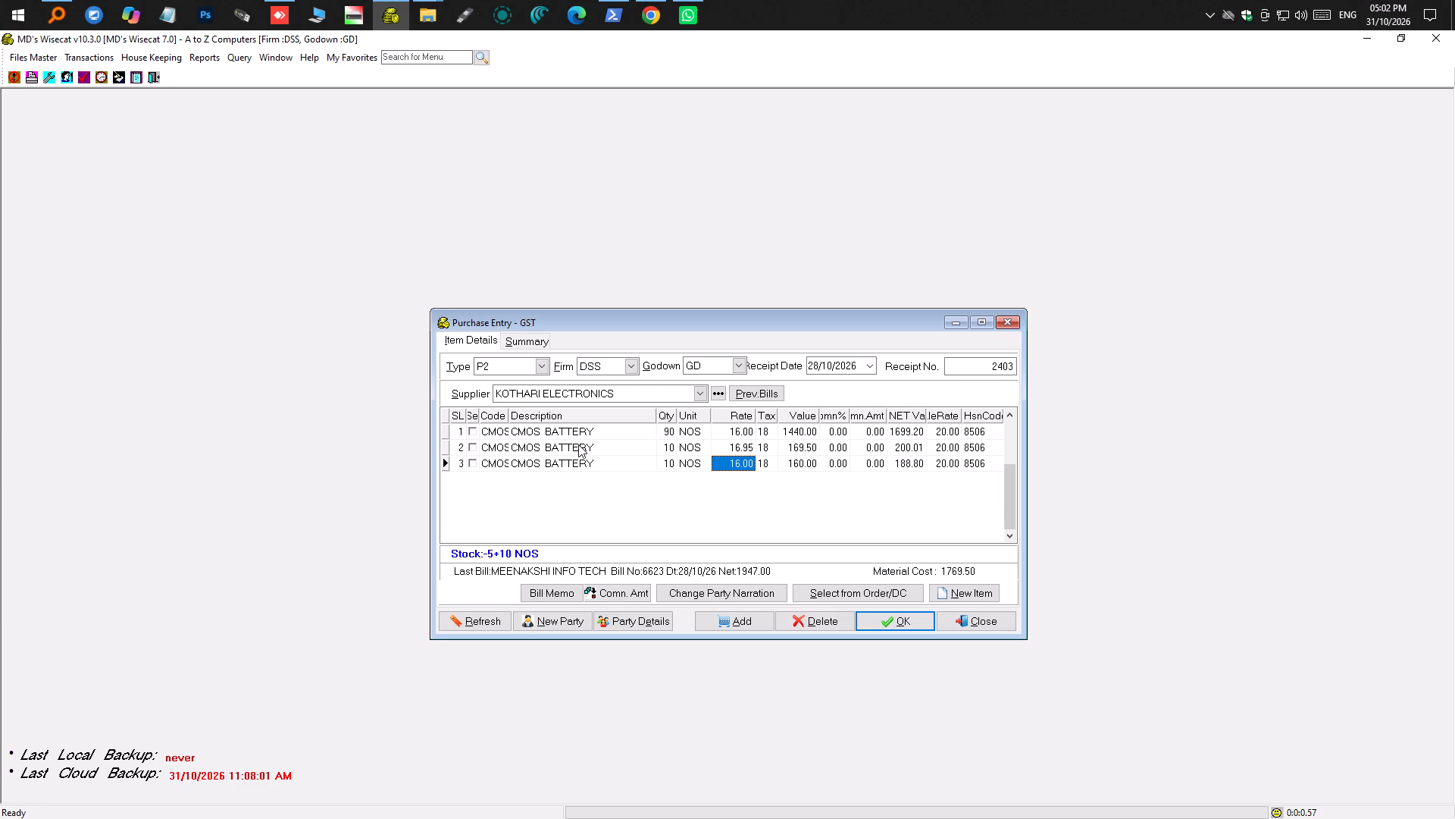
pyautogui.write('40')
pyautogui.press('Tab')
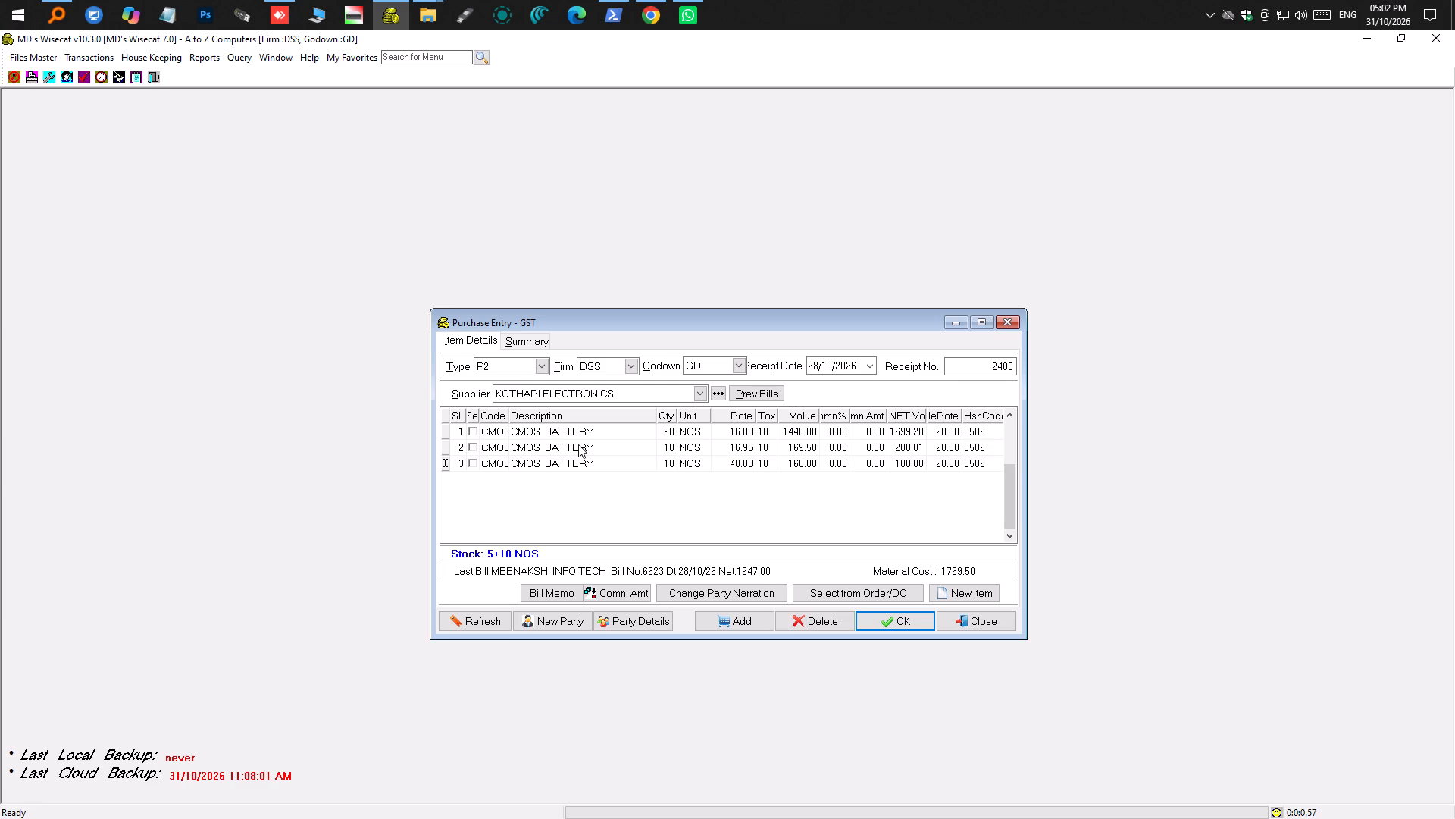
pyautogui.press('Tab')
pyautogui.press('Tab')
pyautogui.press('Tab')
pyautogui.press('Tab')
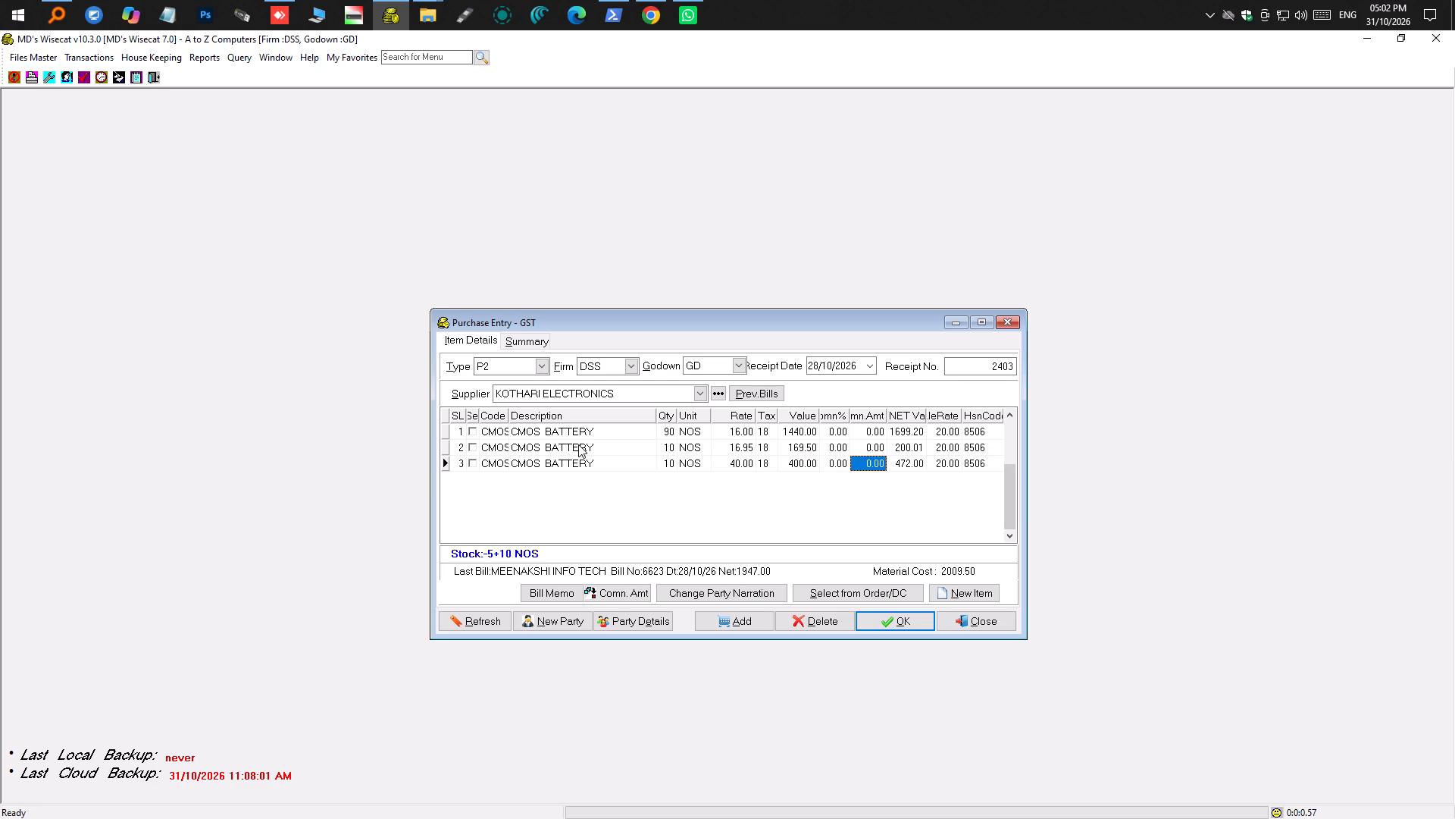
pyautogui.press('Tab')
pyautogui.press('Tab')
# In the bill summary, enter bill number 4417 and round the net total to 2371.
pyautogui.press('Tab')
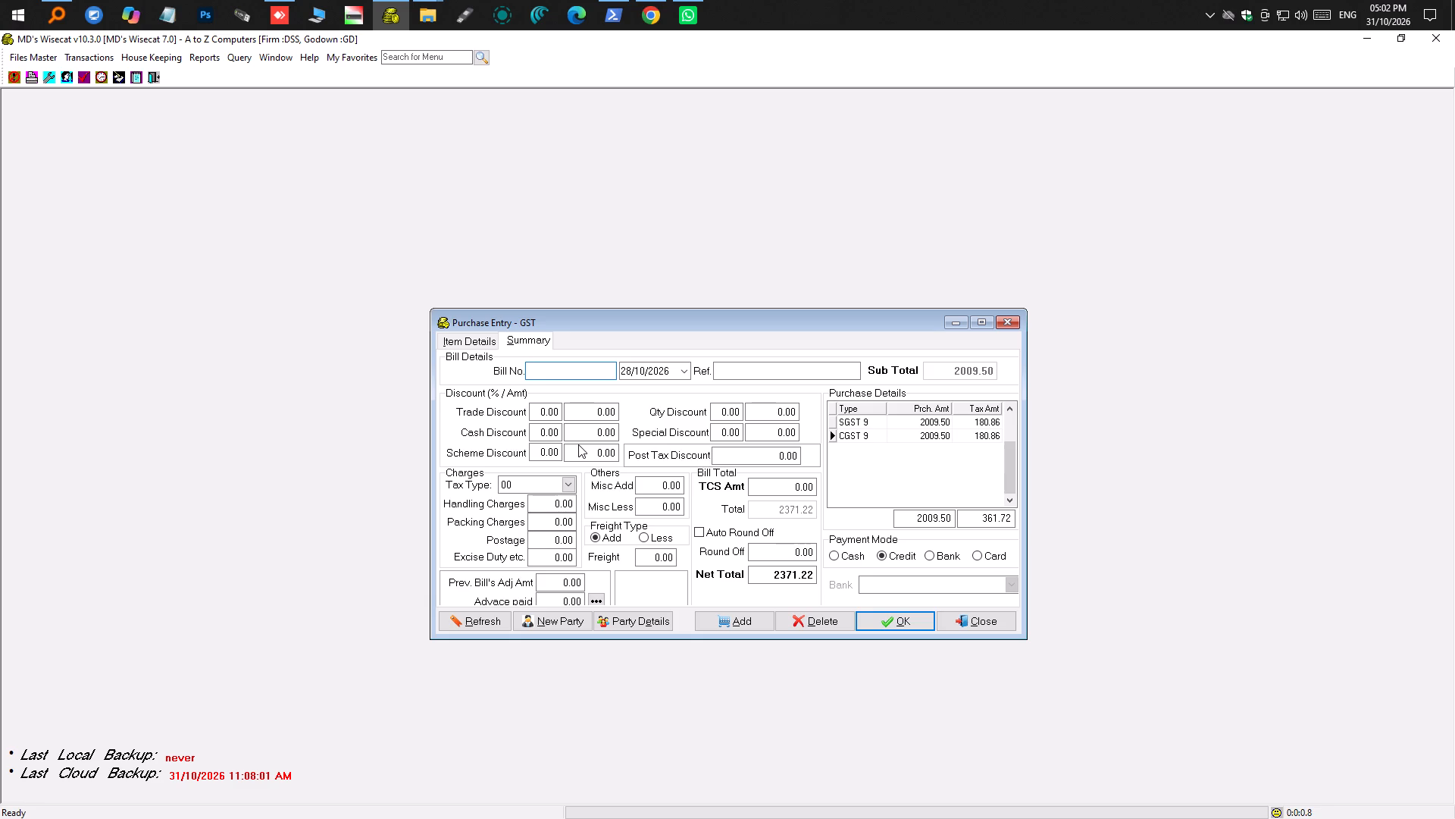
pyautogui.write('4417')
pyautogui.press('Tab')
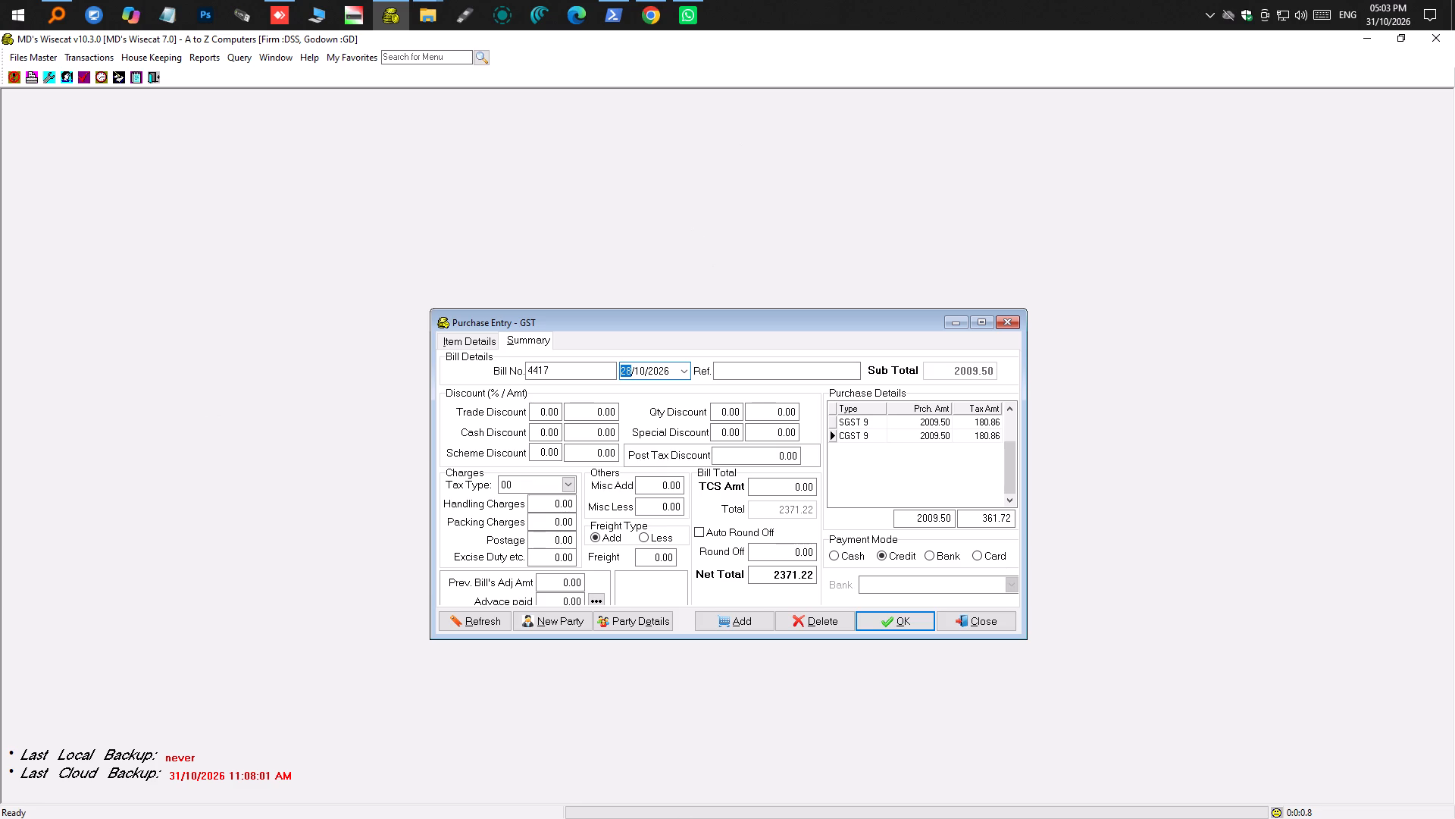
pyautogui.click(785, 572)
pyautogui.write('2371')
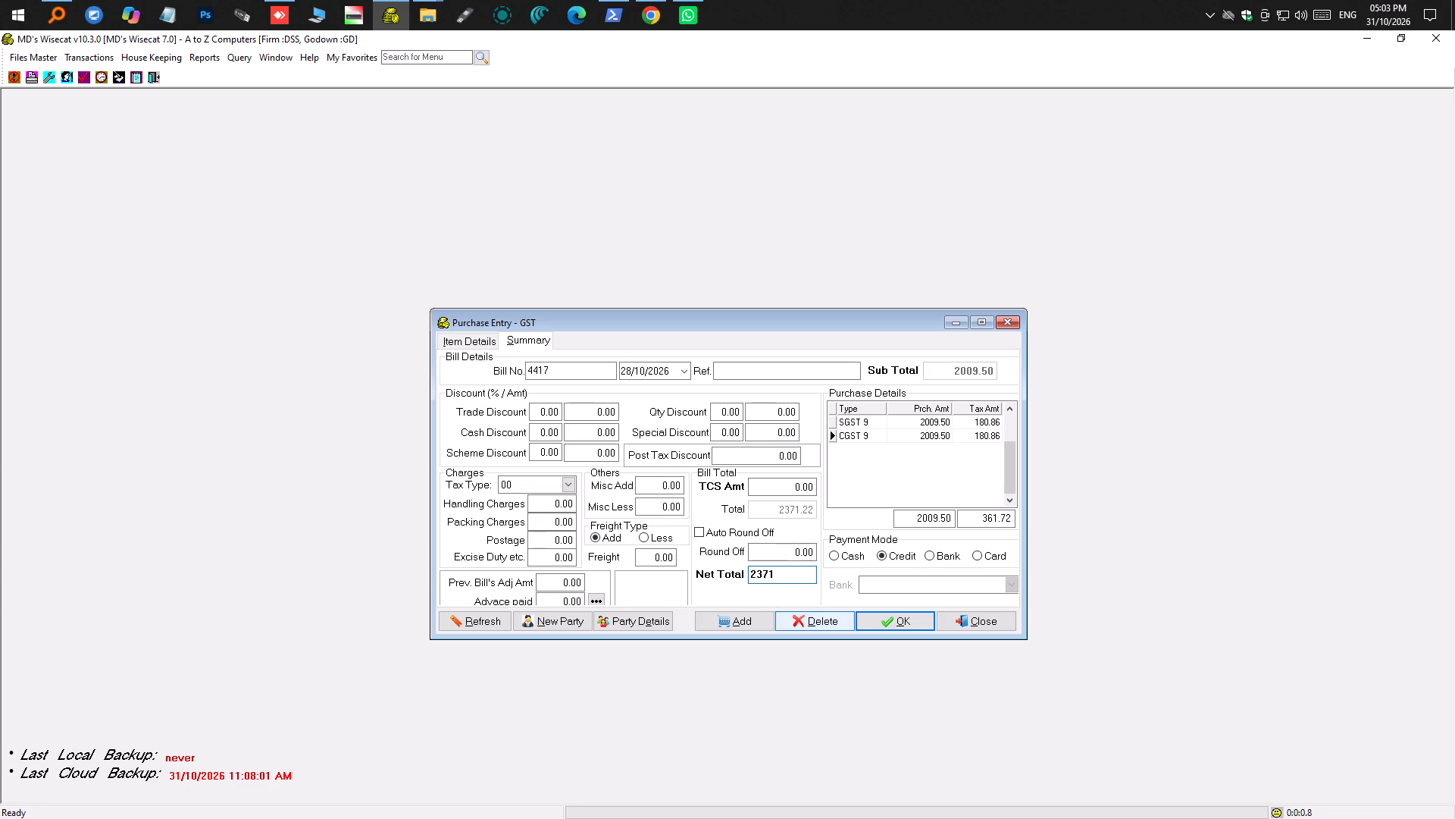
pyautogui.press('Tab')
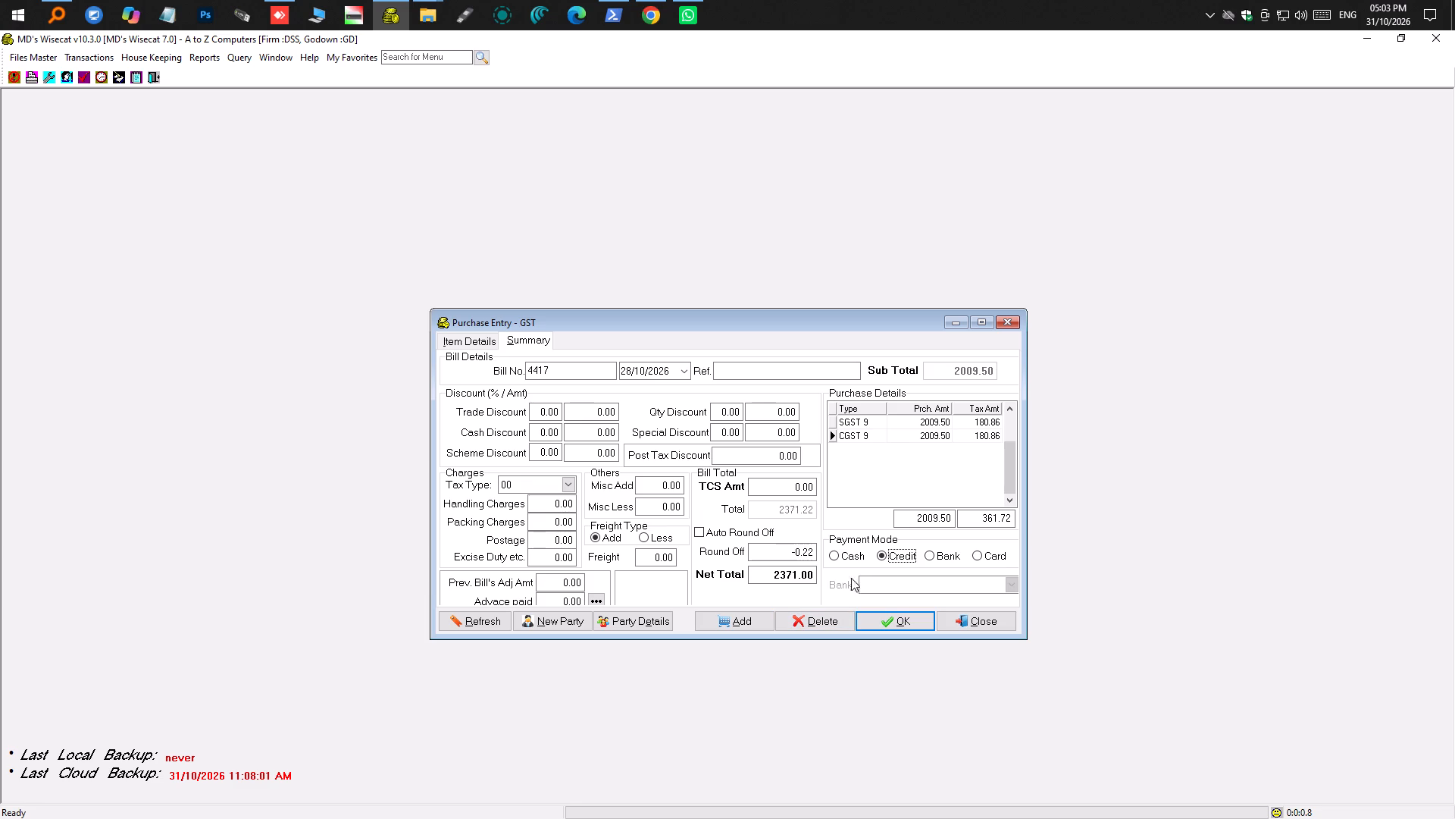
# Save the bill as a Cash payment with the reference "cash paid".
pyautogui.click(851, 557)
pyautogui.click(759, 375)
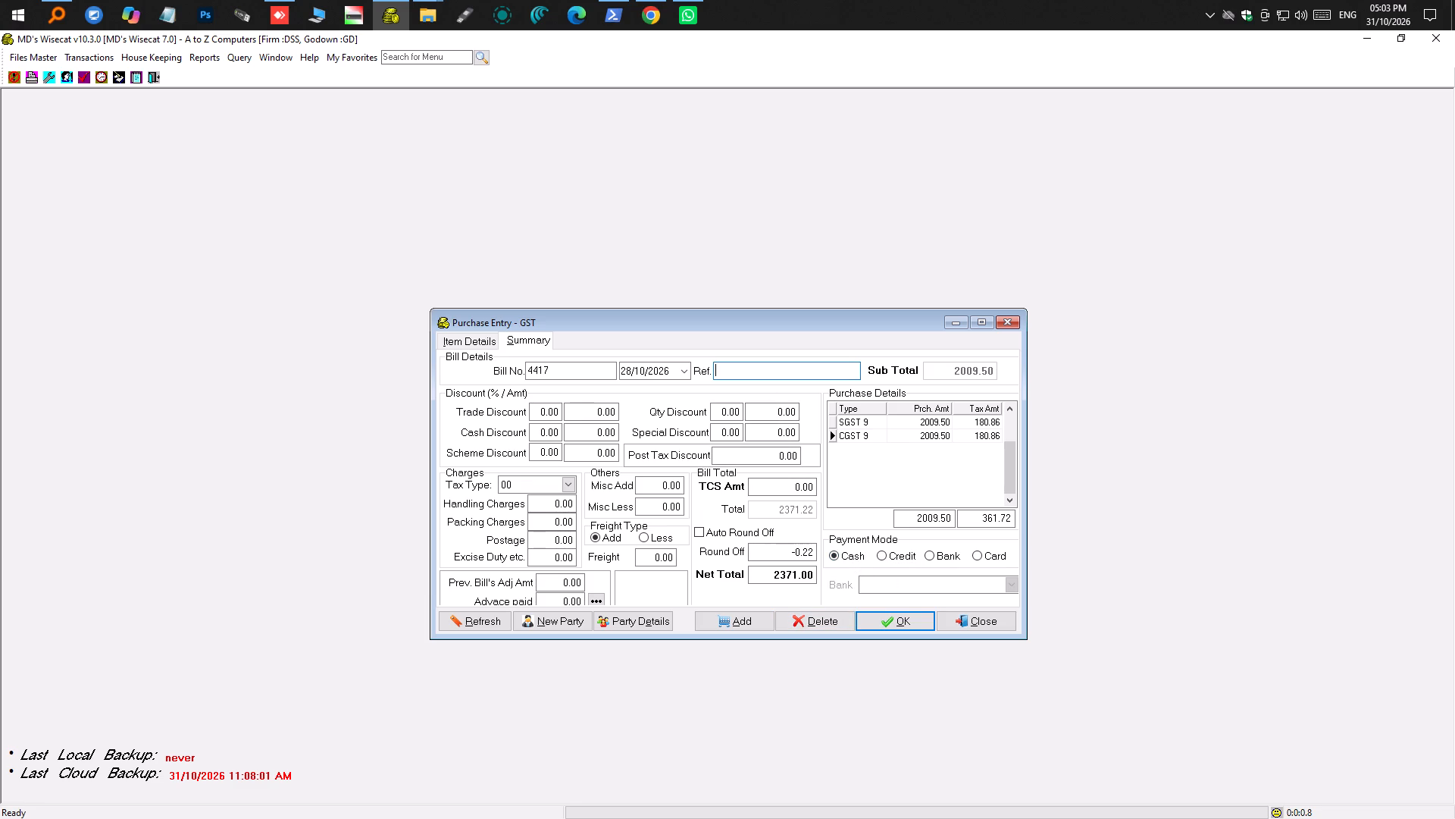
pyautogui.write('cash p')
pyautogui.write('aid')
pyautogui.click(870, 619)
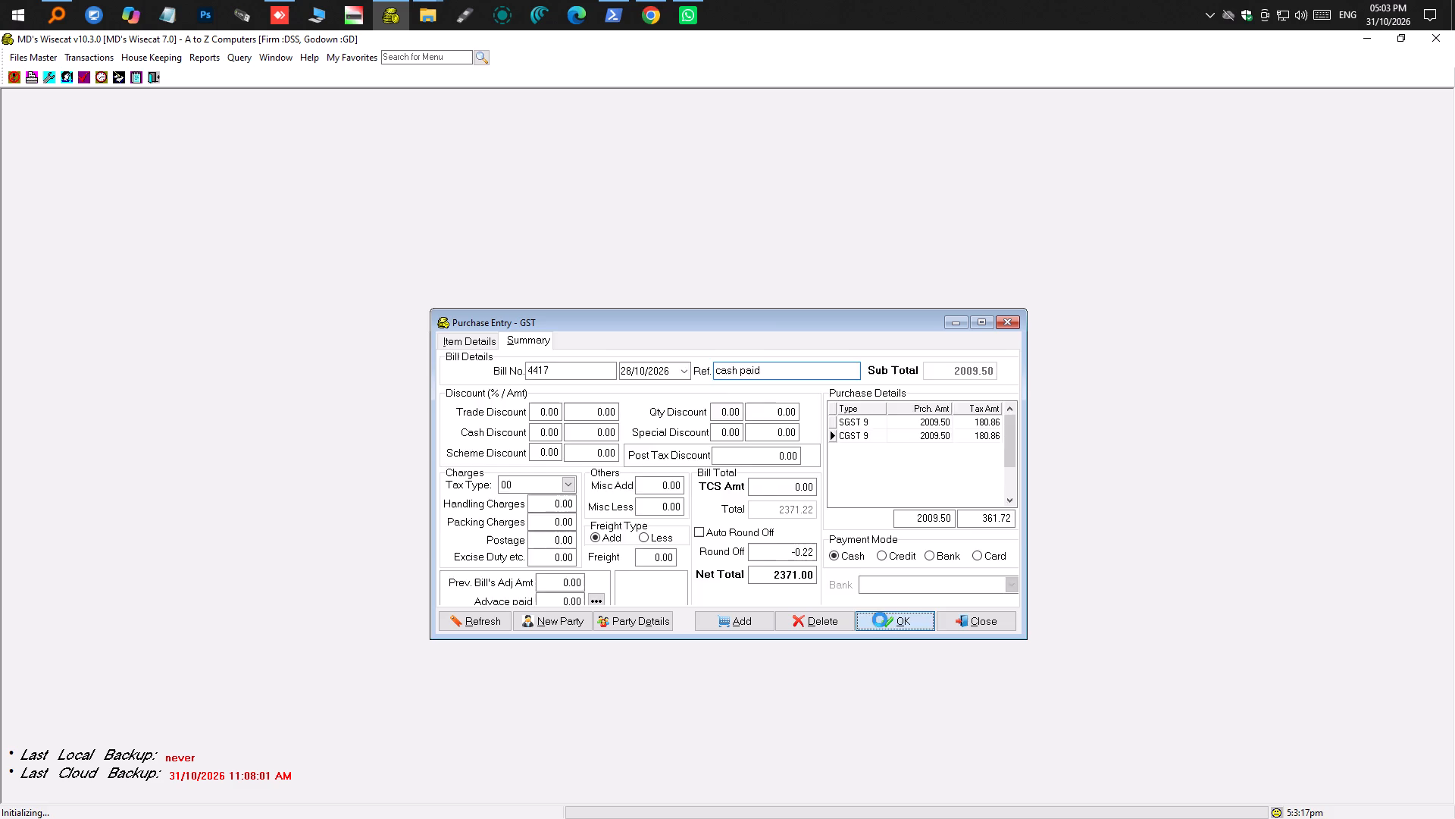
# Bring up the list of previously recorded purchase receipts from the receipt number.
pyautogui.click(971, 367)
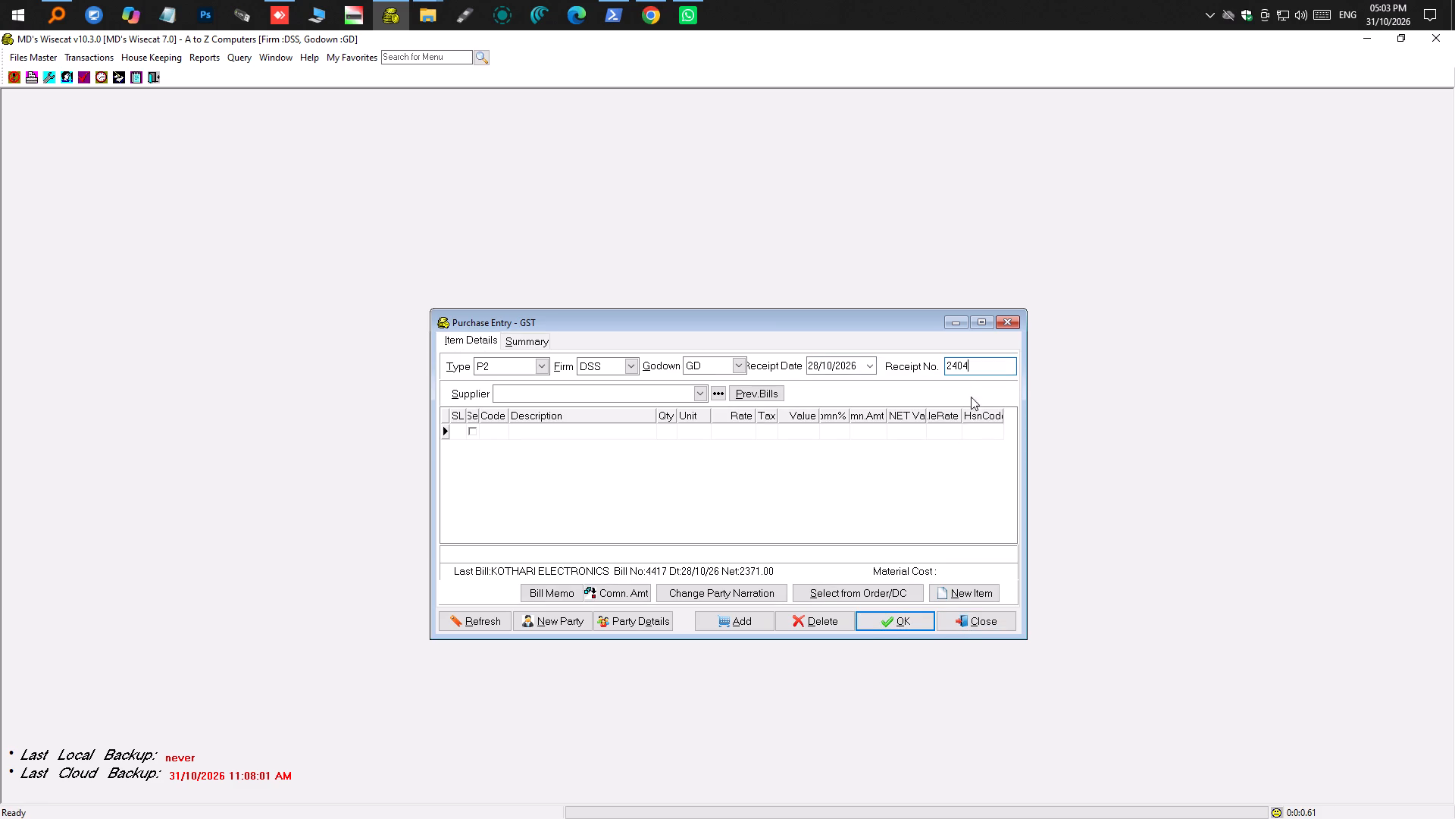
pyautogui.press('F2')
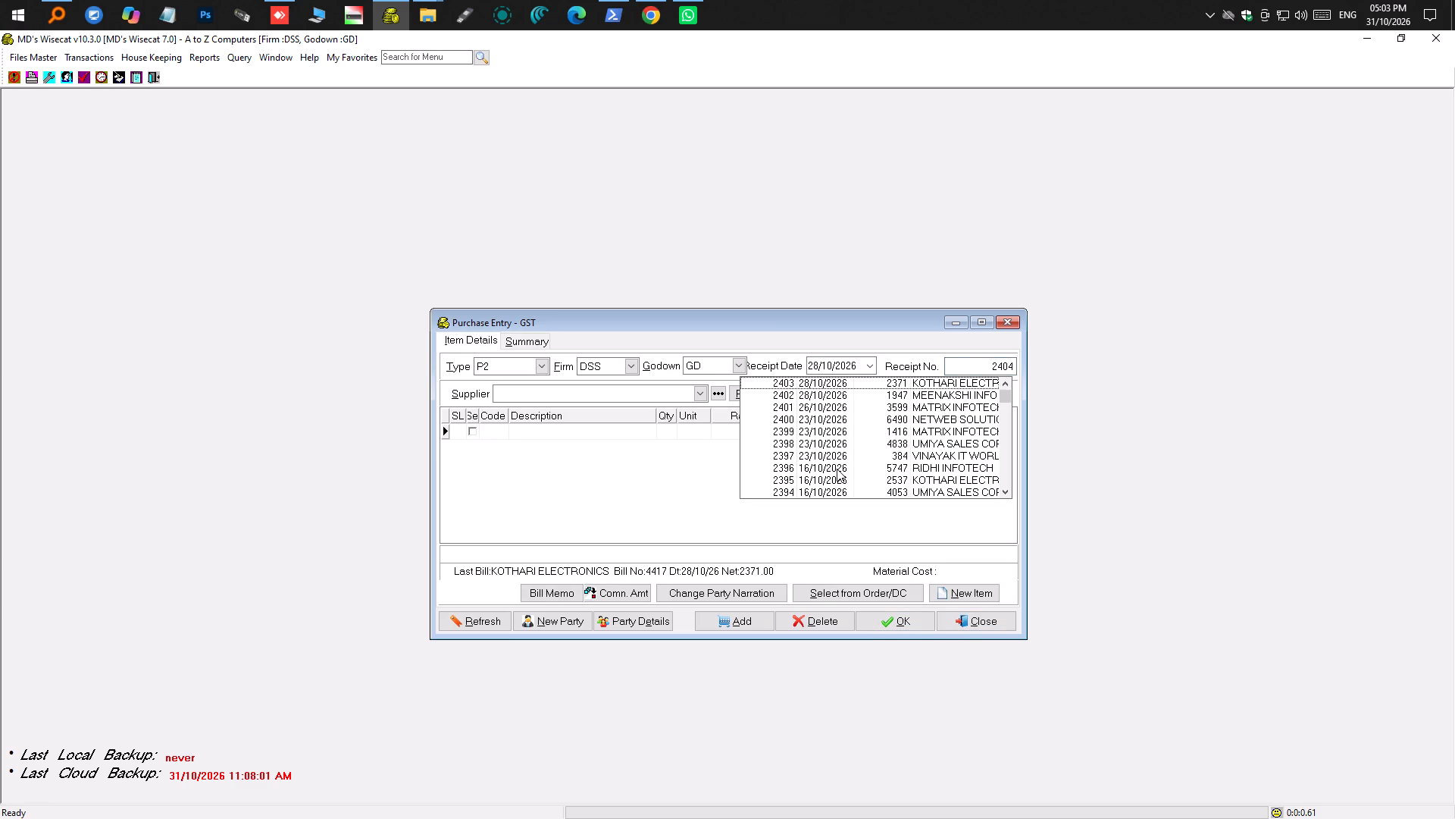
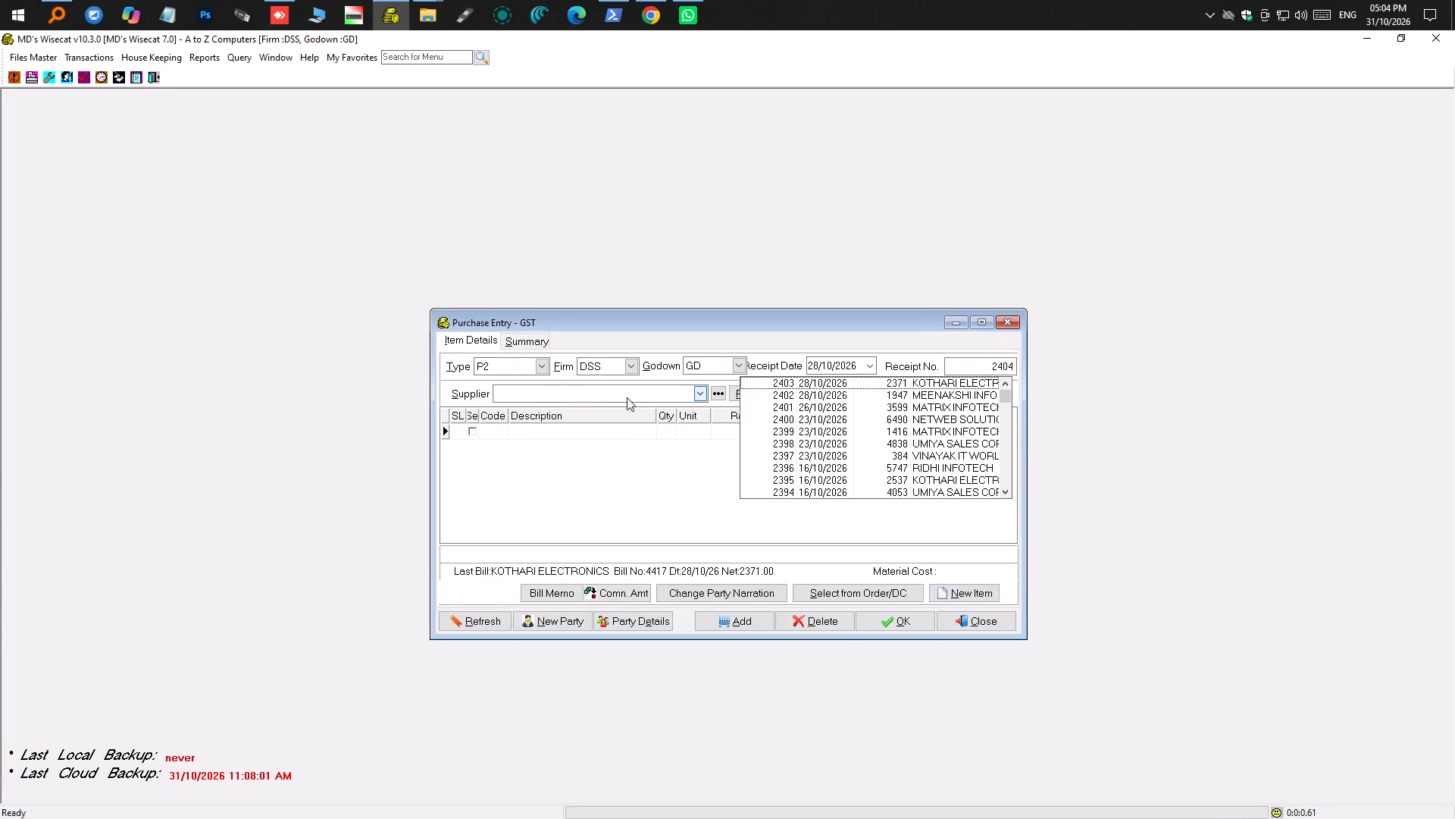
# Choose ADARSH TECHNOLOGIES as the supplier for receipt 2404.
pyautogui.click(601, 395)
pyautogui.write('adarsh')
pyautogui.click(565, 470)
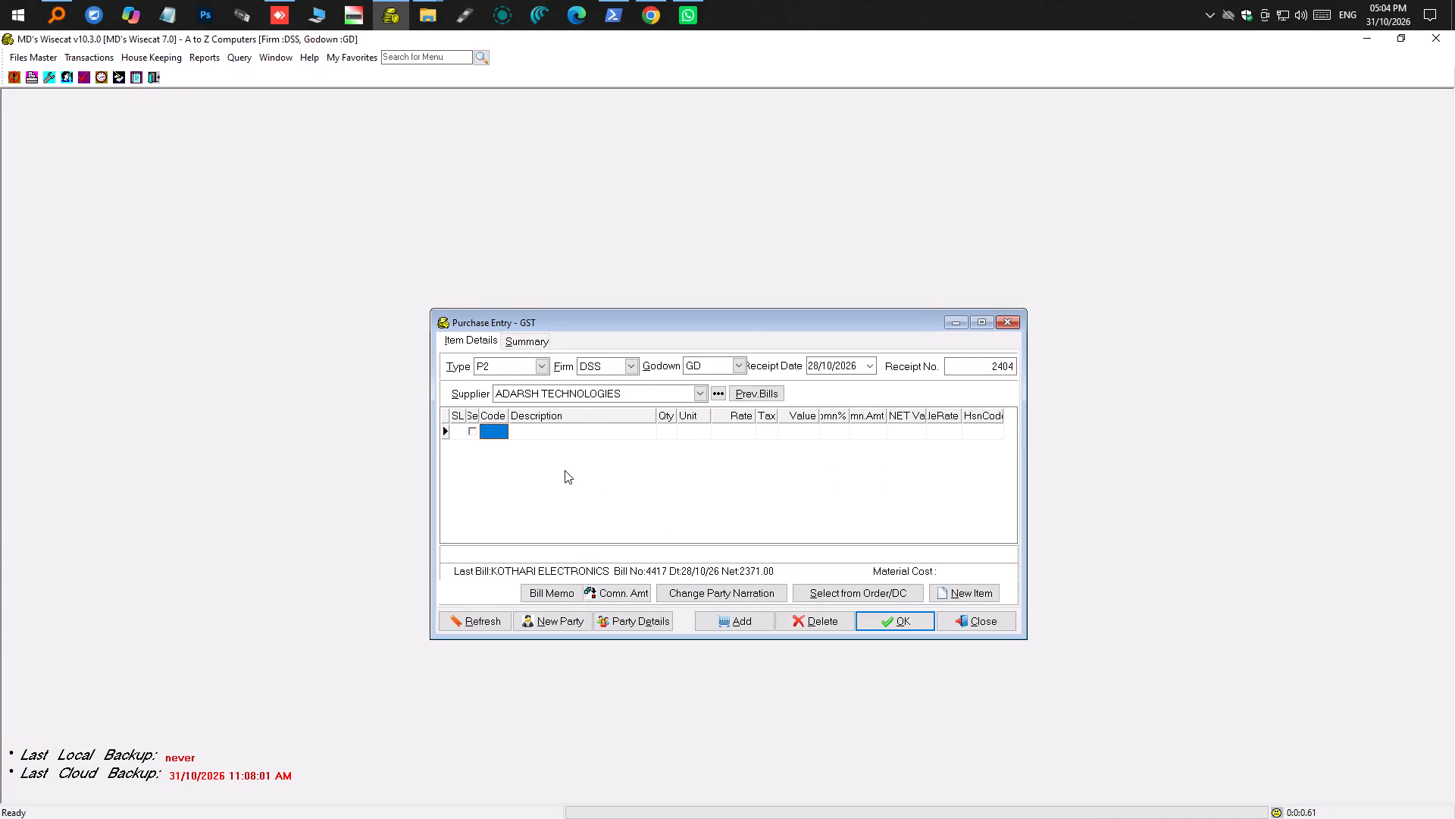
# Look up items by HSN code 84733030 and add the 16 GB DDR-4 Laptop RAM as the first bill line.
pyautogui.press('F2')
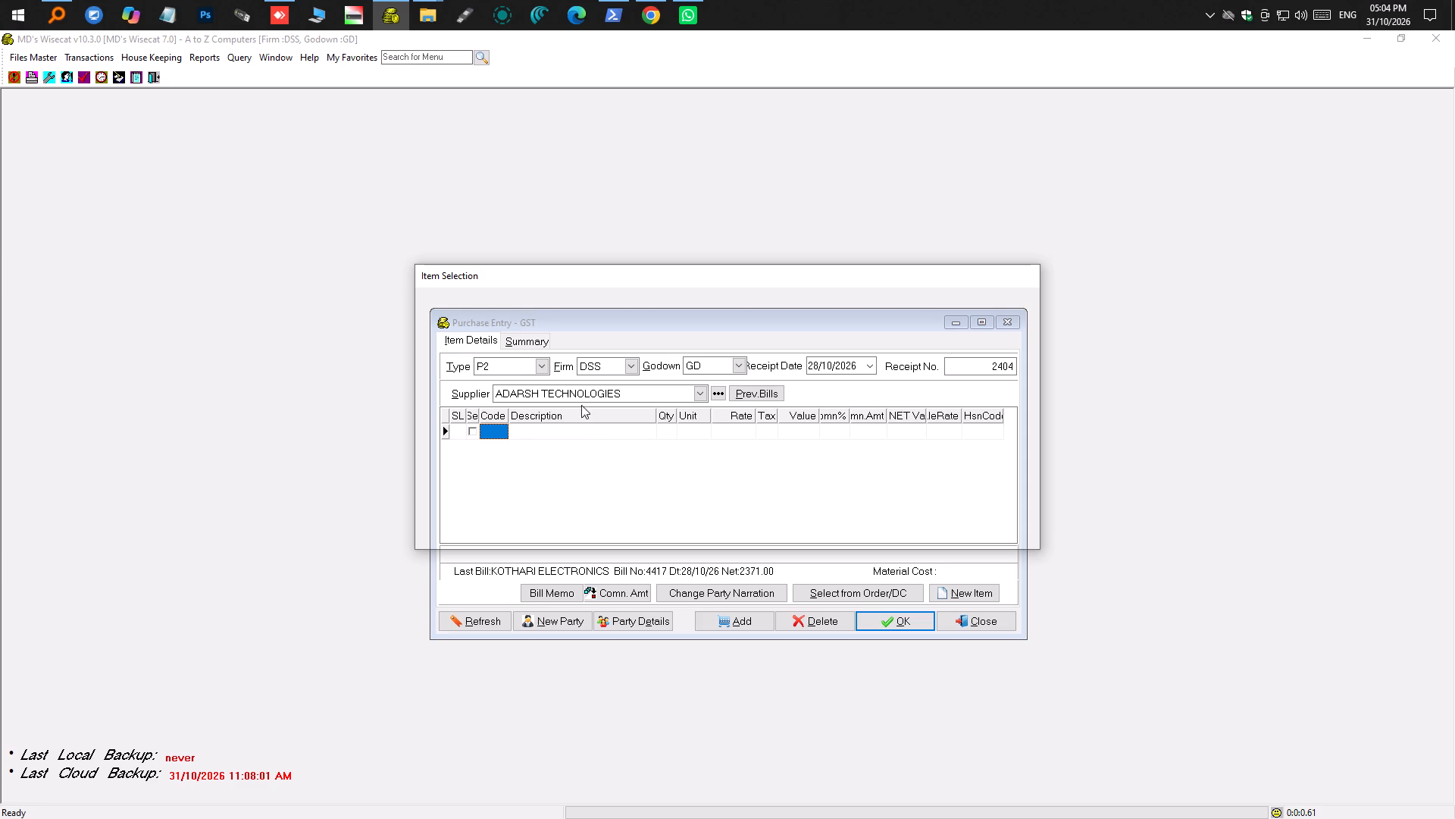
pyautogui.moveTo(970, 295); pyautogui.dragTo(817, 271)
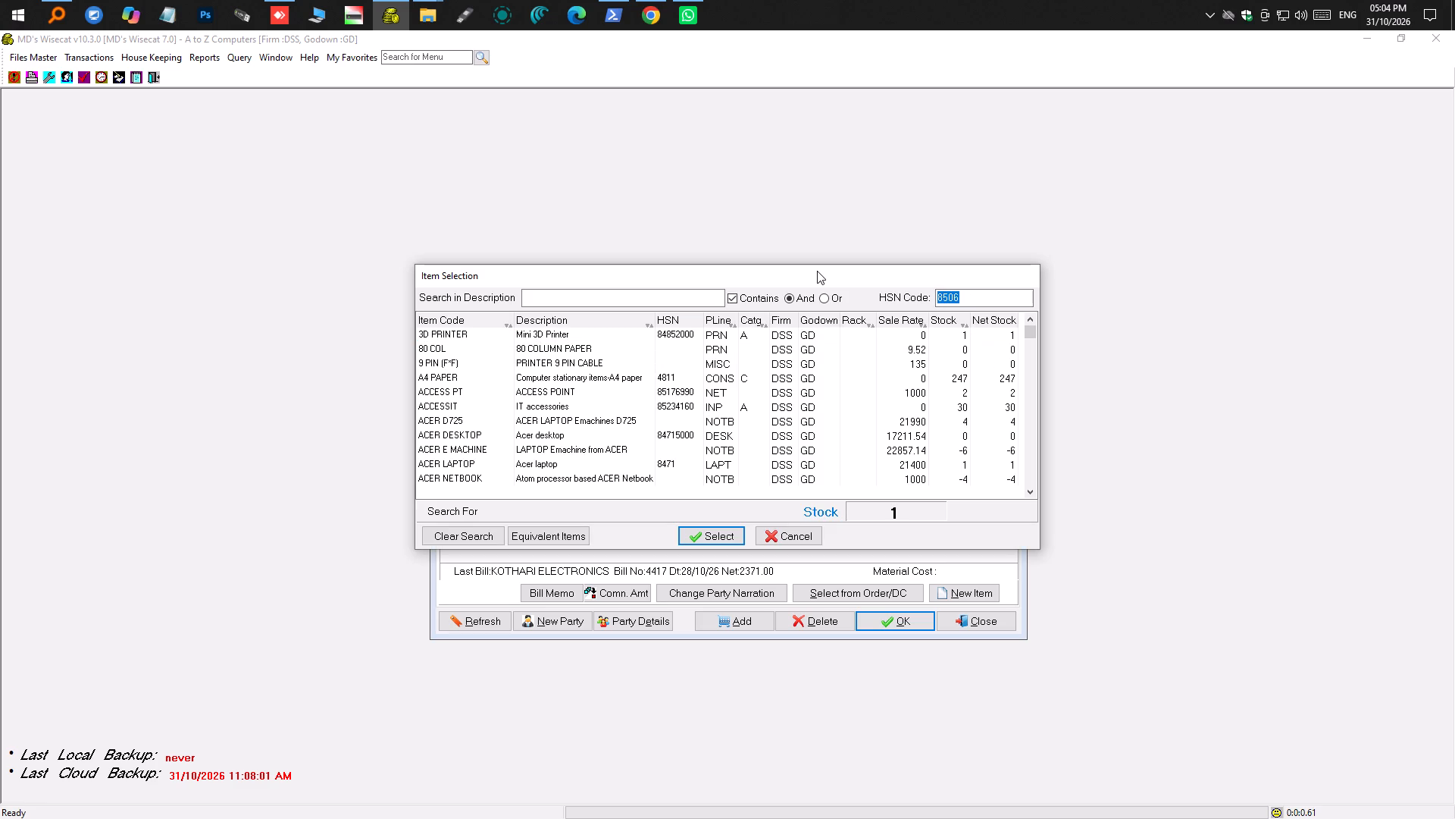
pyautogui.press('BackSpace')
pyautogui.write('8473')
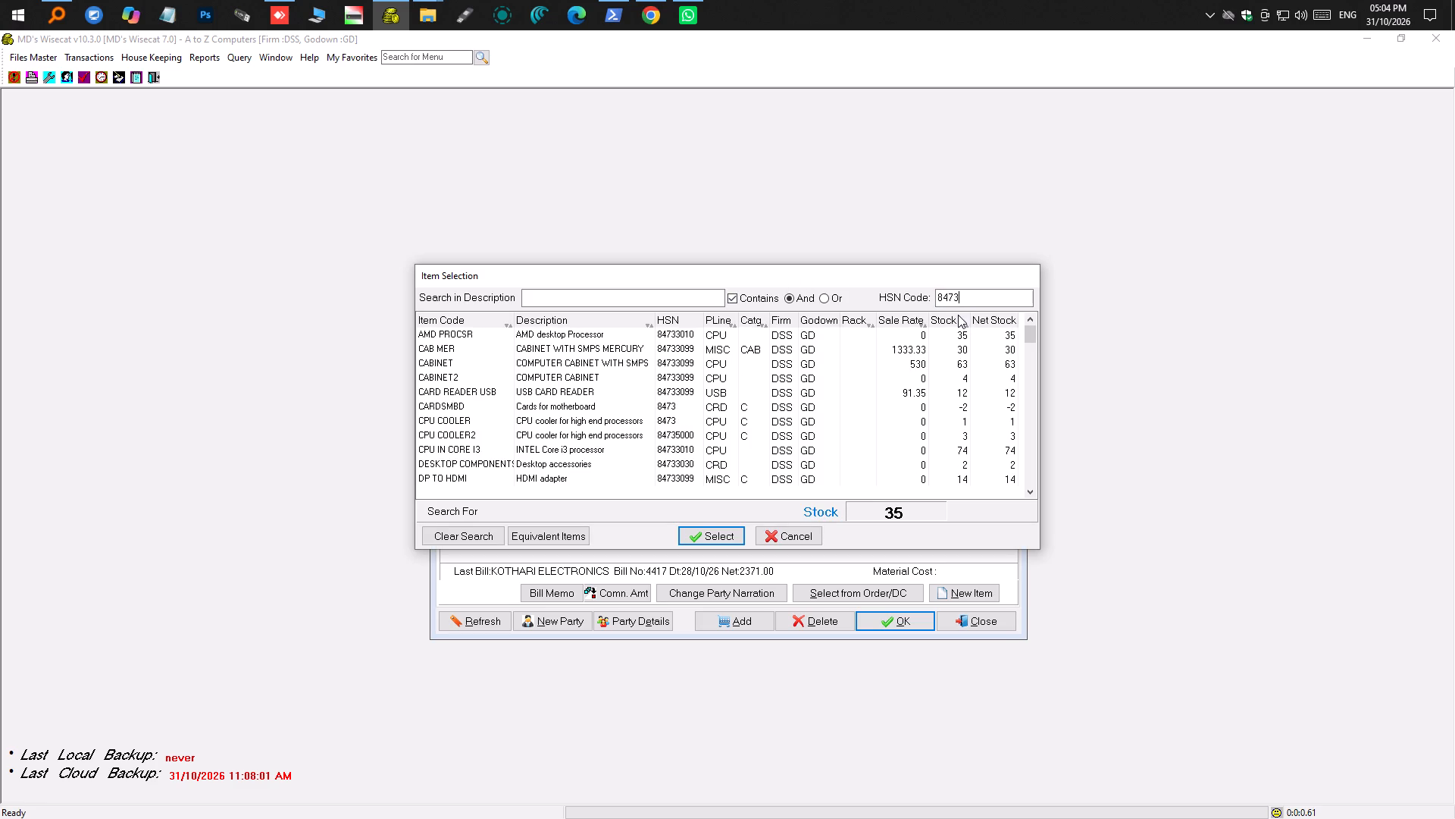
pyautogui.click(629, 299)
pyautogui.click(629, 299)
pyautogui.click(629, 299)
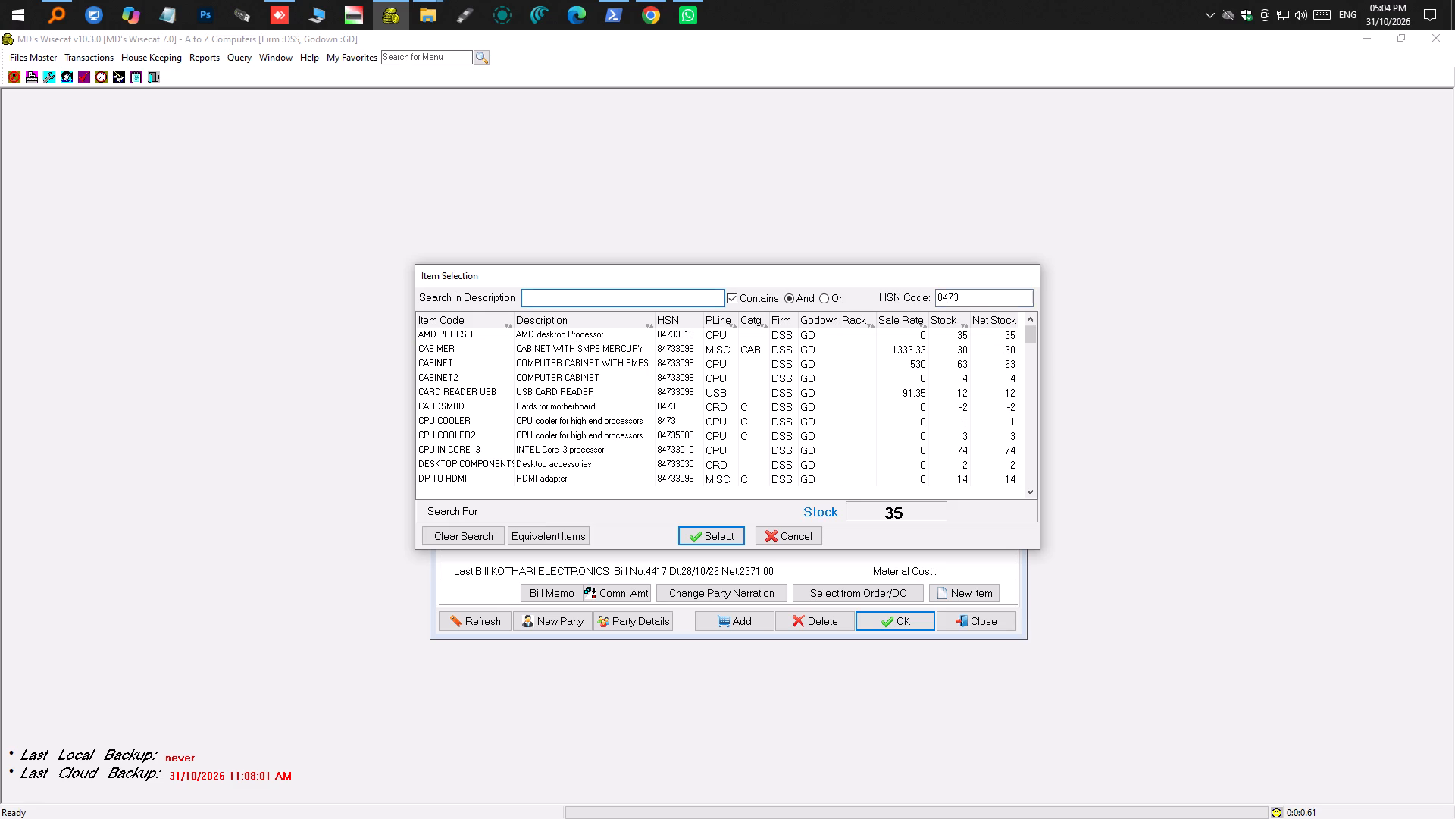
pyautogui.click(982, 289)
pyautogui.click(982, 298)
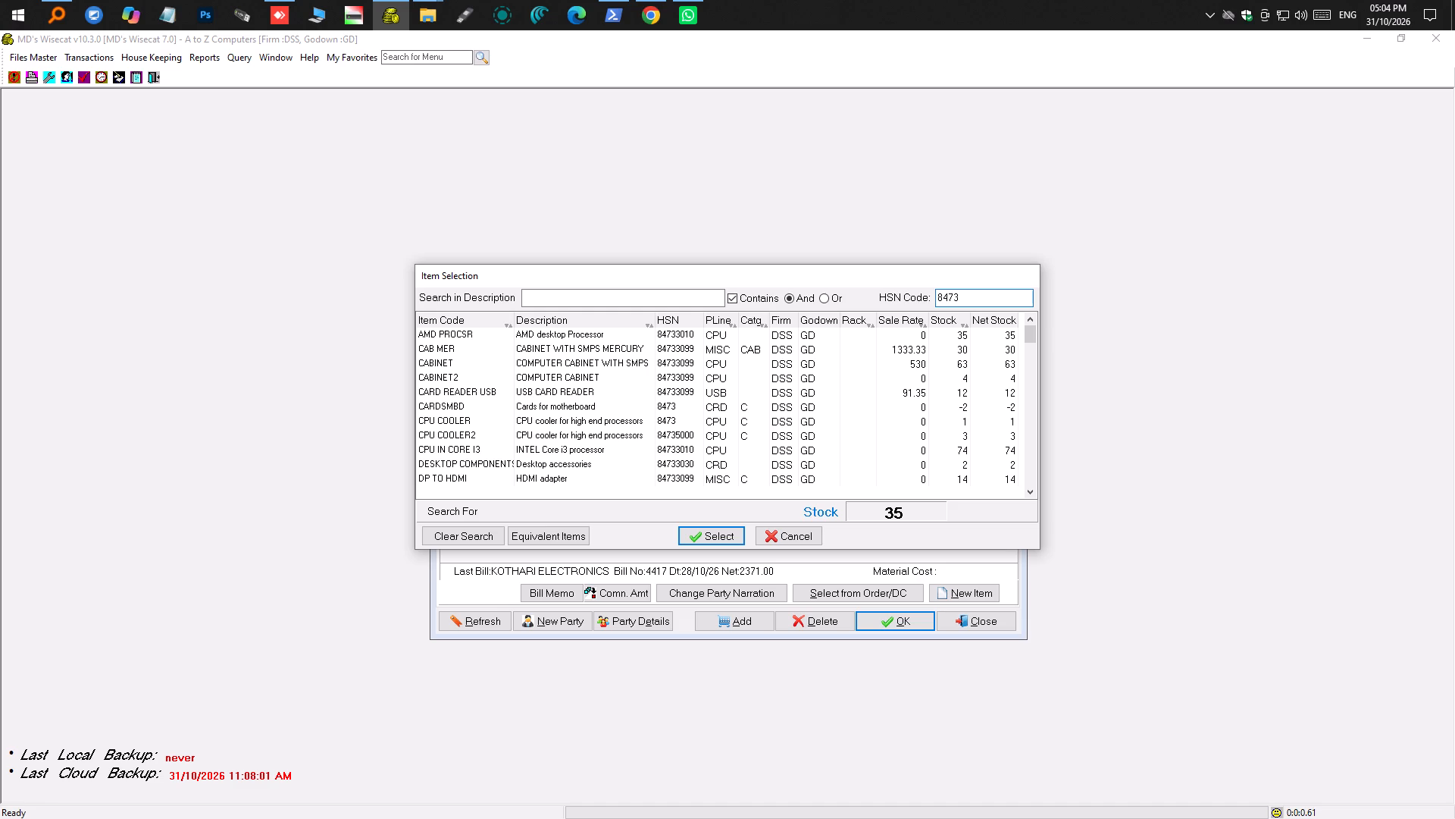
pyautogui.write('30')
pyautogui.write('30')
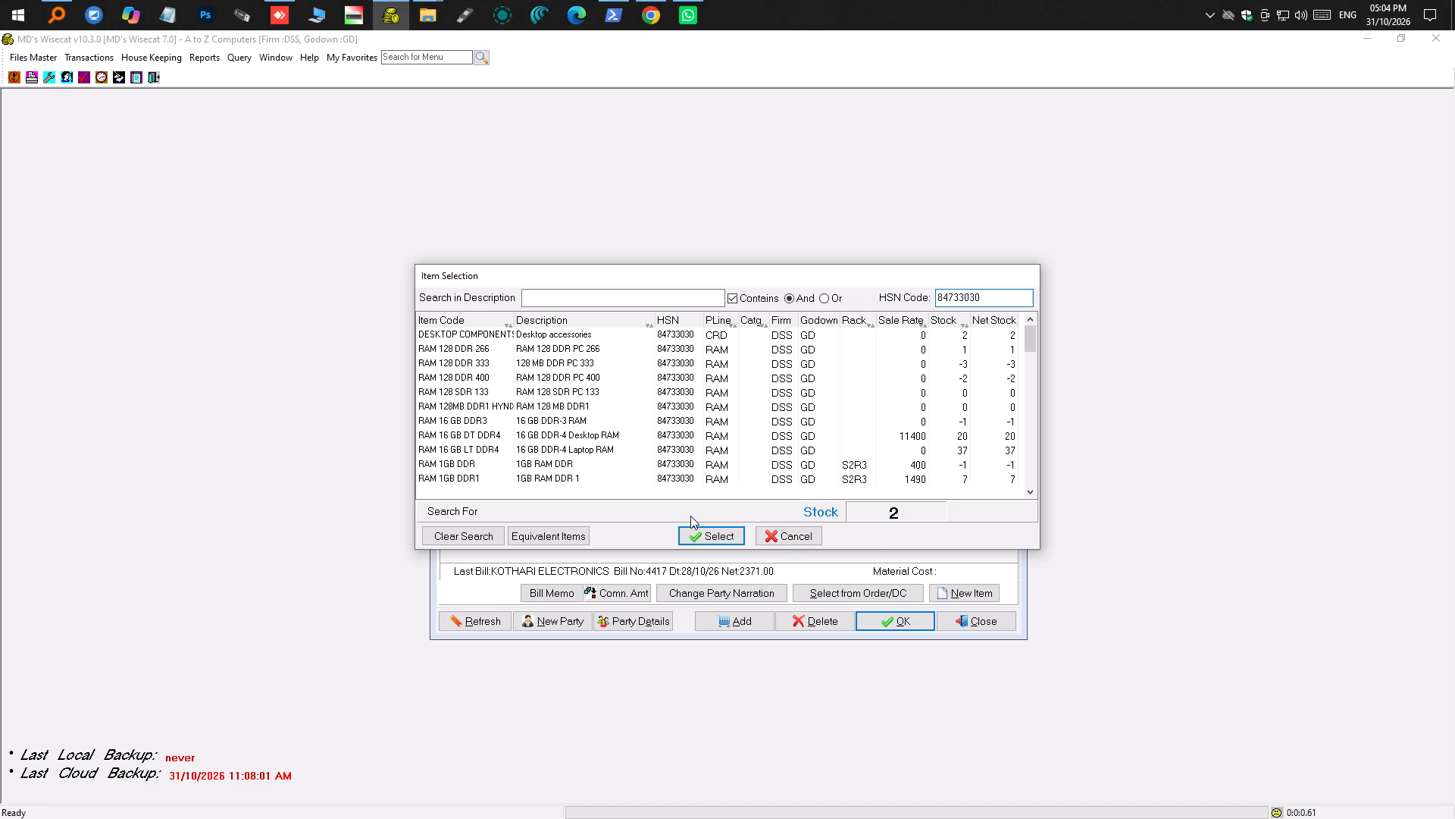
pyautogui.click(548, 451)
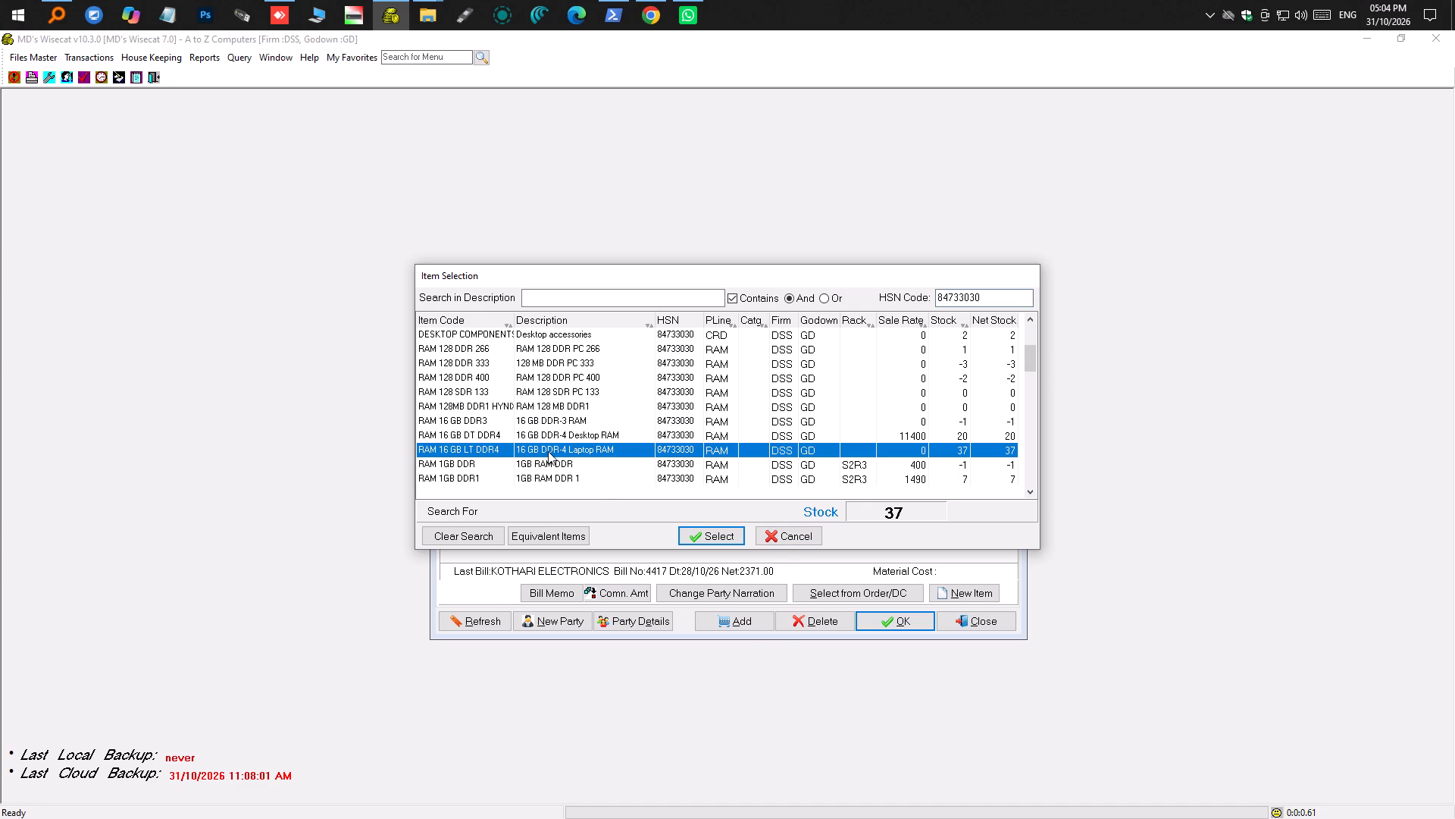
pyautogui.doubleClick(548, 451)
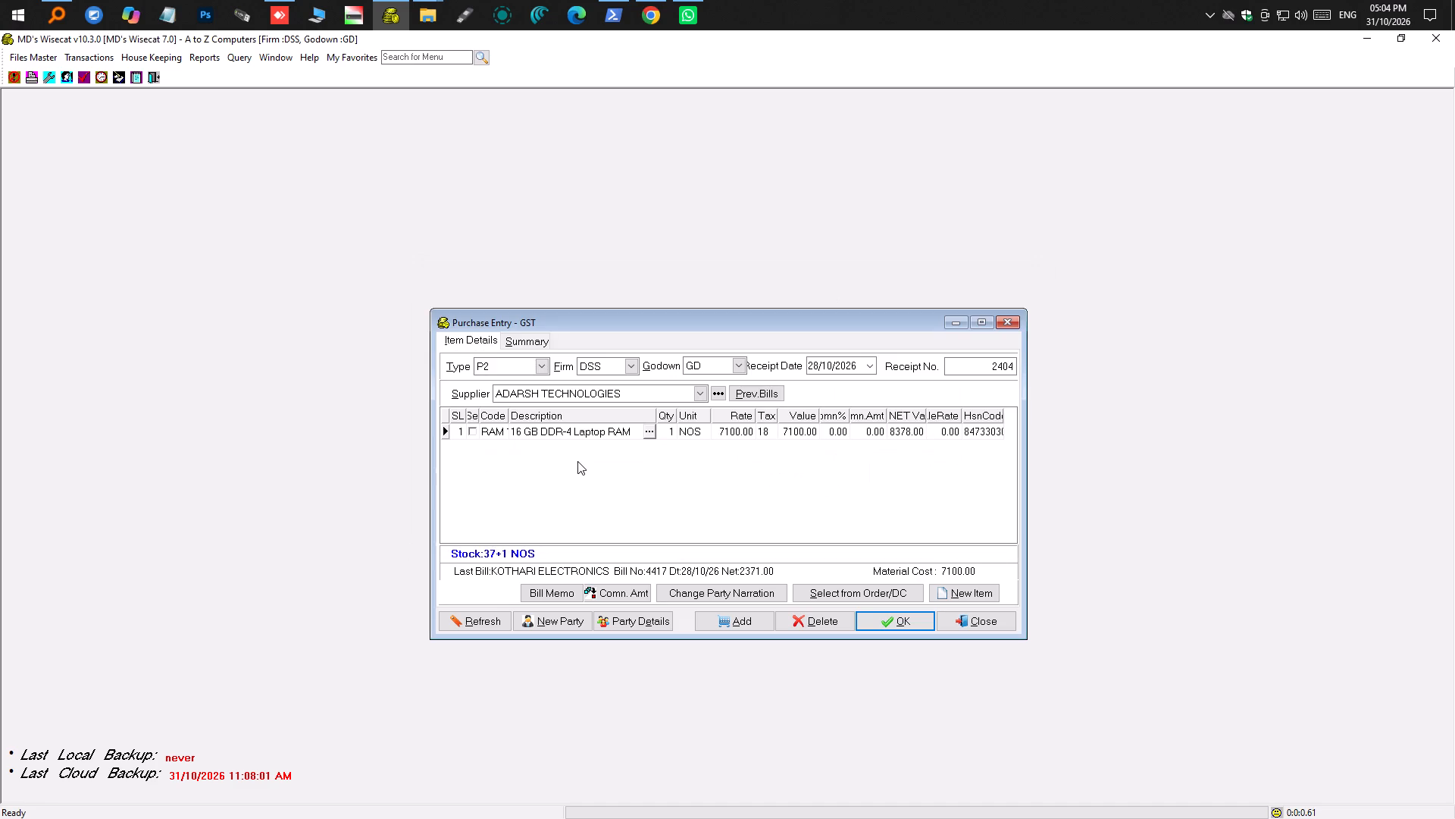
# Give the RAM line the item description "16gb ddr4 laptop 3200 ram" with "invendis-21726" on a second line.
pyautogui.press('Tab')
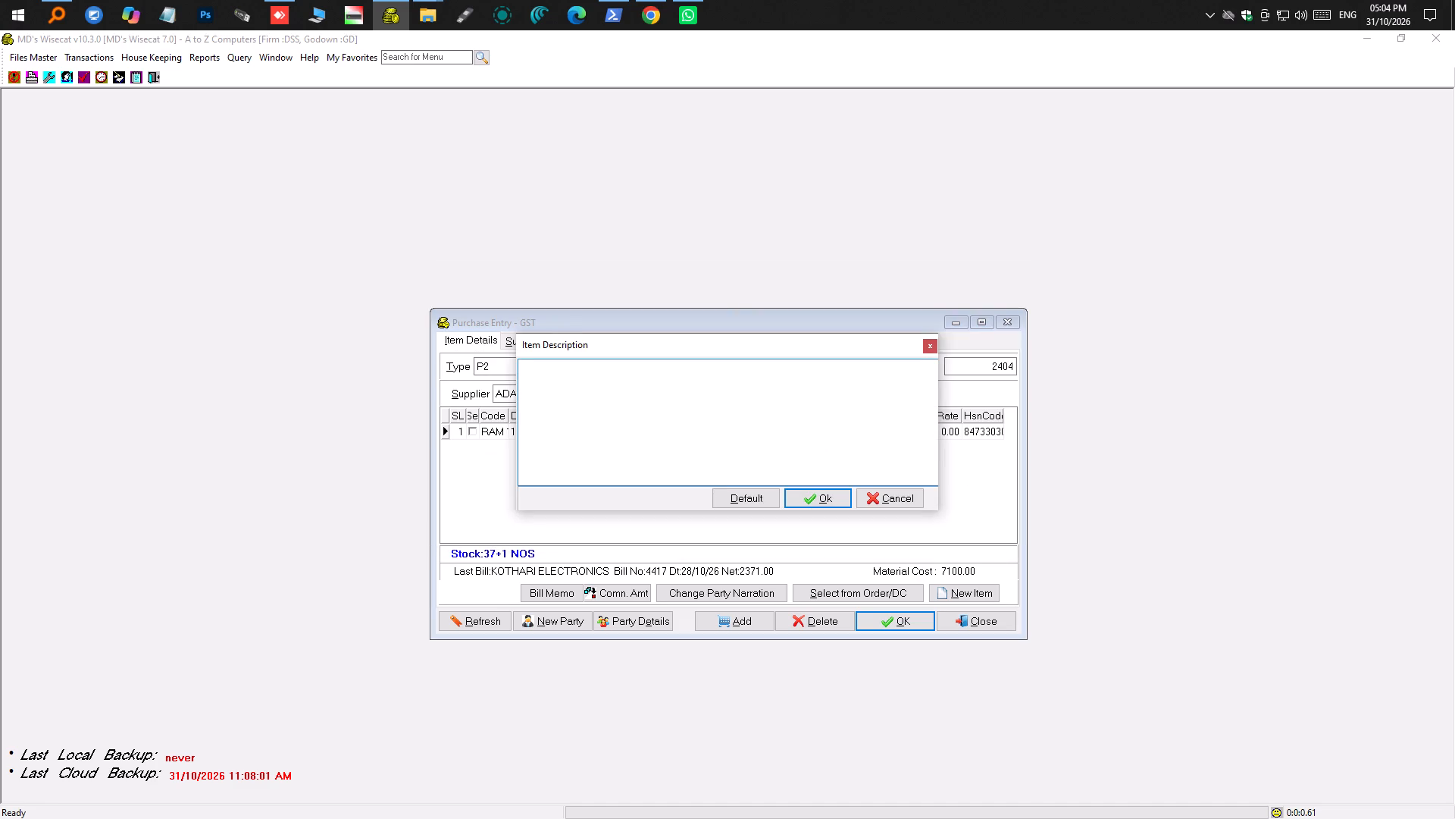
pyautogui.write('16gb')
pyautogui.press('space')
pyautogui.write('ddr4 laptop')
pyautogui.press('space')
pyautogui.write('3200')
pyautogui.press('space')
pyautogui.write('ram')
pyautogui.press('space')
pyautogui.hotkey('shift', 'Return')
pyautogui.write('invendis')
pyautogui.press('-')
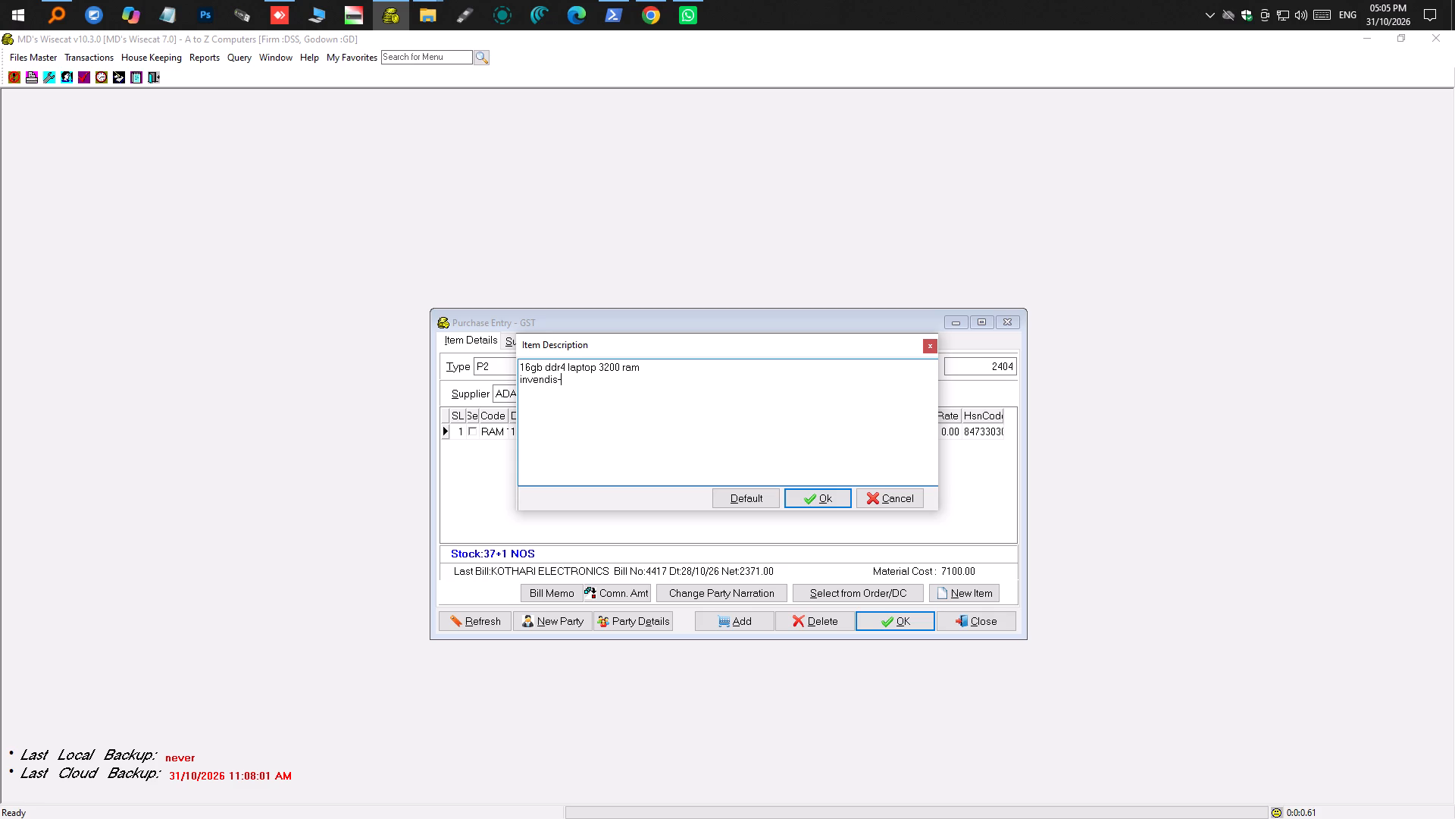
pyautogui.write('217')
pyautogui.write('26')
pyautogui.click(827, 503)
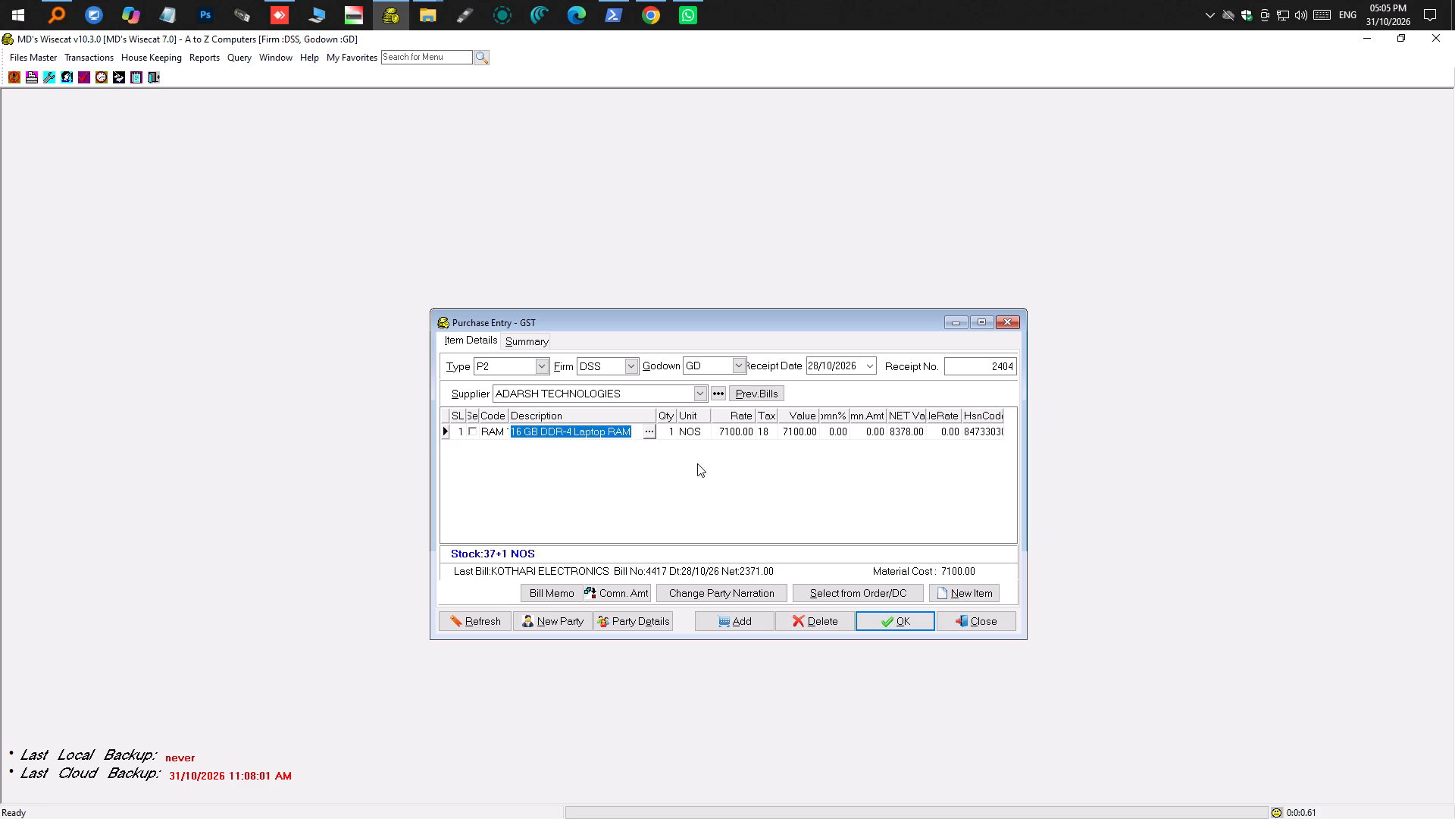
# Set the laptop RAM line's rate to 6600 and complete the line.
pyautogui.click(732, 425)
pyautogui.write('6600')
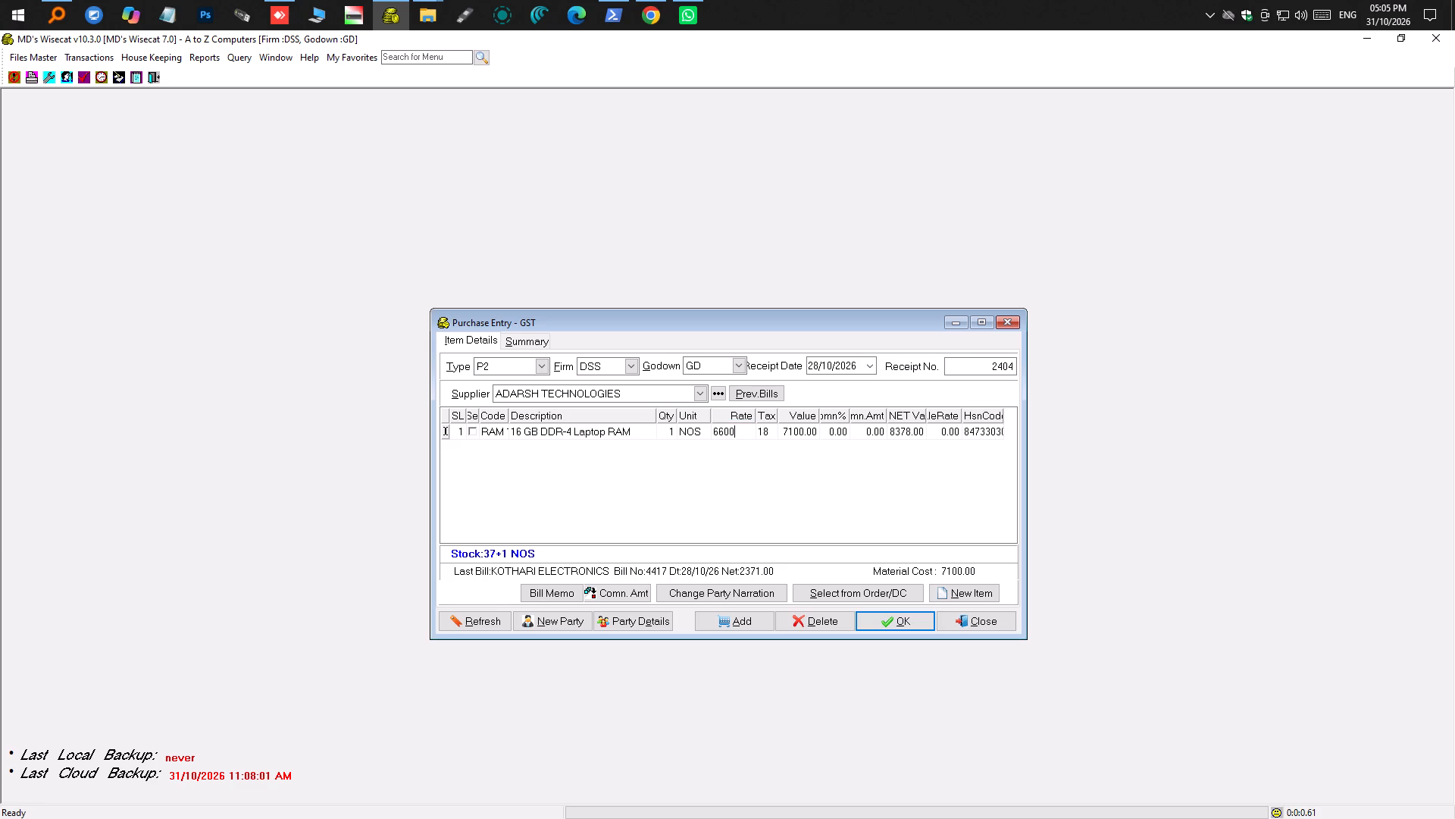
pyautogui.press('Tab')
pyautogui.press('Tab')
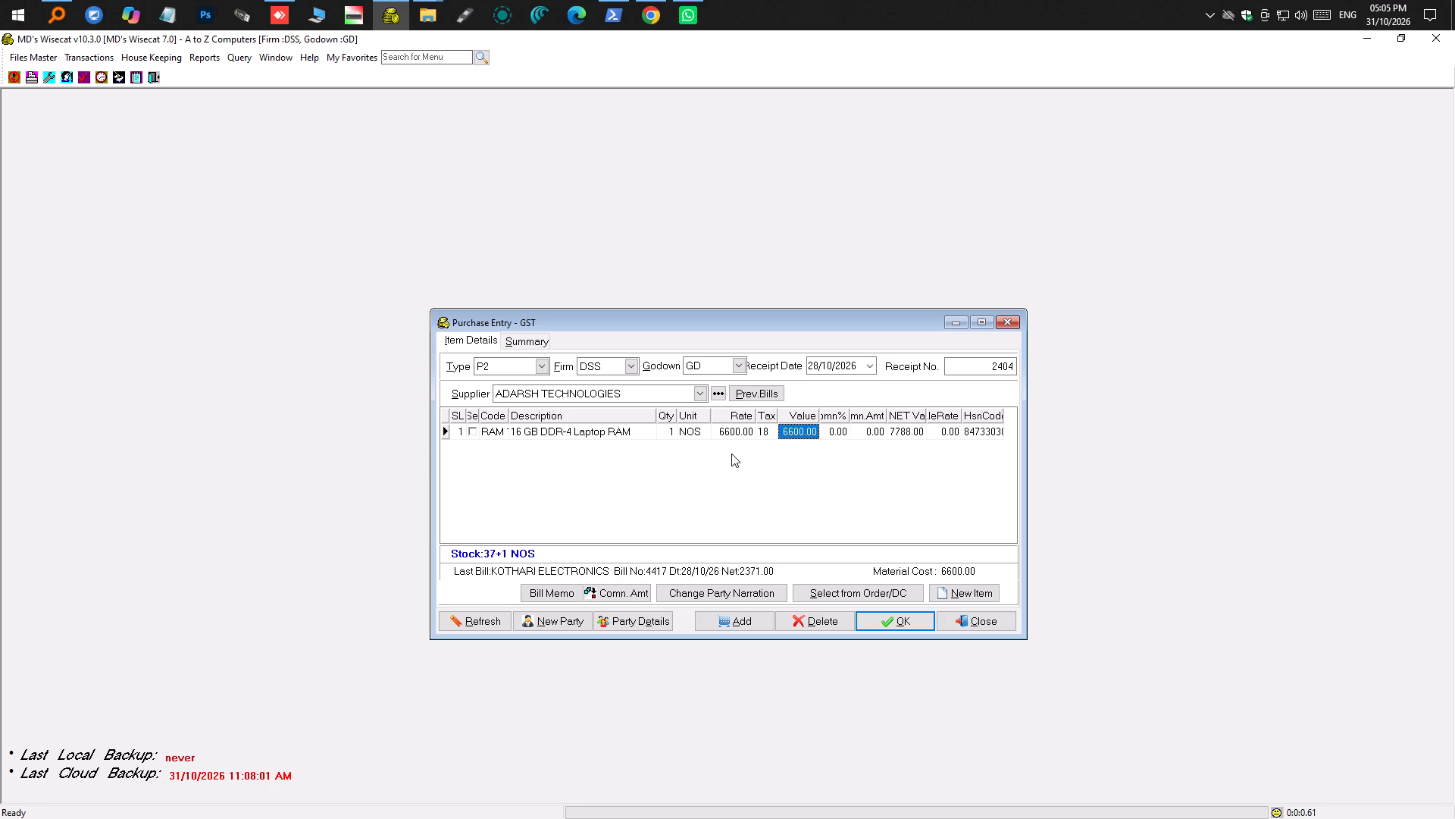
pyautogui.press('Tab')
pyautogui.press('Tab')
pyautogui.press('Tab')
pyautogui.press('Tab')
pyautogui.press('Tab')
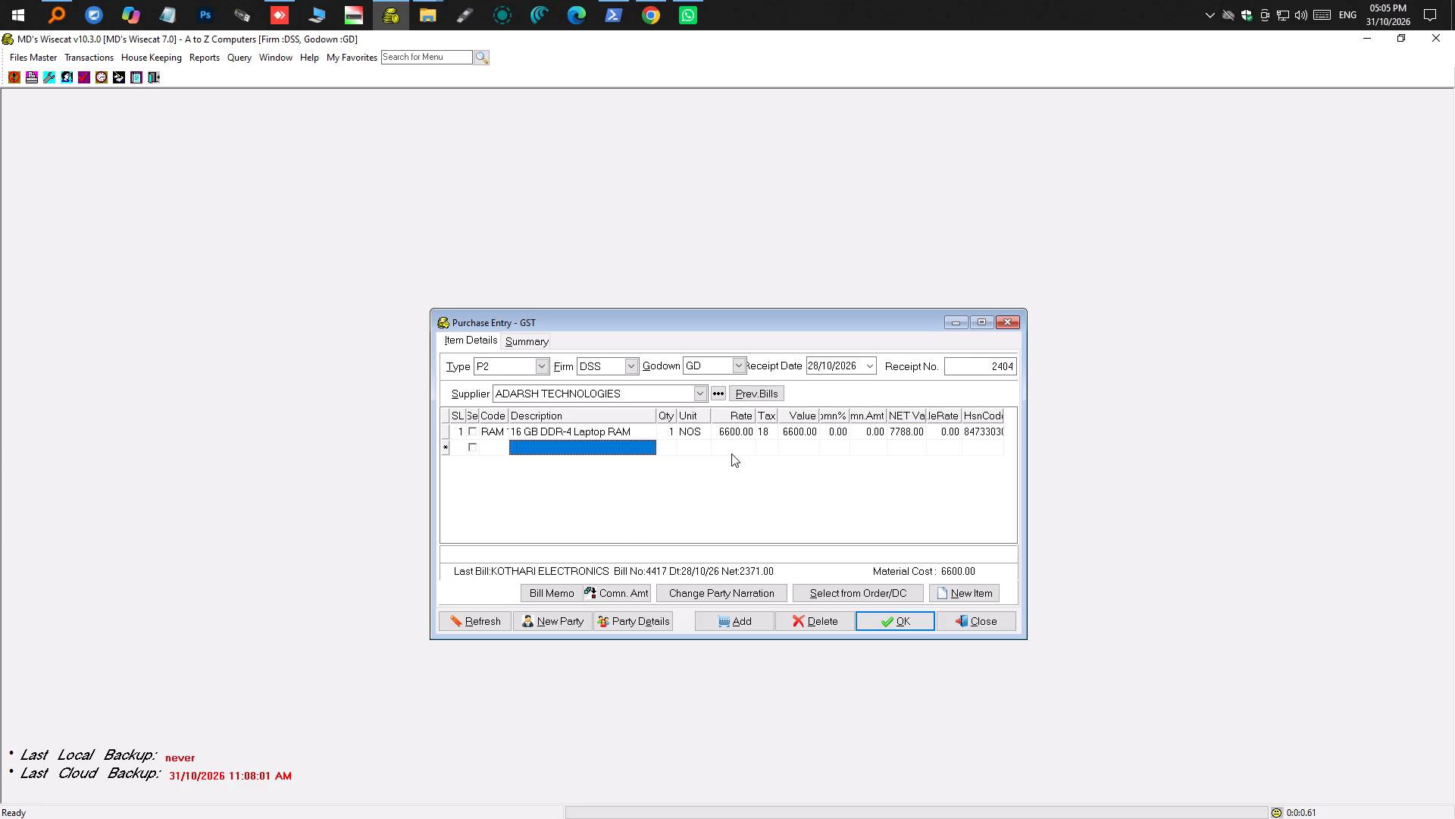
# Enter bill number 18942 in the bill summary and save the ADARSH TECHNOLOGIES bill.
pyautogui.press('Tab')
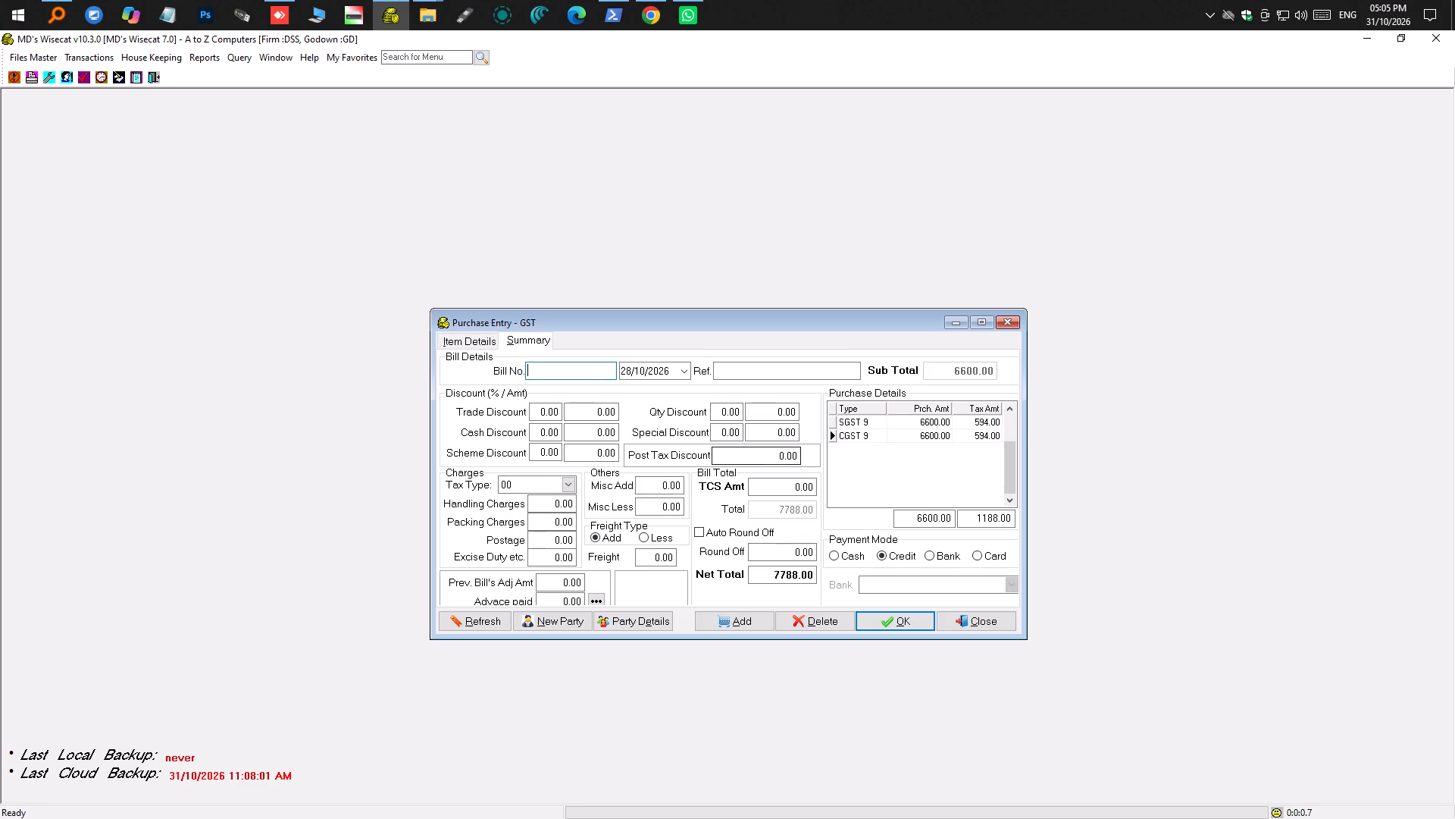
pyautogui.write('18')
pyautogui.write('942')
pyautogui.press('Tab')
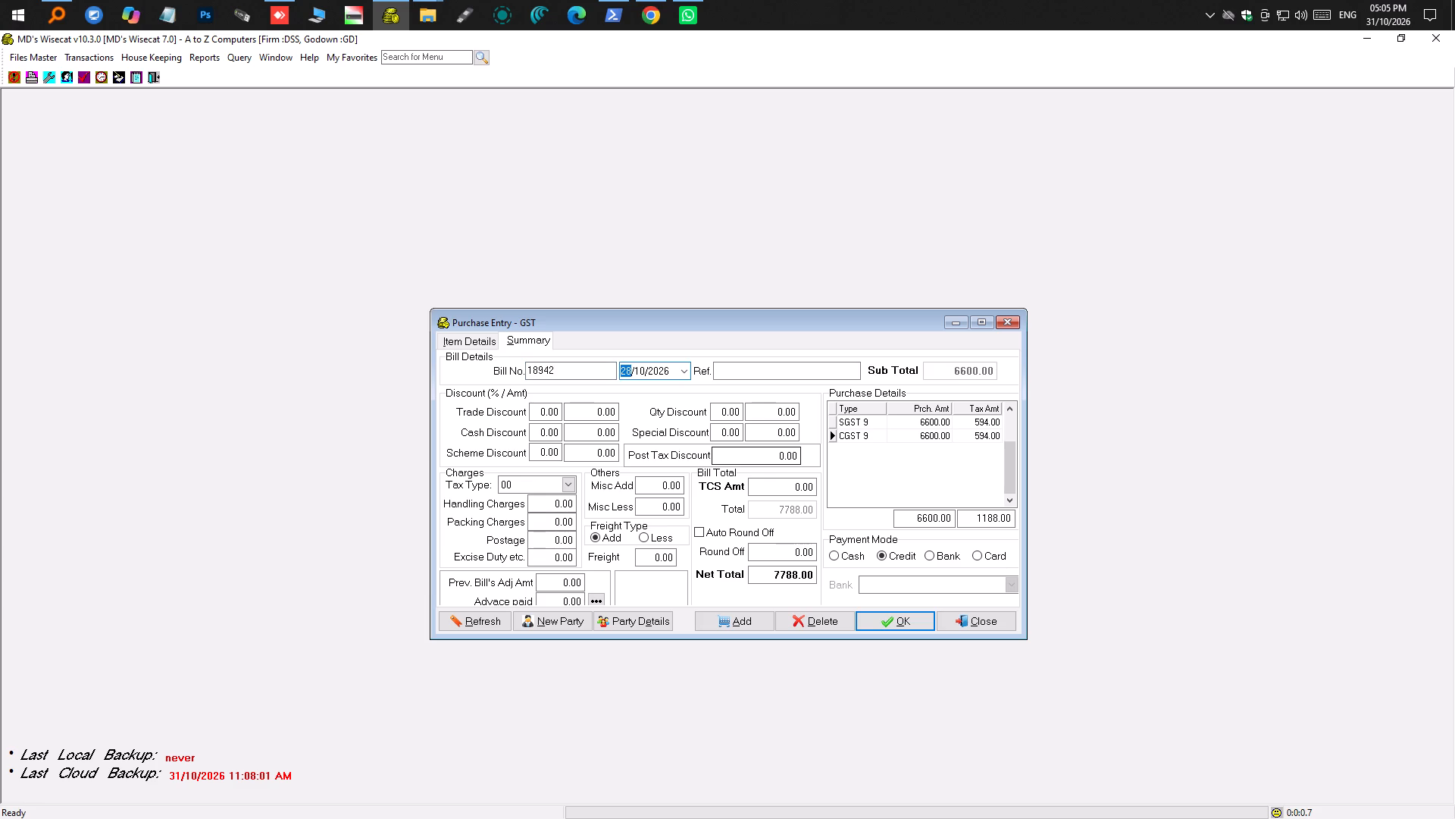
pyautogui.press('Tab')
pyautogui.press('Tab')
pyautogui.press('Tab')
pyautogui.press('Tab')
pyautogui.press('Tab')
pyautogui.press('Tab')
pyautogui.press('Tab')
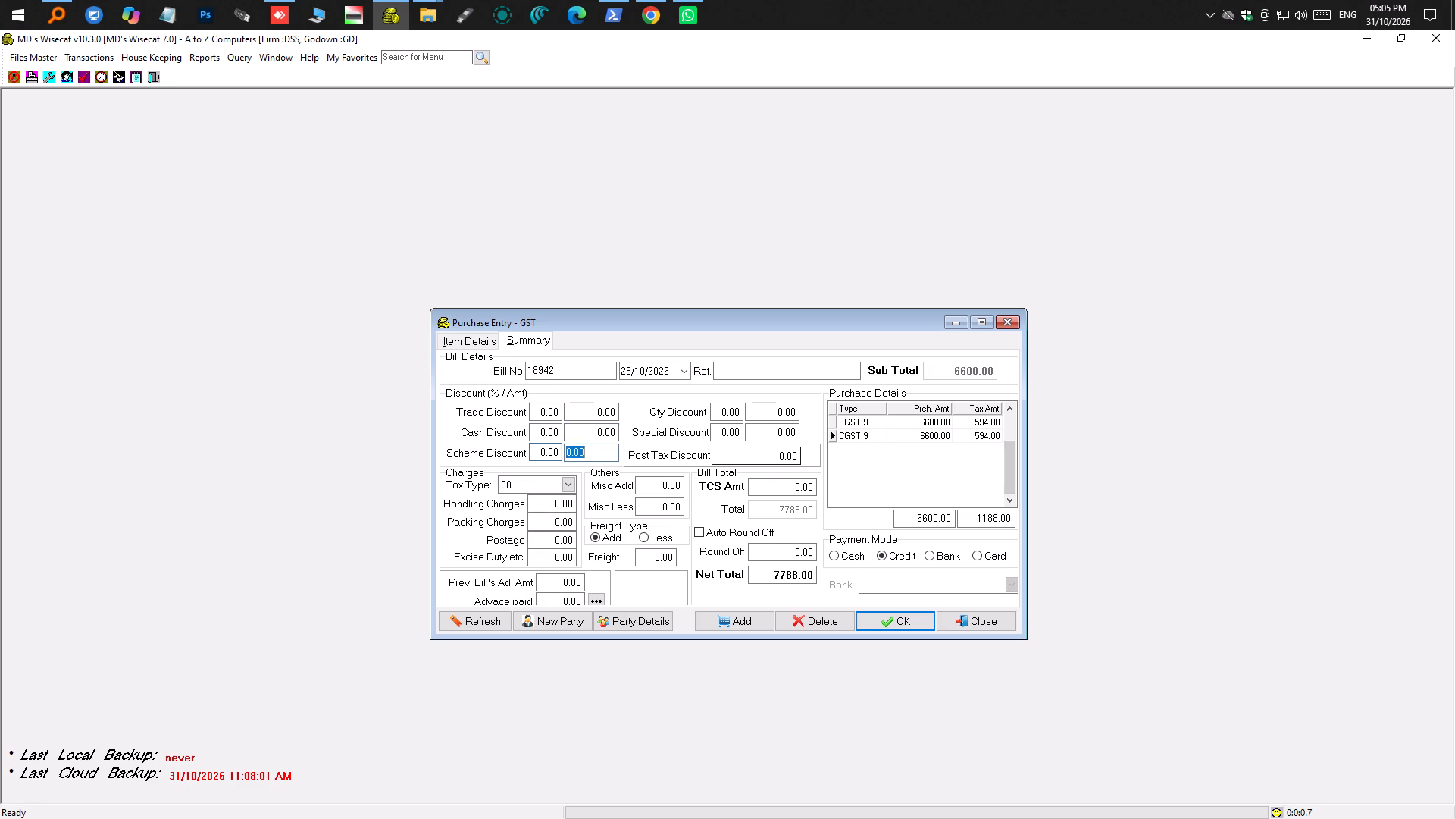
pyautogui.press('Tab')
pyautogui.press('Tab')
pyautogui.press('Tab')
pyautogui.press('Tab')
pyautogui.press('Tab')
pyautogui.press('Tab')
pyautogui.press('Tab')
pyautogui.press('Tab')
pyautogui.press('Tab')
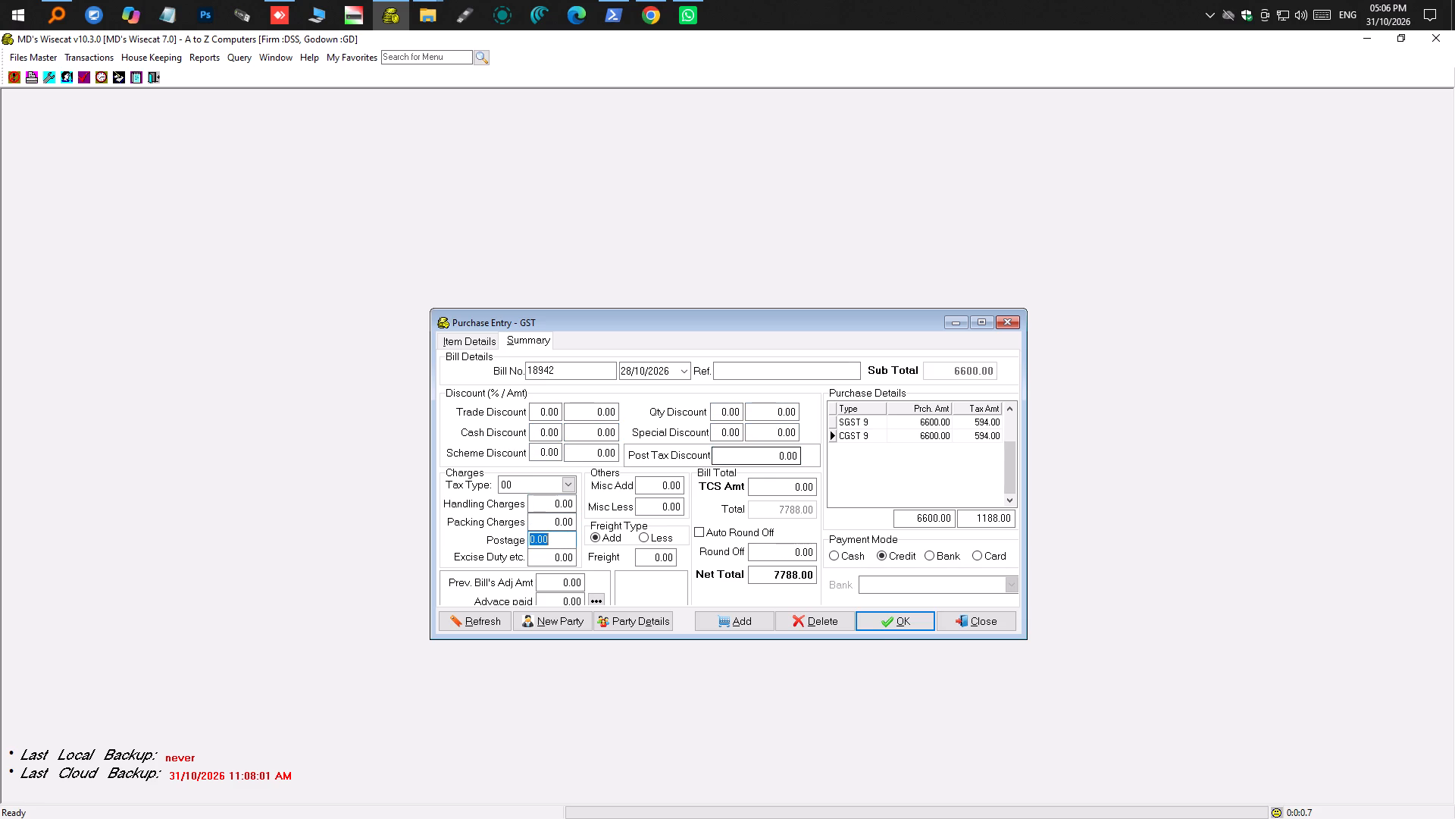
pyautogui.click(883, 623)
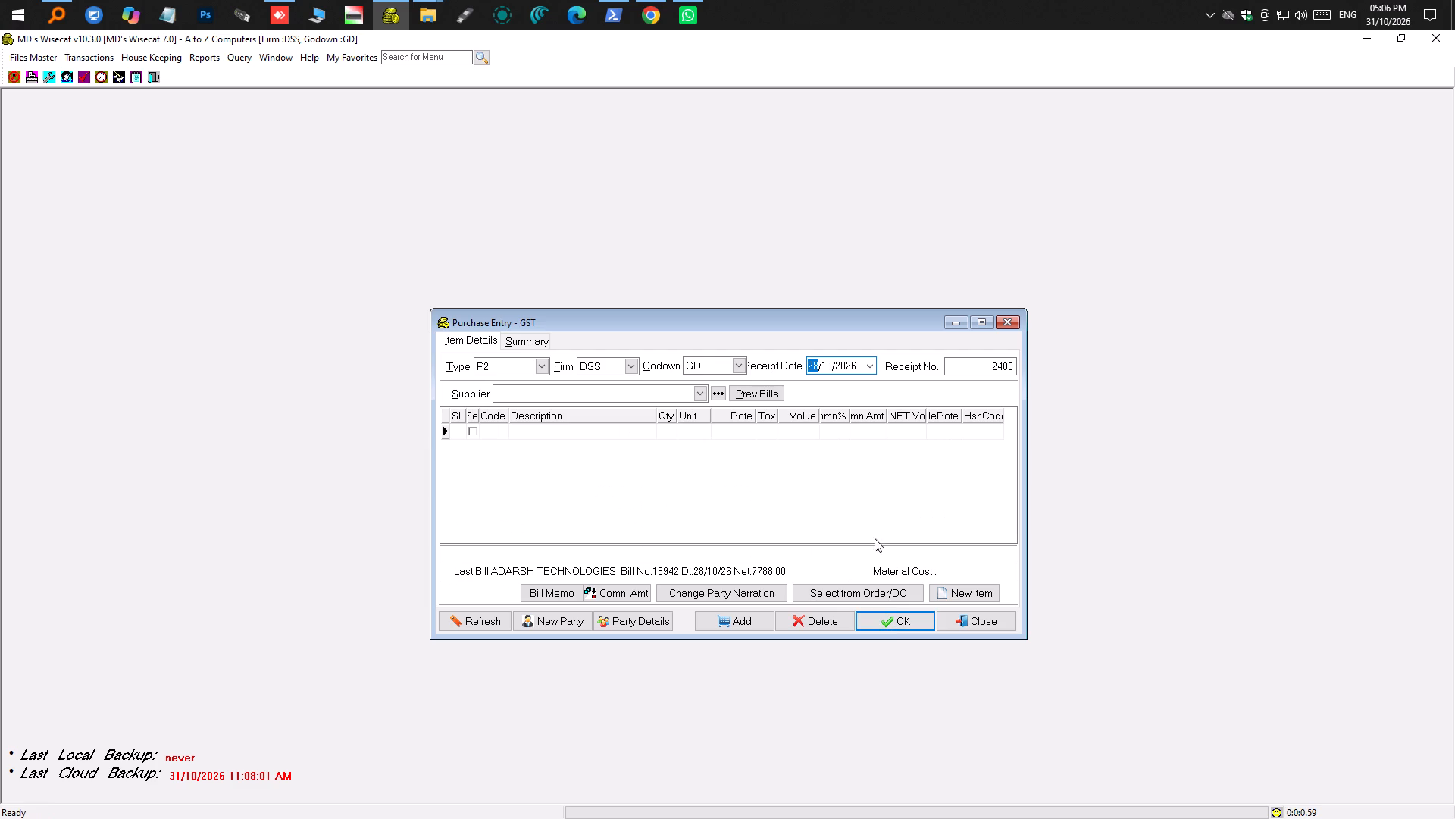
# Bring up the list of previously recorded purchase receipts from the receipt number.
pyautogui.click(978, 368)
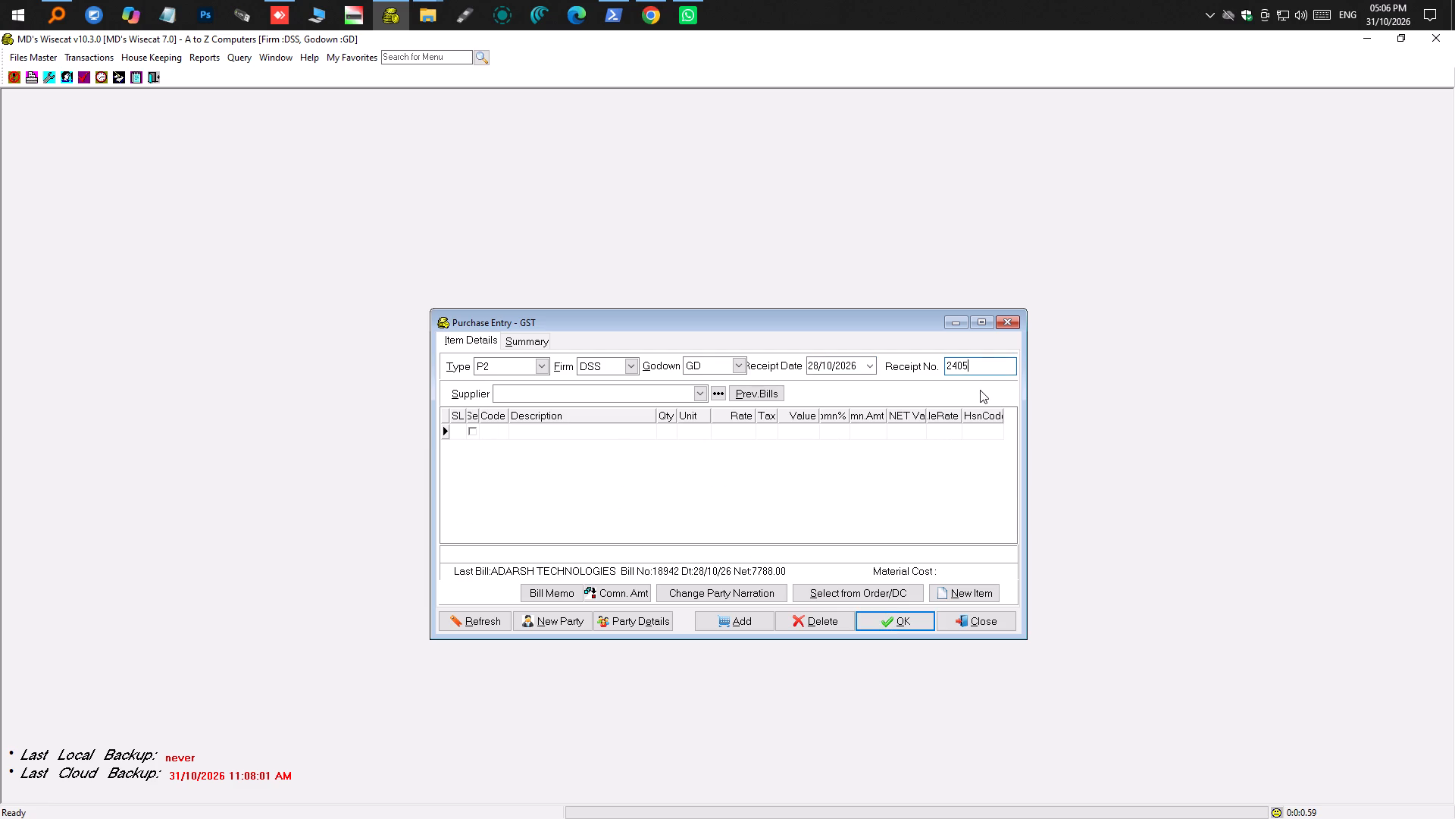
pyautogui.press('F2')
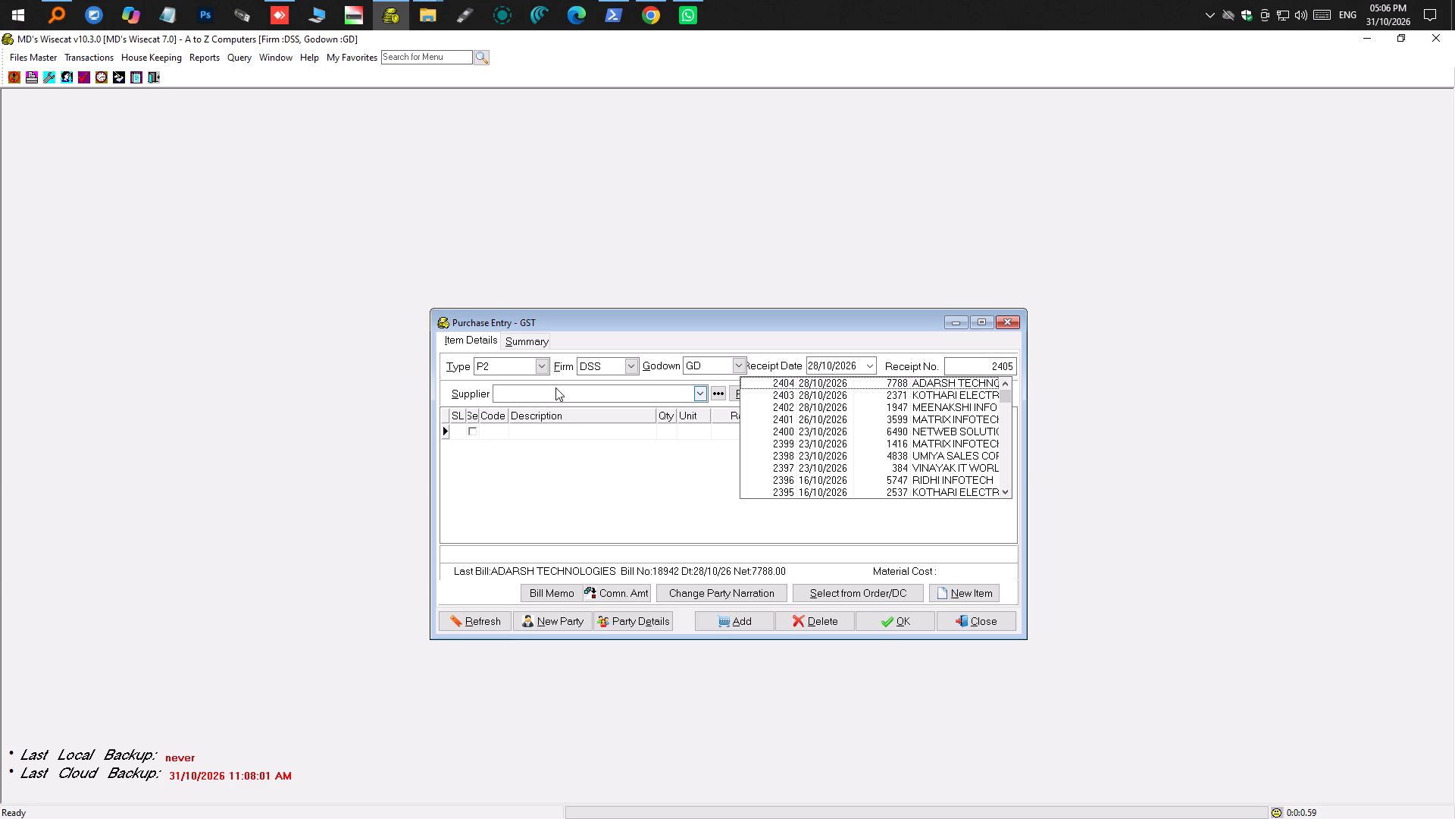
# Choose MATRIX INFOTECH as the supplier for receipt 2405.
pyautogui.click(556, 390)
pyautogui.write('matrix')
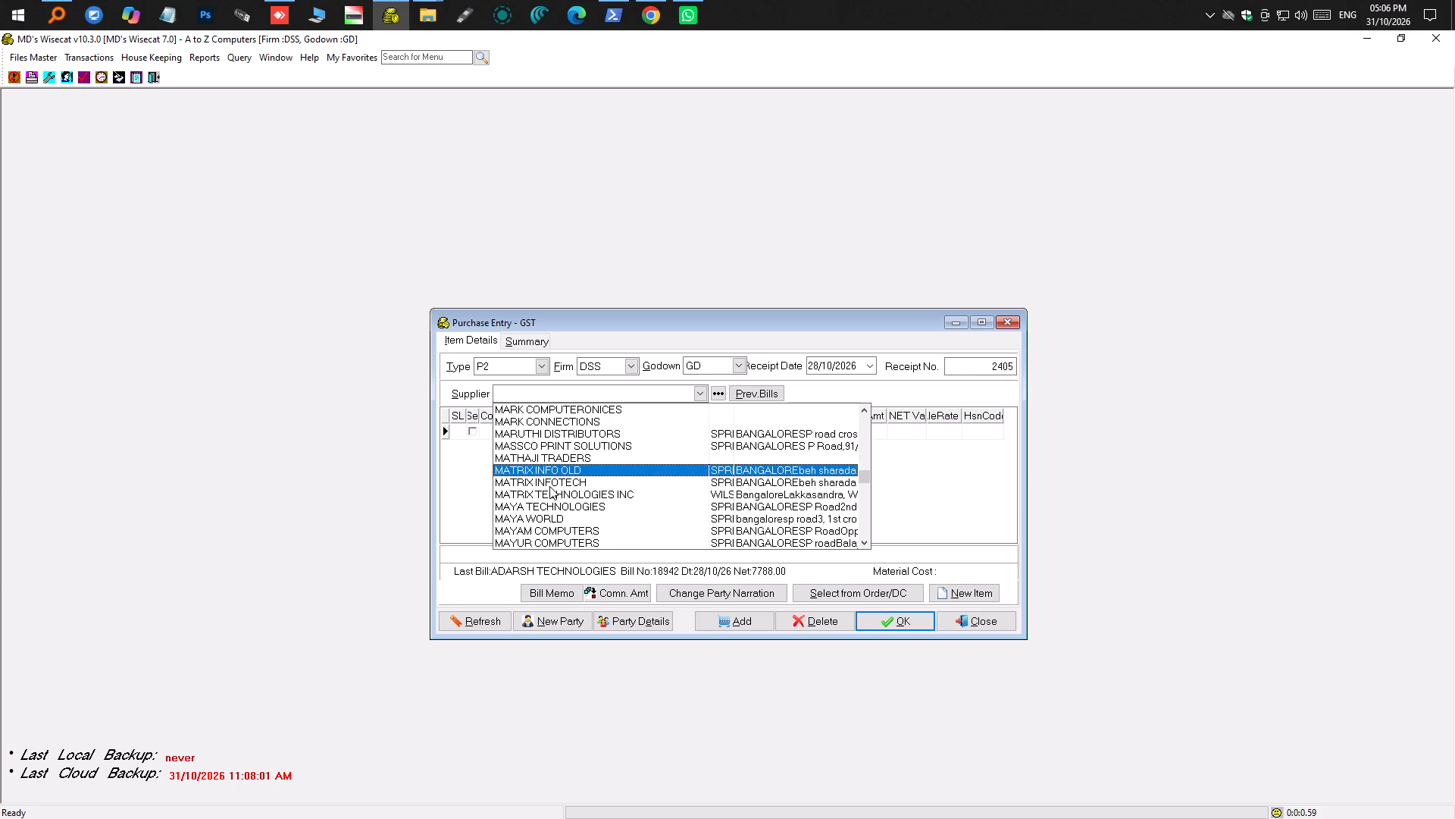
pyautogui.click(549, 482)
# Look up HSN code 852411 in the item list and add LAPTOP SCREEN 1110 to receipt 2405.
pyautogui.press('F2')
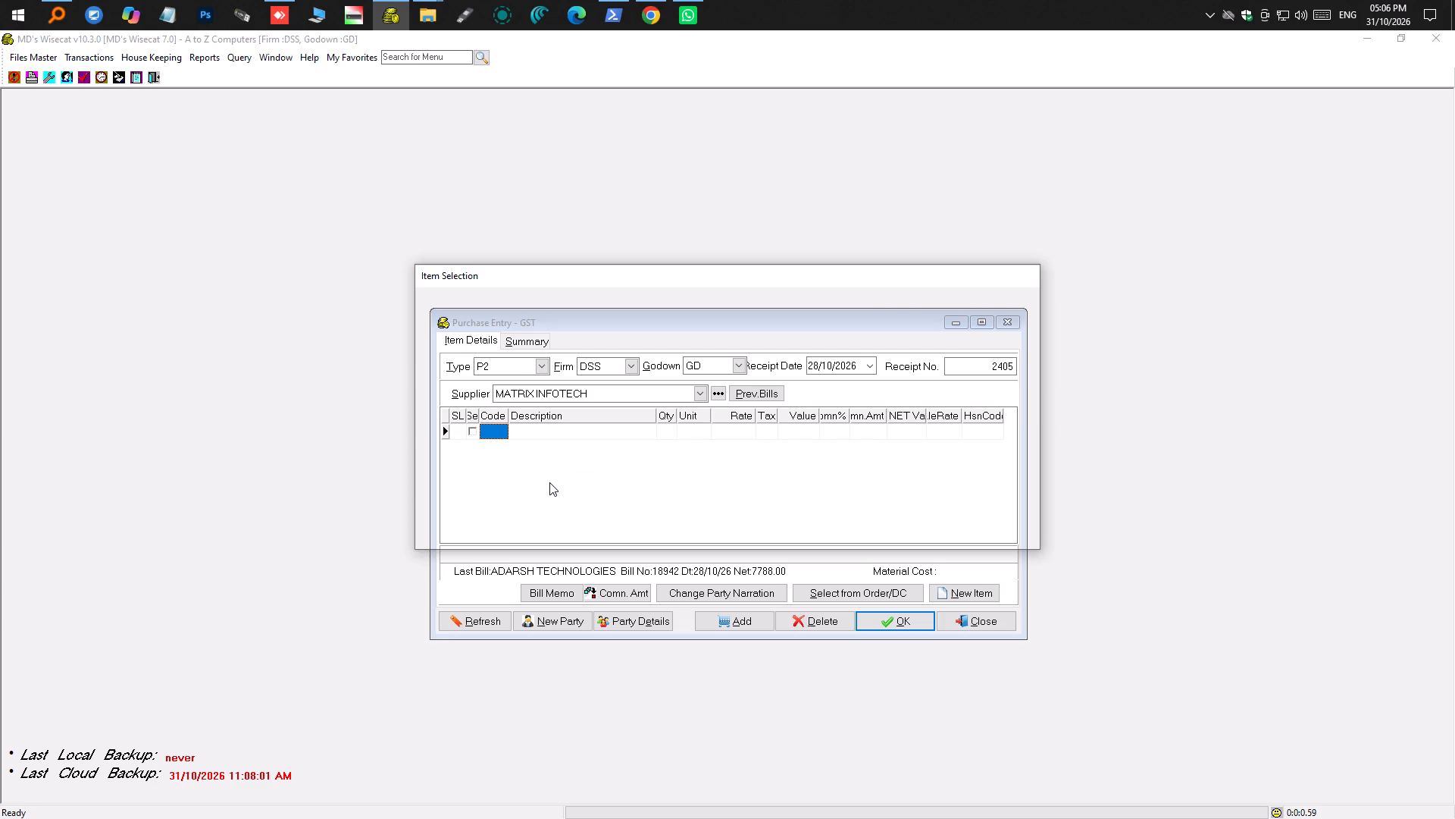
pyautogui.moveTo(1000, 295); pyautogui.dragTo(712, 331)
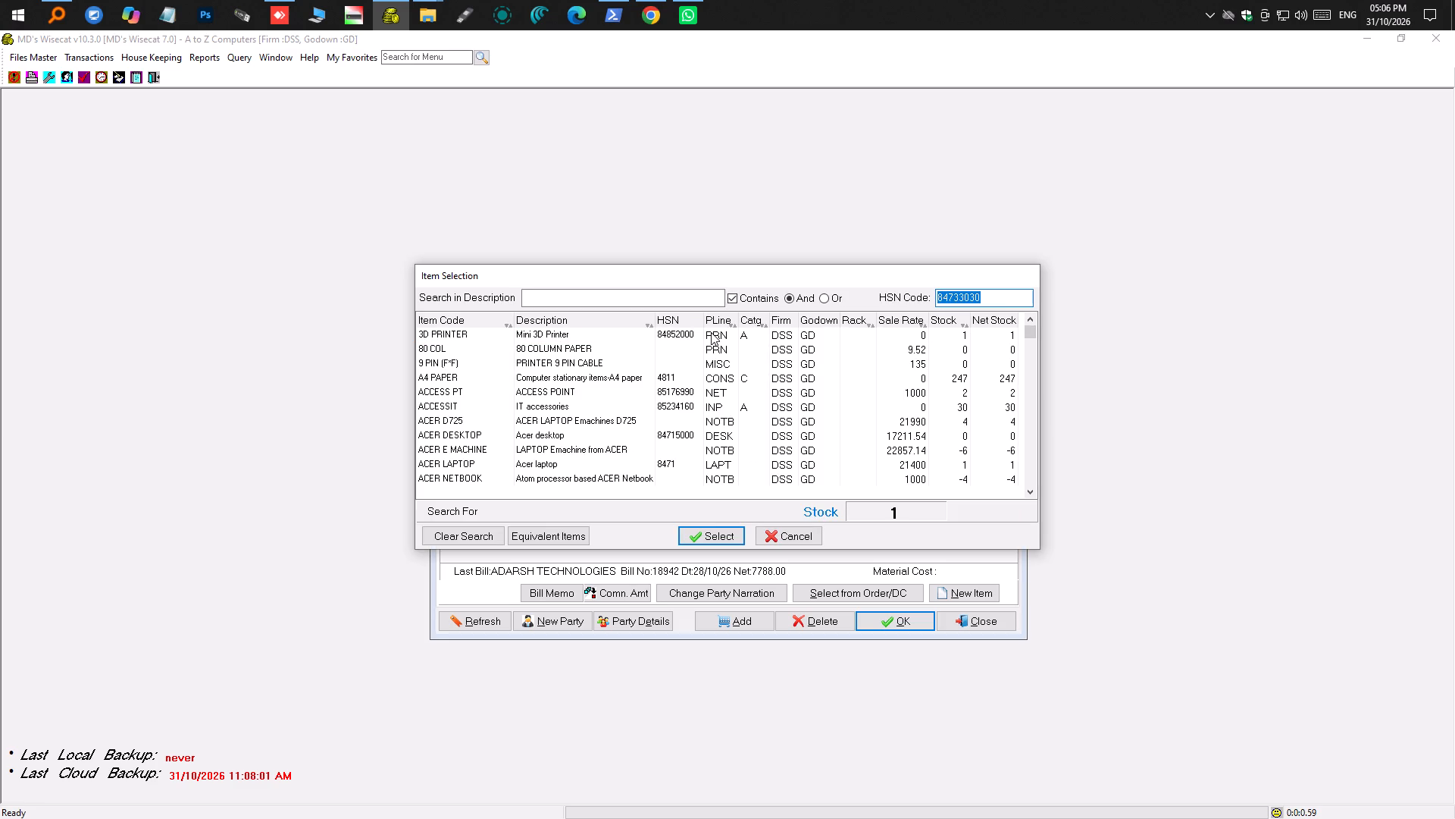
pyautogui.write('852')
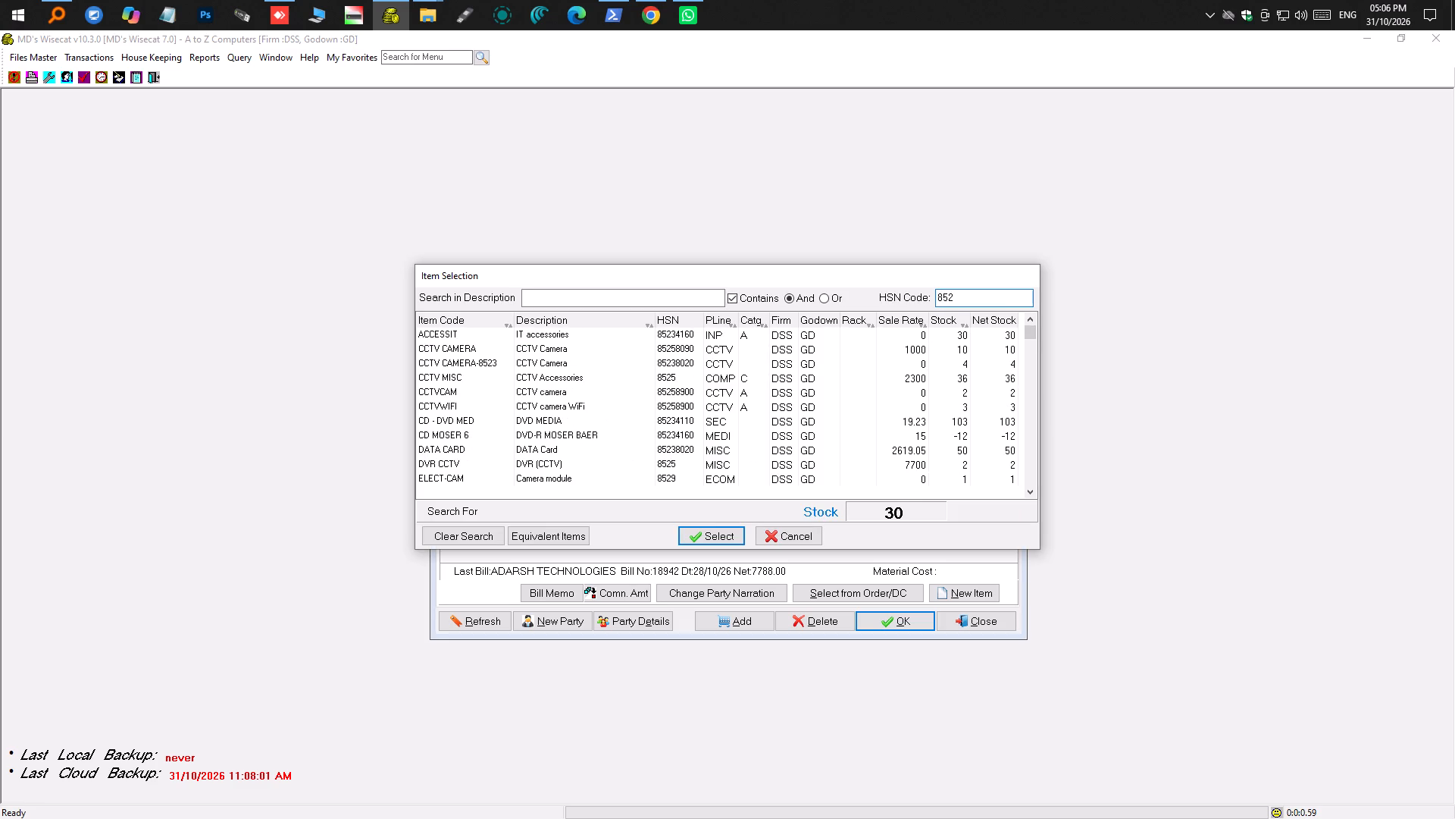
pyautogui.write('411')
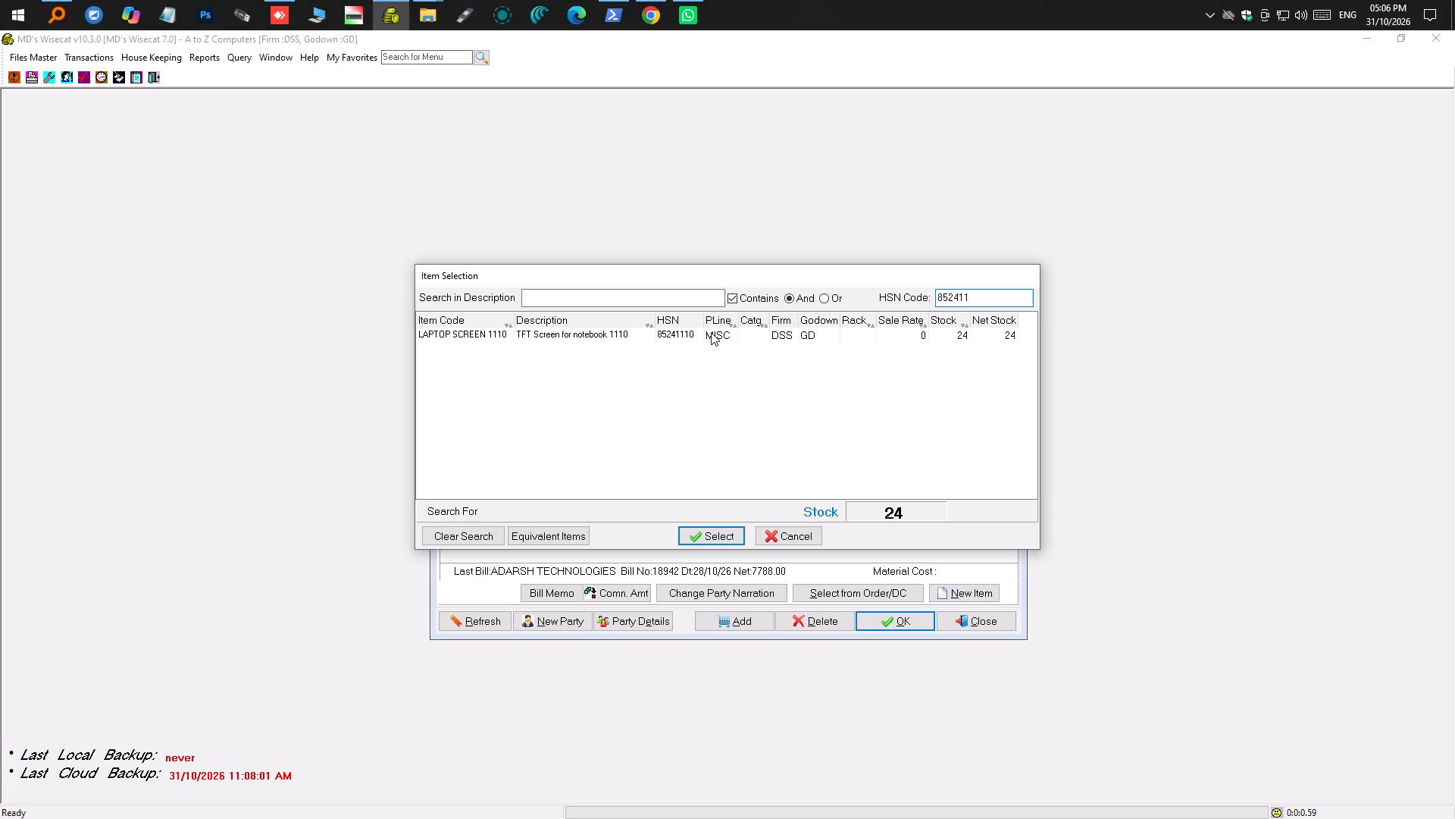
pyautogui.doubleClick(589, 333)
# Enter the laptop screen's item description as 14" display hd - 1 yr warranty, with SMC-21725 on a second line.
pyautogui.press('Tab')
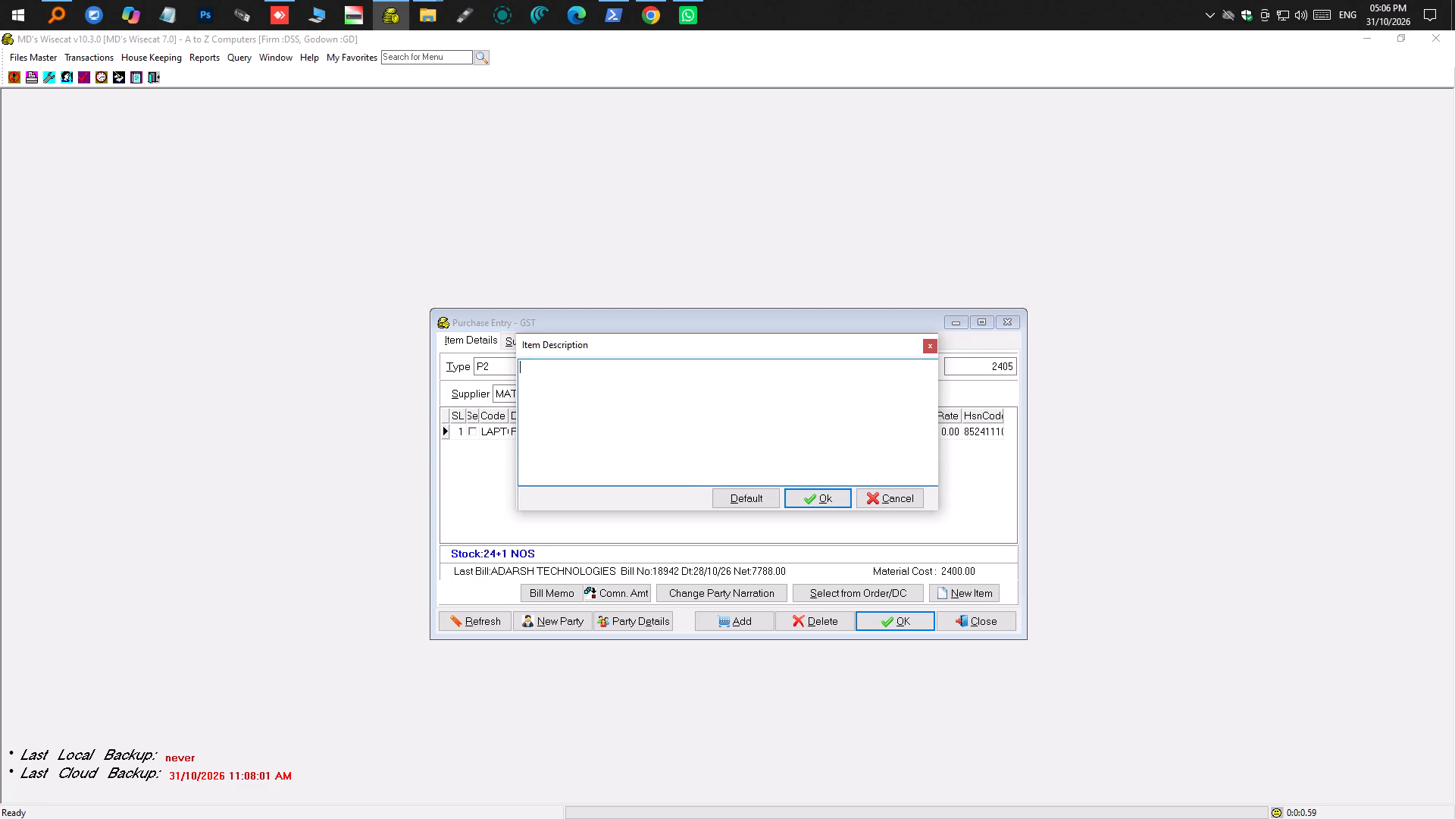
pyautogui.write('14')
pyautogui.write('"')
pyautogui.press('space')
pyautogui.write('di')
pyautogui.write('splay')
pyautogui.press('space')
pyautogui.write('hd')
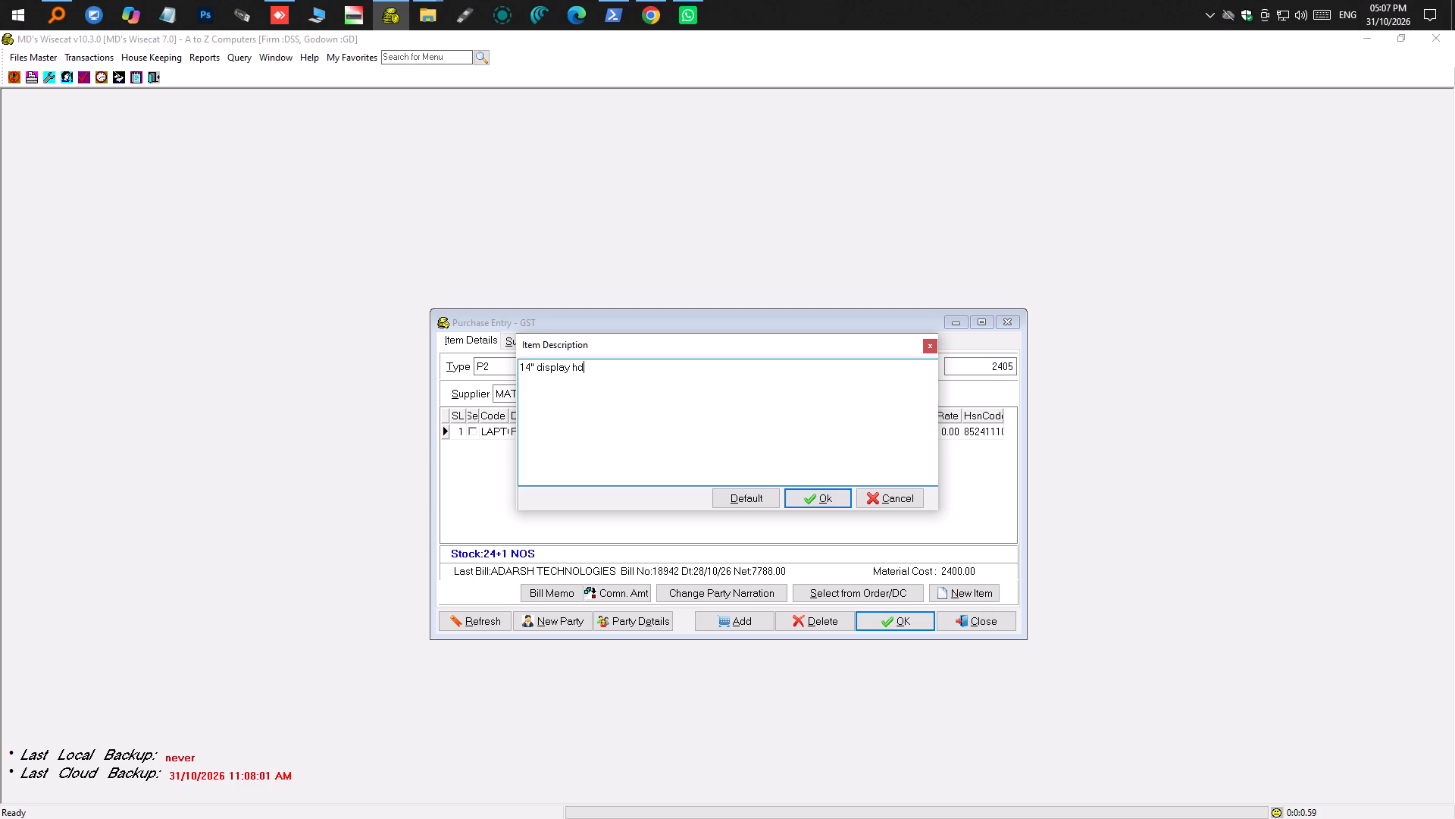
pyautogui.press('space')
pyautogui.write('- 1 yr wa')
pyautogui.write('rranty')
pyautogui.press('space')
pyautogui.hotkey('shift', 'Return')
pyautogui.write('SMC-')
pyautogui.write('217')
pyautogui.write('25')
pyautogui.click(818, 496)
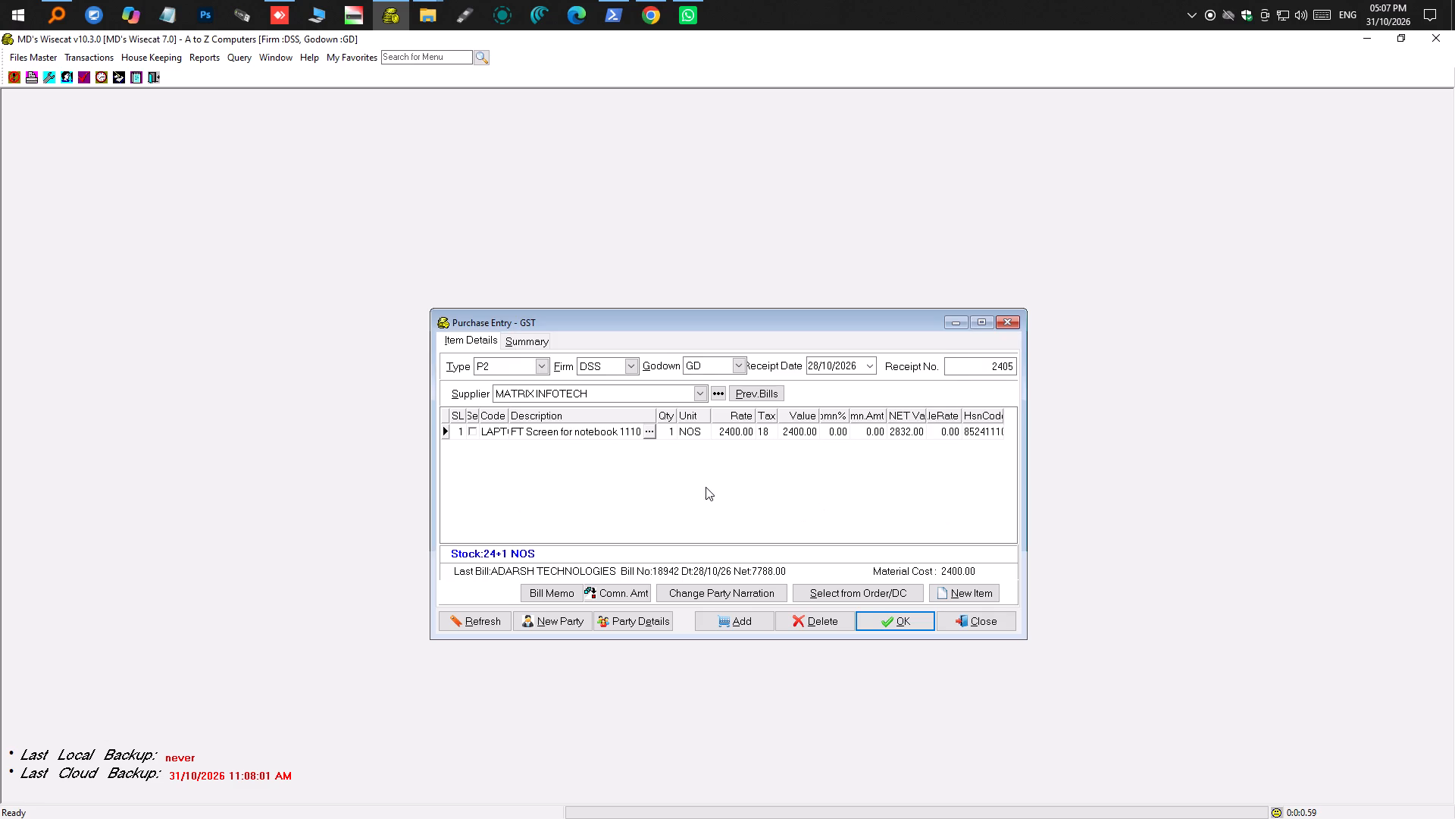
# Set the laptop screen line's rate to 2050 and complete the line.
pyautogui.press('Tab')
pyautogui.press('Tab')
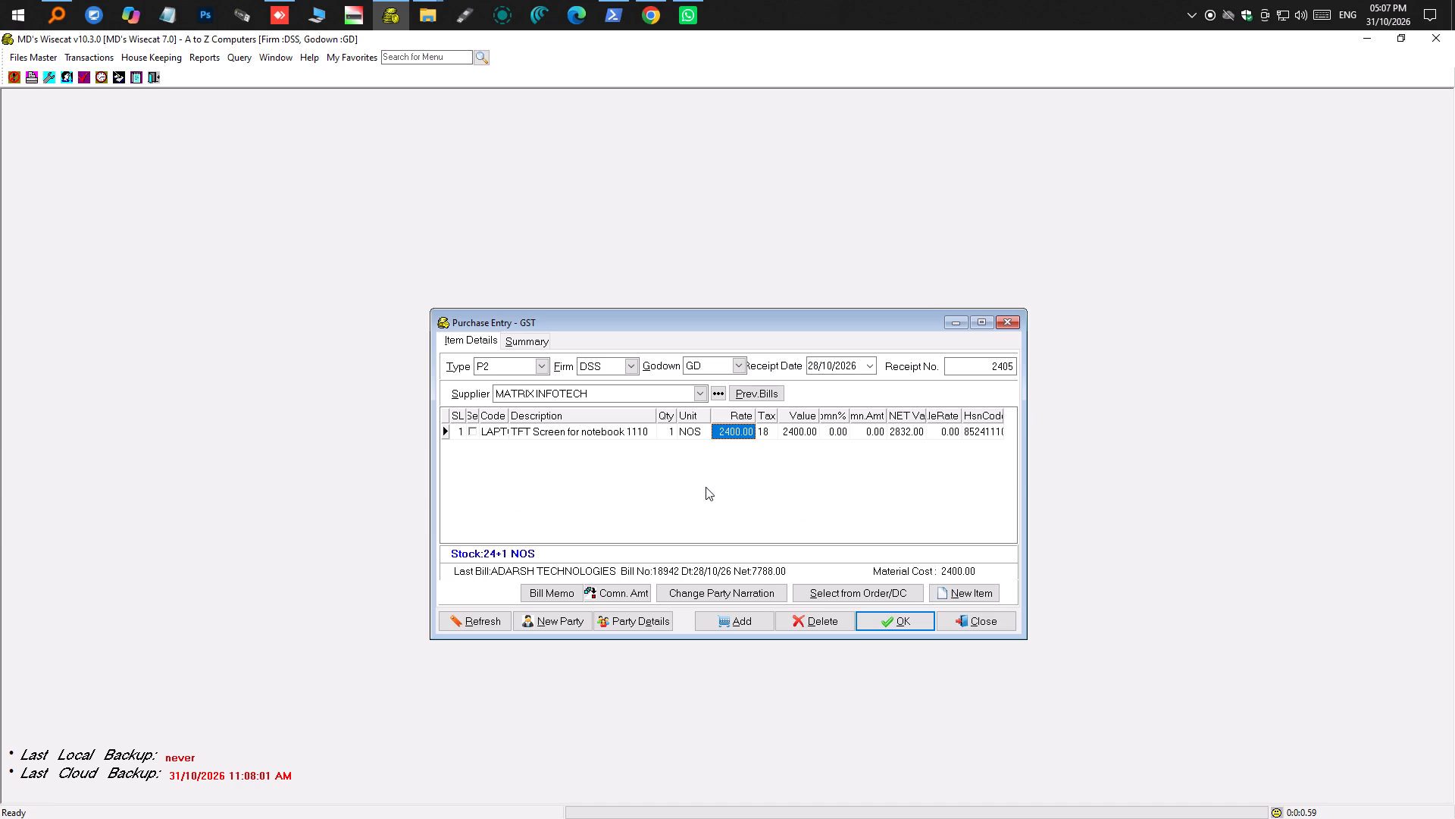
pyautogui.write('2050')
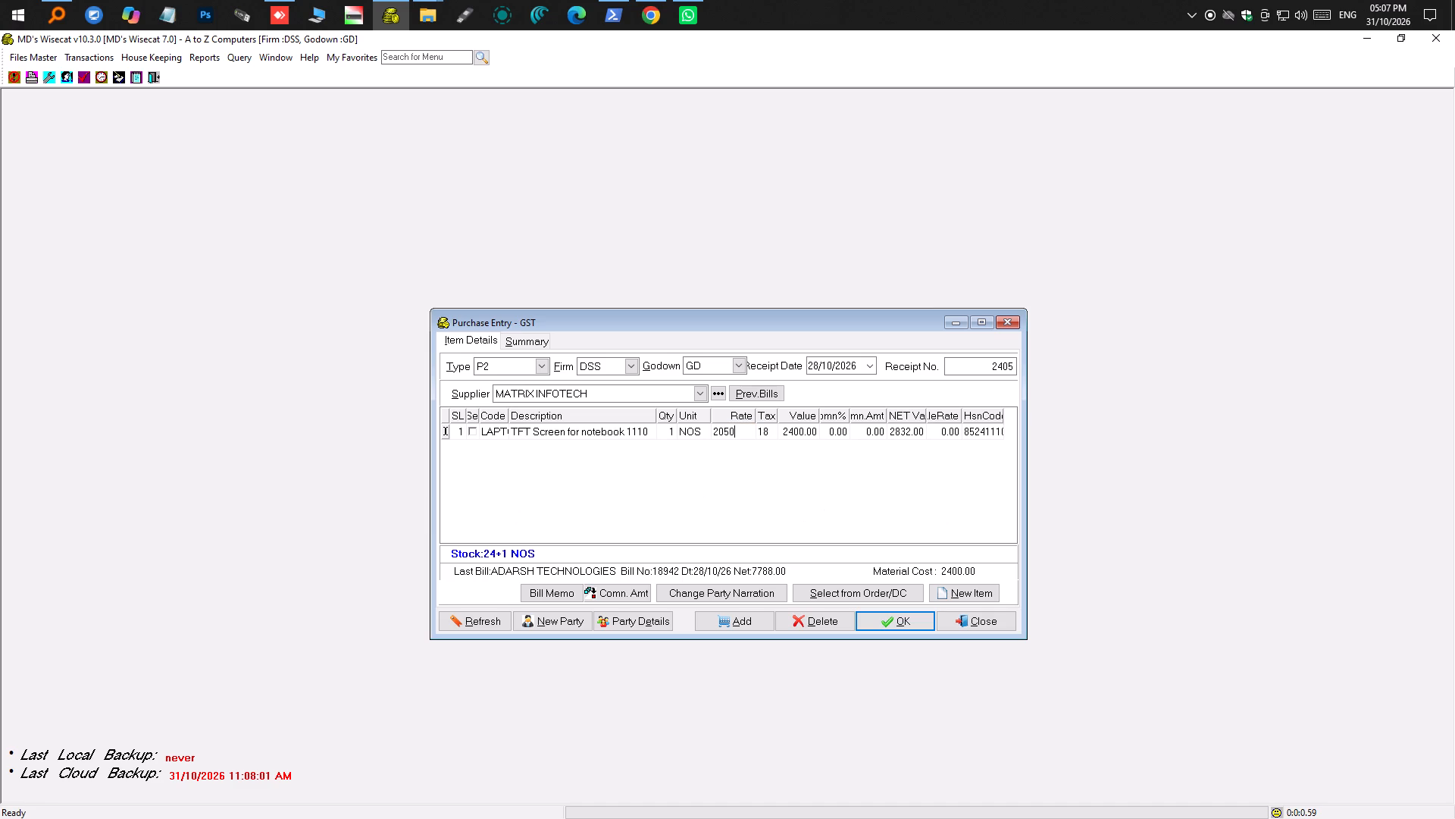
pyautogui.press('Tab')
pyautogui.press('Tab')
pyautogui.press('Tab')
pyautogui.press('Tab')
pyautogui.press('Tab')
pyautogui.press('Tab')
pyautogui.press('Tab')
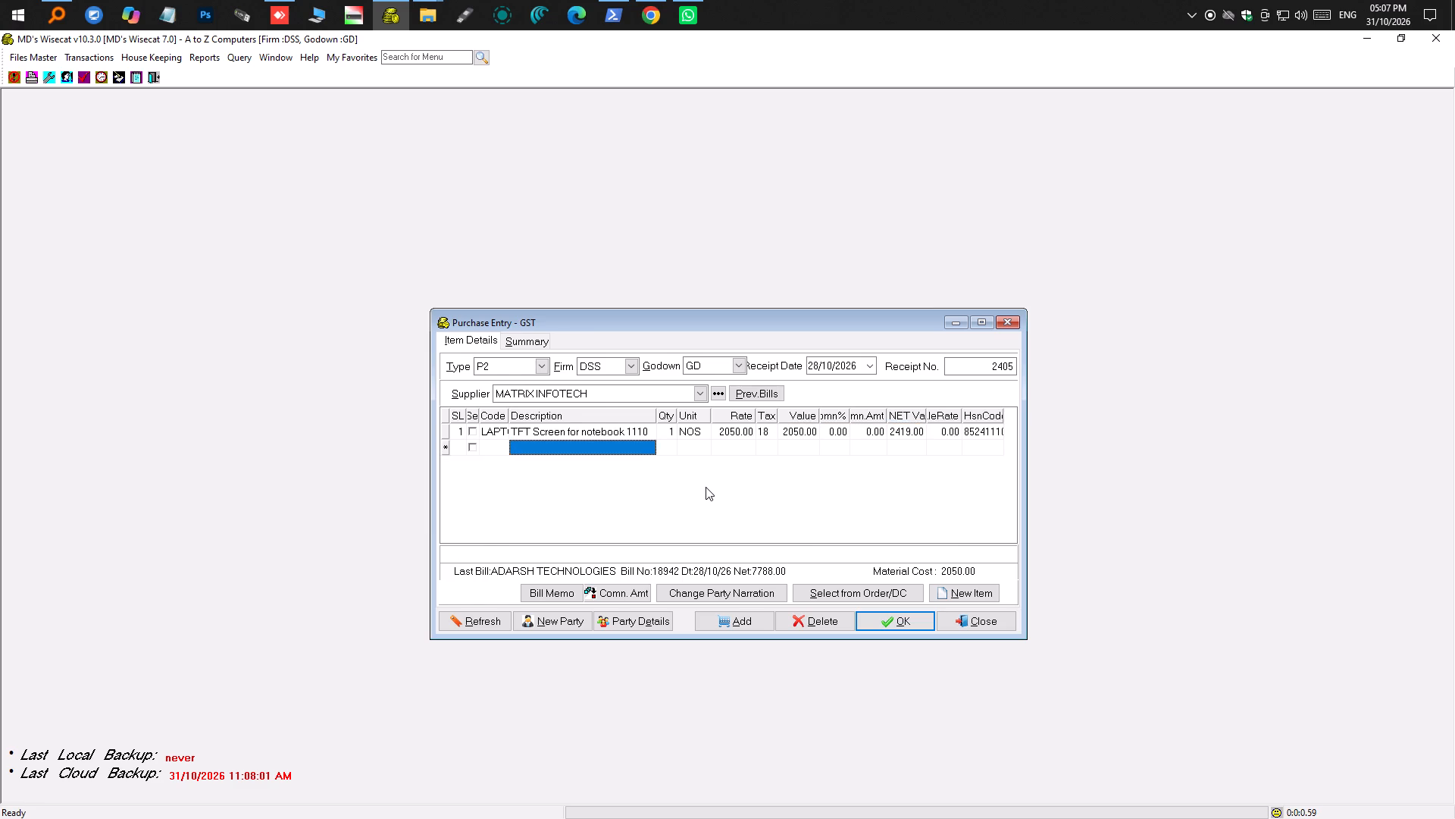
# Enter bill number 8689 in the bill summary and save the MATRIX INFOTECH bill.
pyautogui.press('Tab')
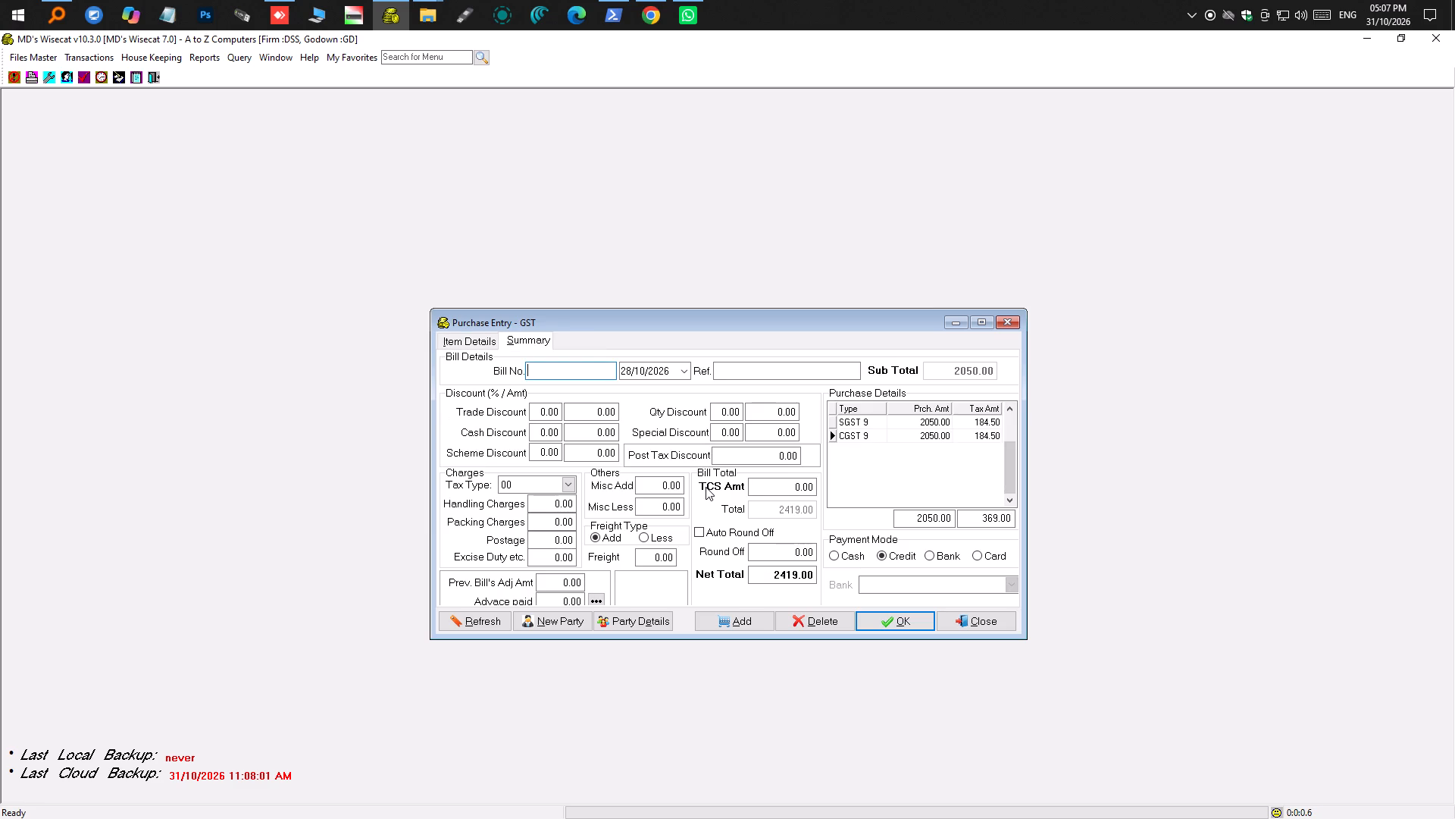
pyautogui.write('8689')
pyautogui.press('Tab')
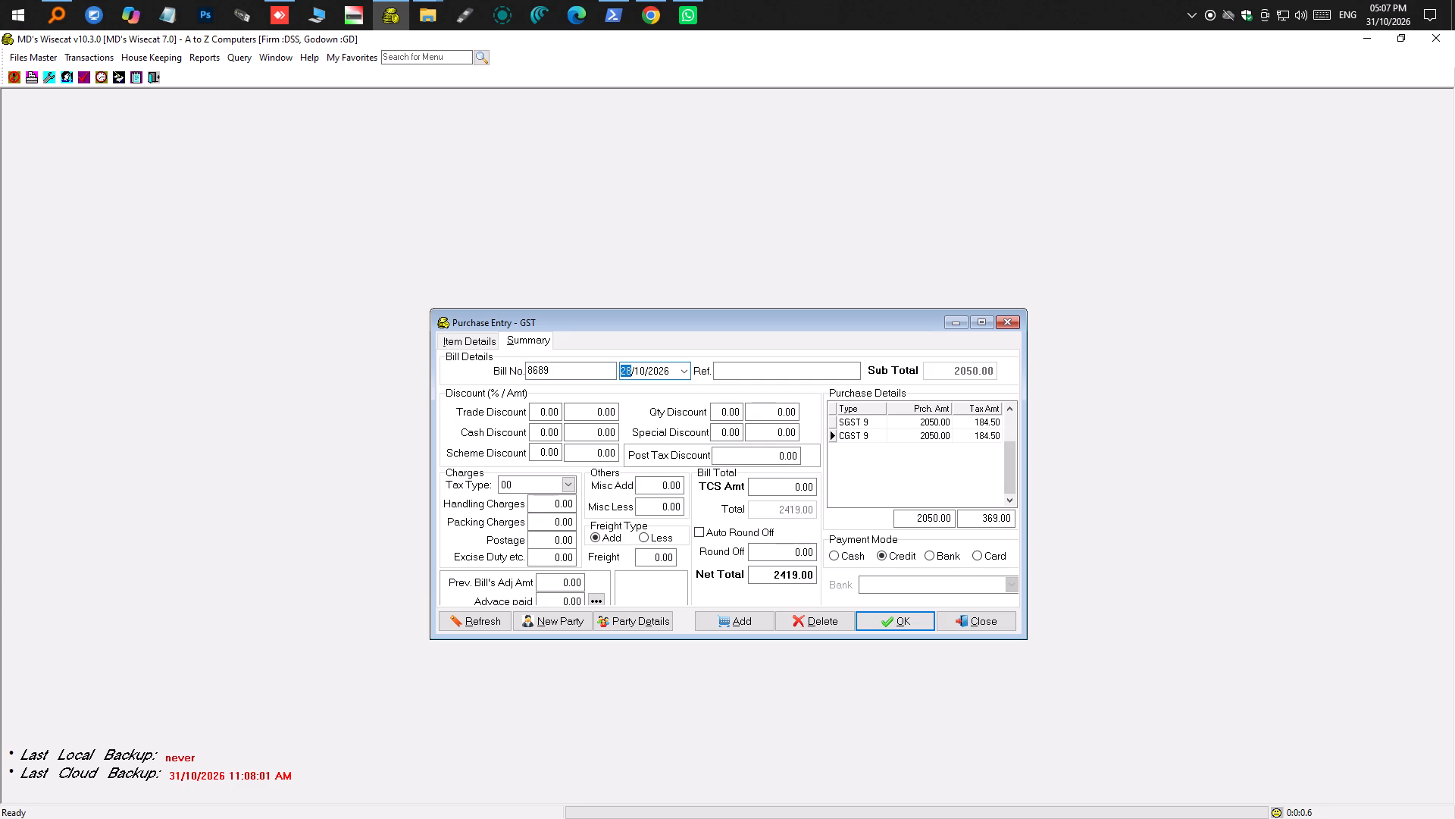
pyautogui.press('Tab')
pyautogui.press('Tab')
pyautogui.press('Tab')
pyautogui.press('Tab')
pyautogui.press('Tab')
pyautogui.press('Tab')
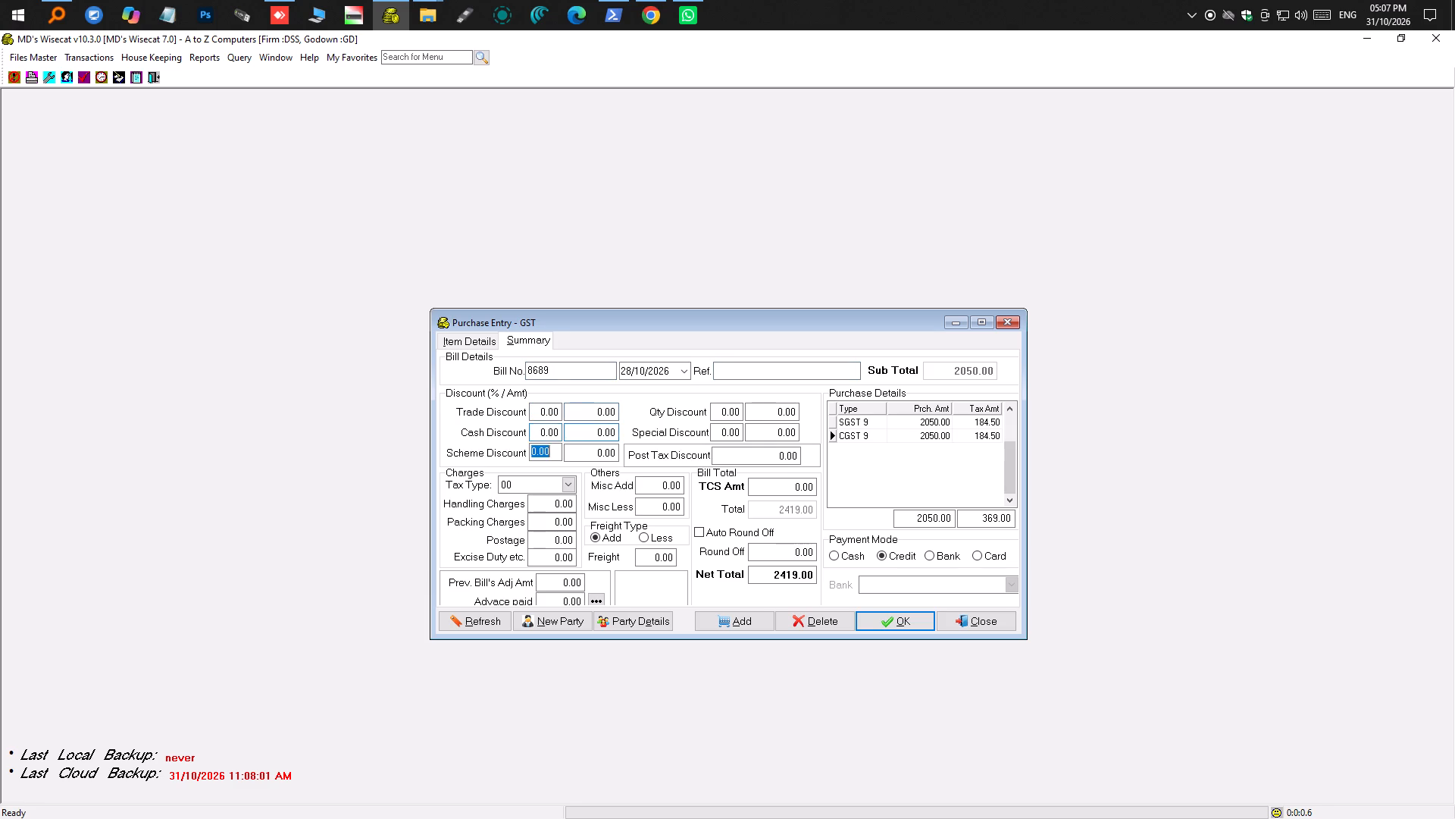
pyautogui.press('Tab')
pyautogui.press('Tab')
pyautogui.press('Tab')
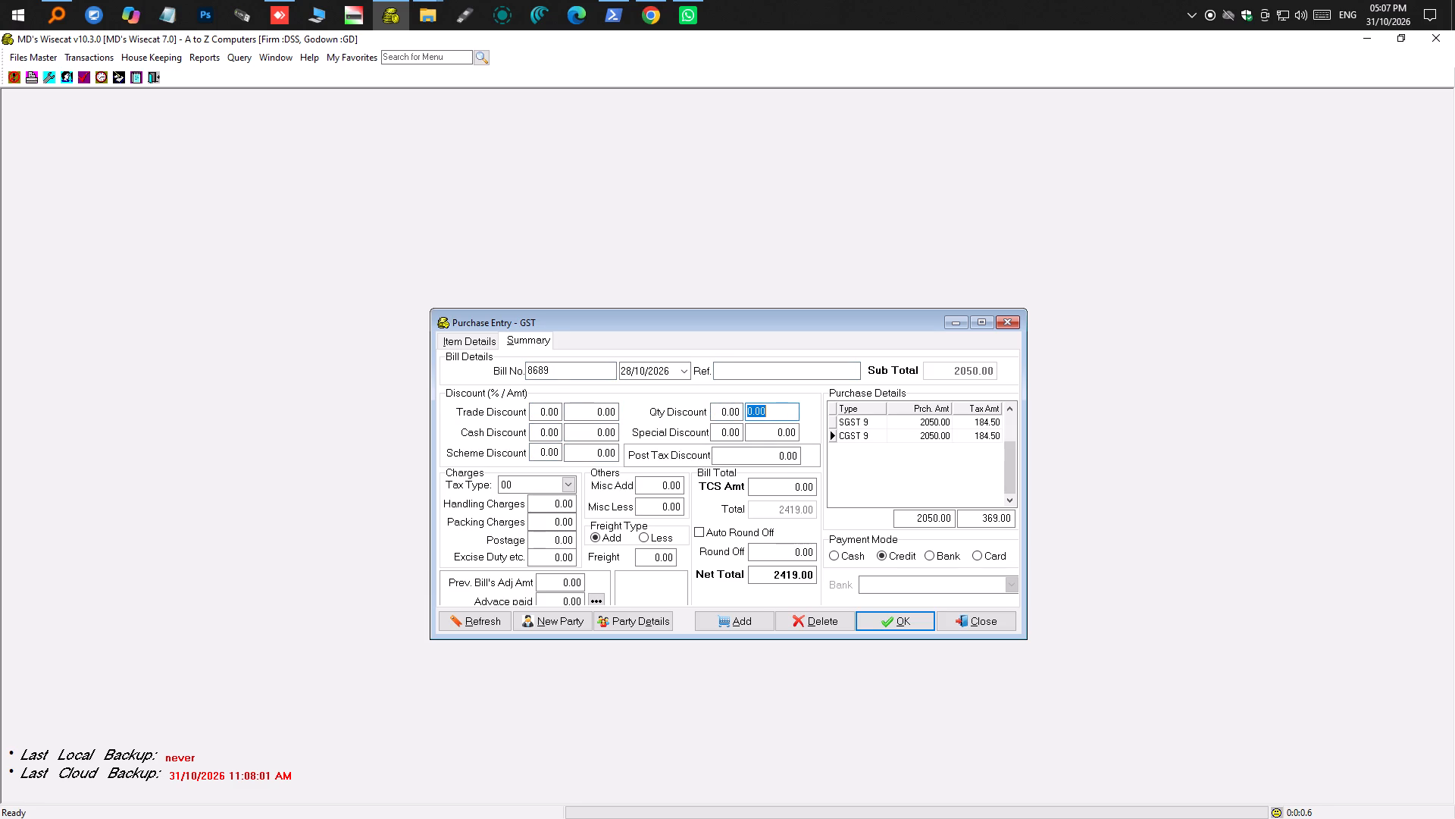
pyautogui.click(901, 621)
# Bring up the list of previously recorded purchase receipts from the receipt number.
pyautogui.click(951, 372)
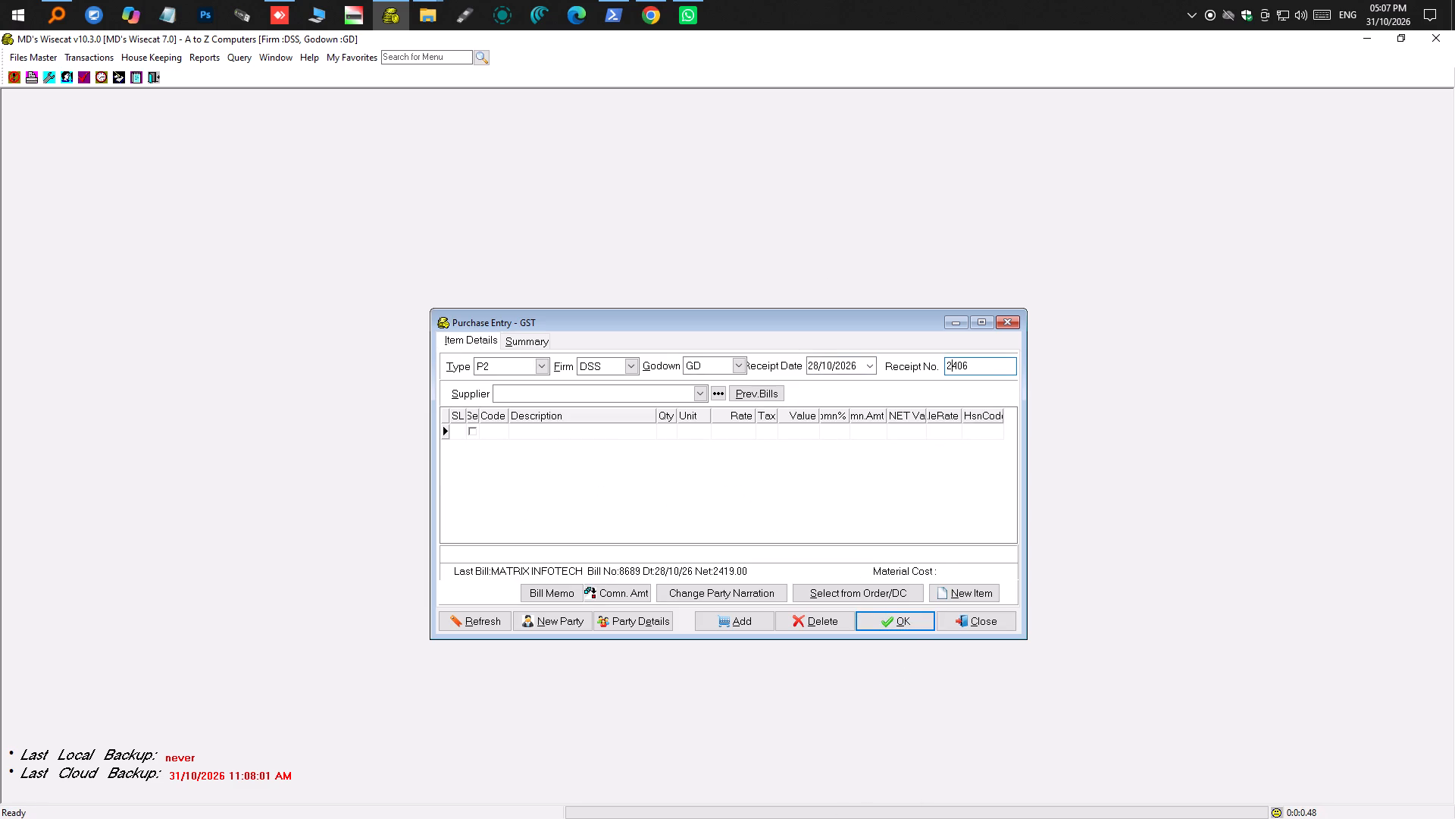
pyautogui.press('F2')
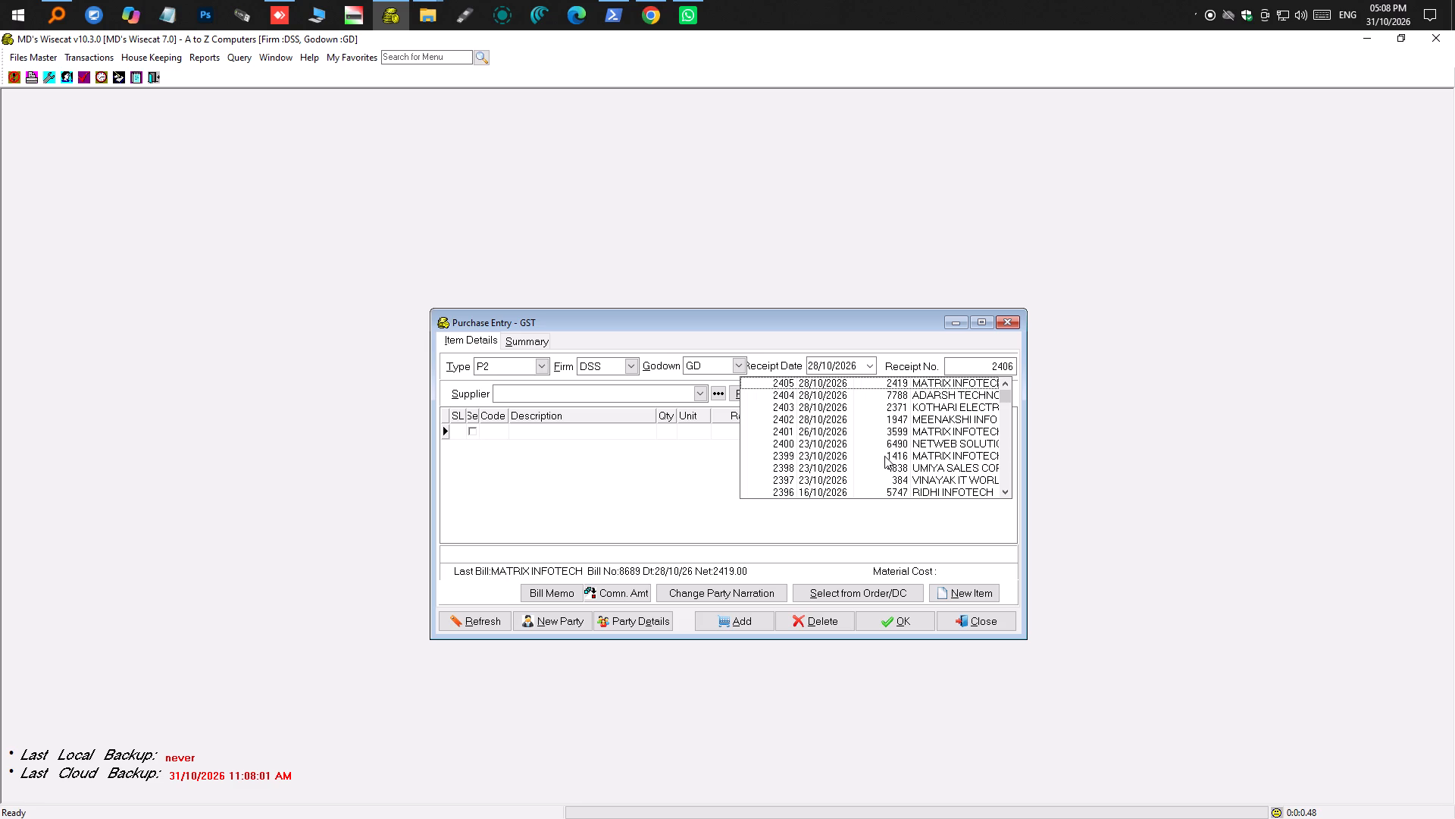
# Set receipt 2406's date to 29/10/2026 and choose NETWEB SOLUTIONS as its supplier.
pyautogui.click(565, 394)
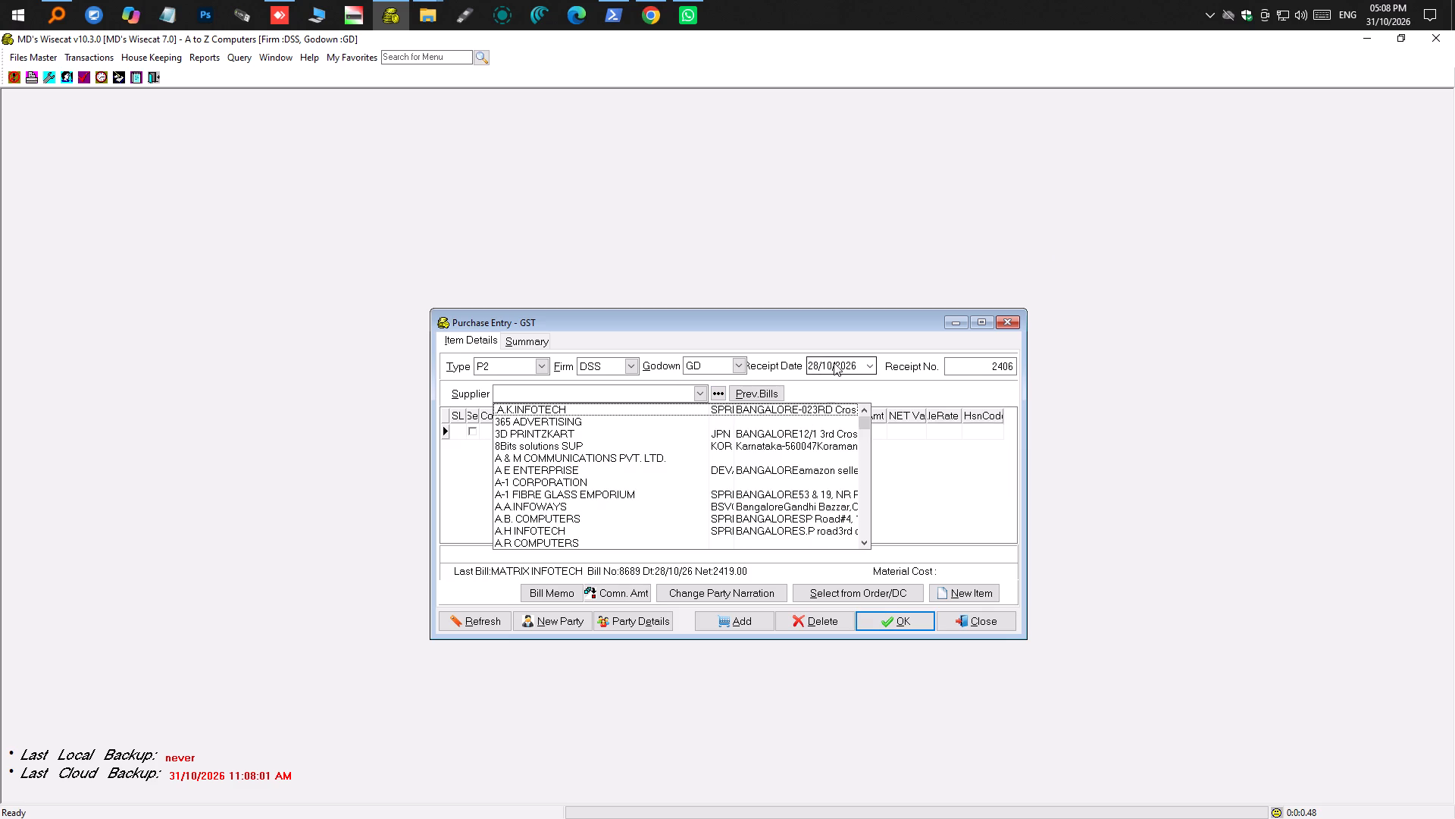
pyautogui.click(875, 365)
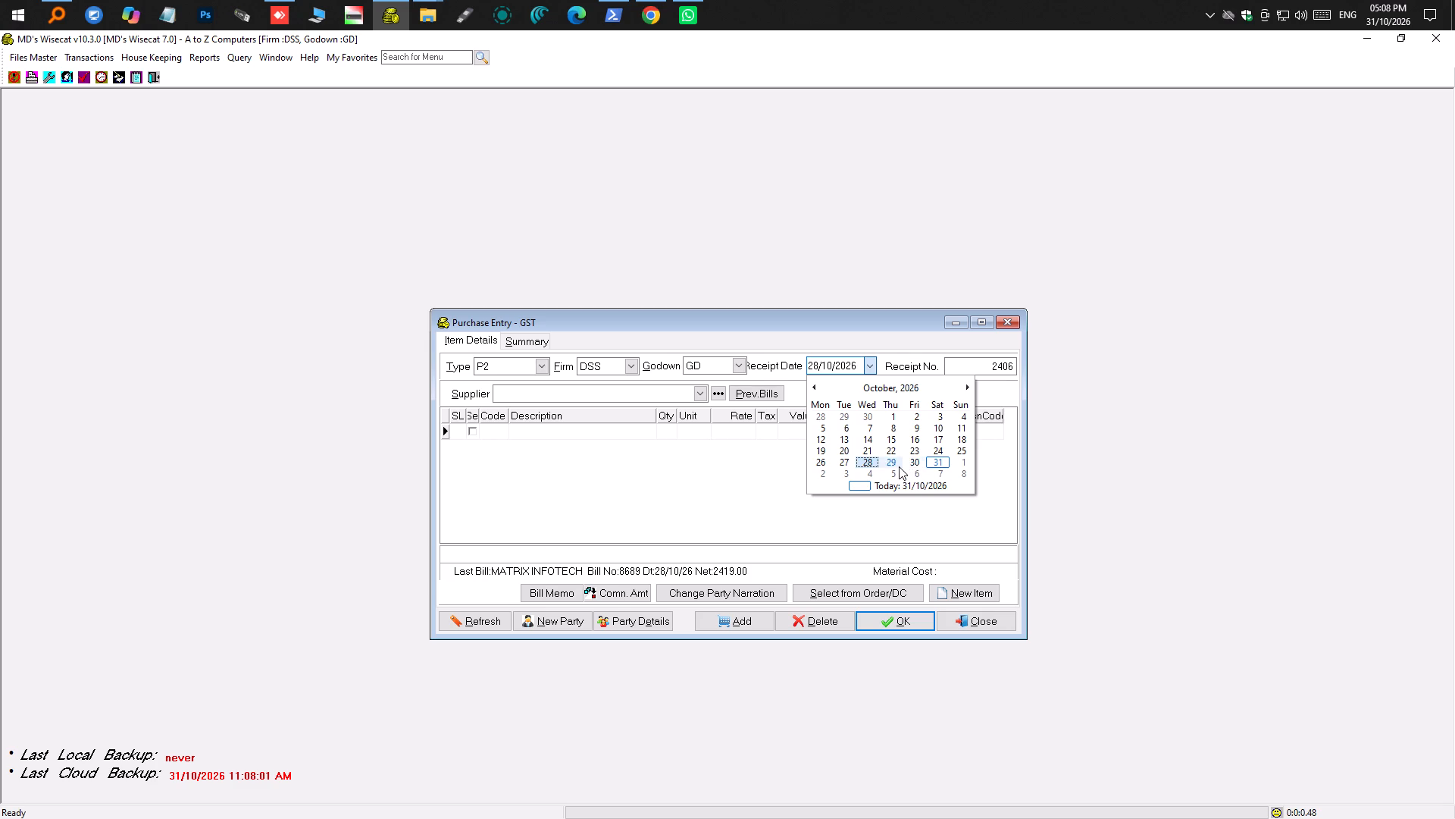
pyautogui.click(894, 463)
pyautogui.click(618, 394)
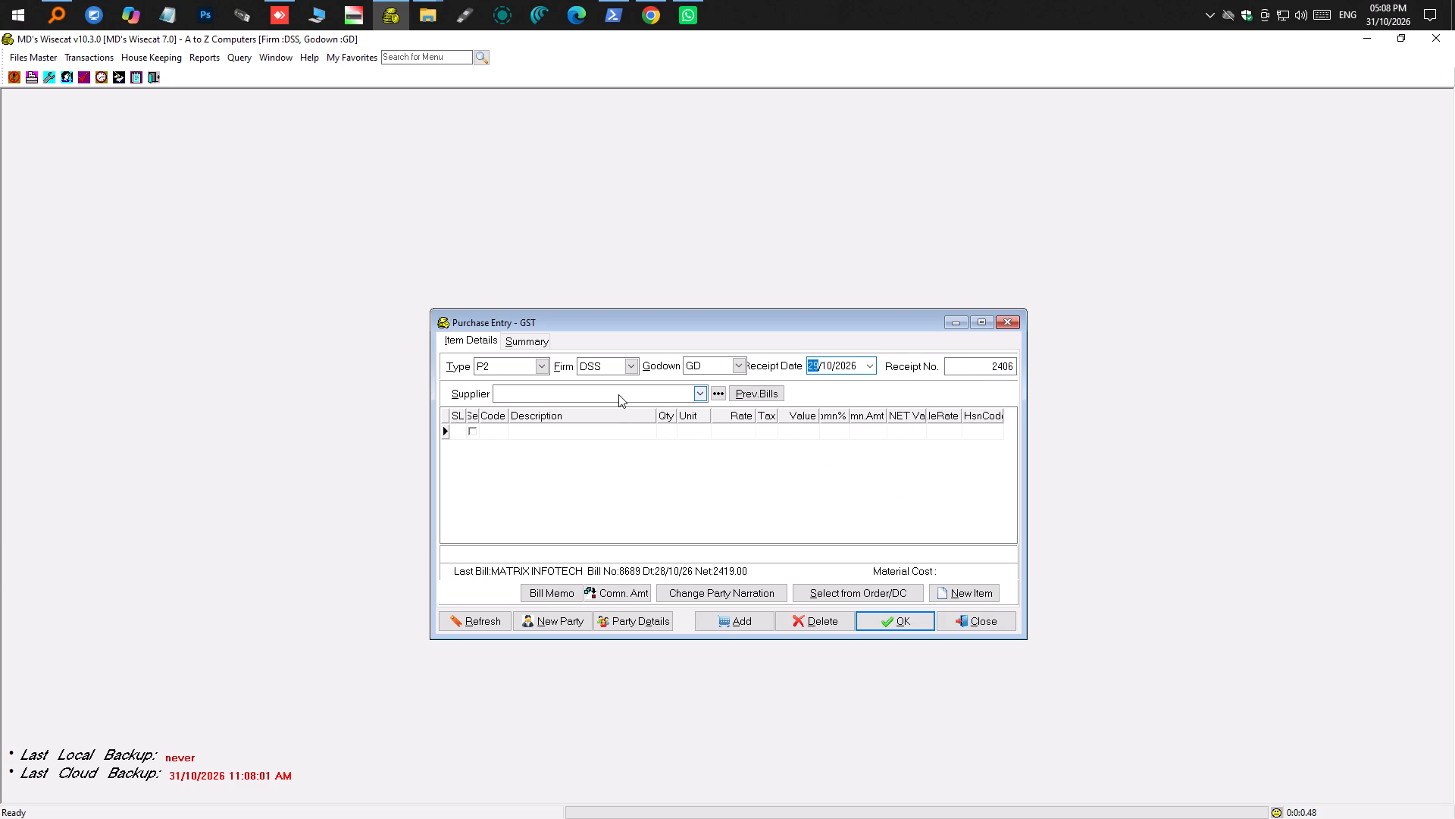
pyautogui.write('NETWE')
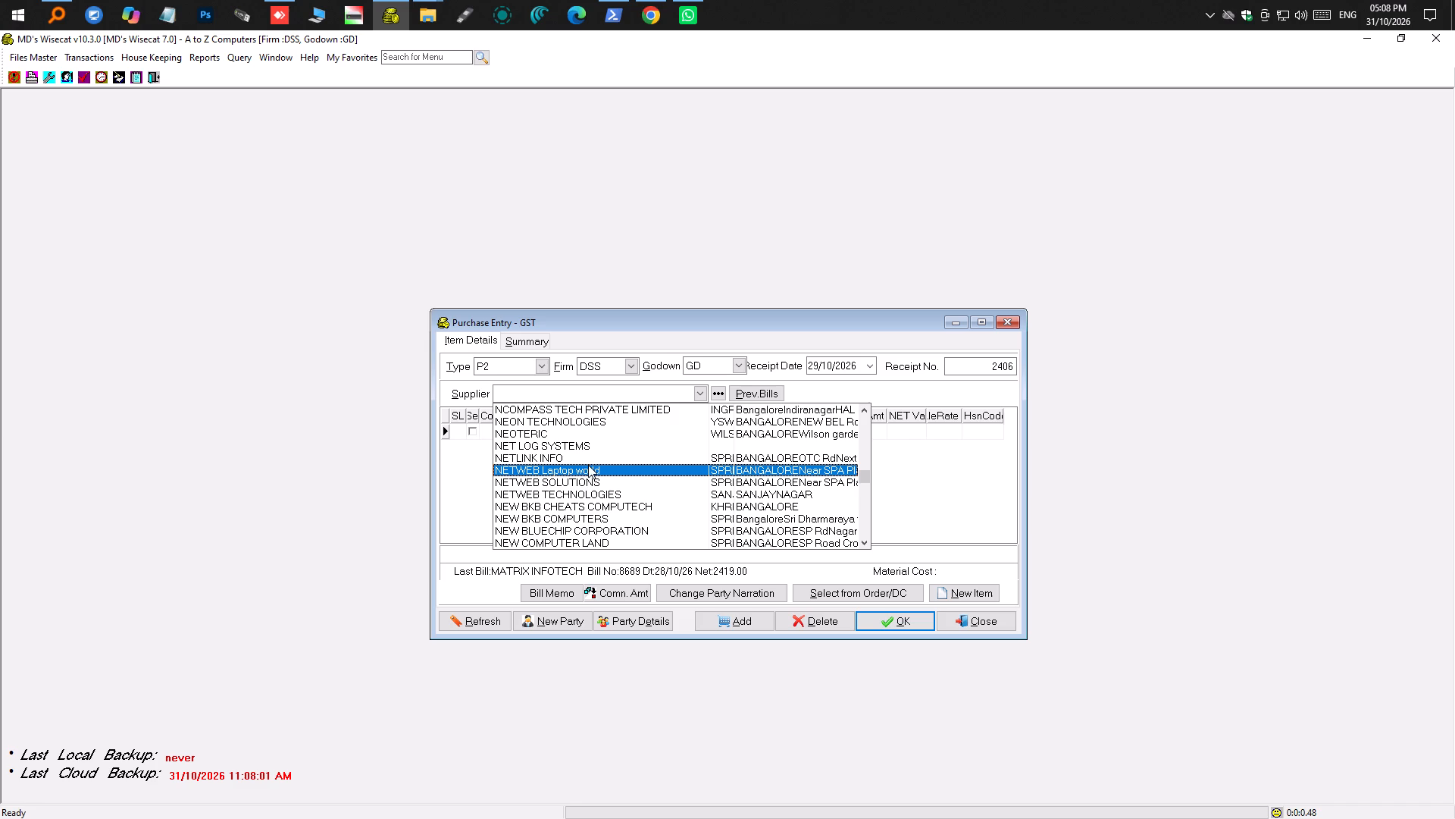
pyautogui.click(583, 482)
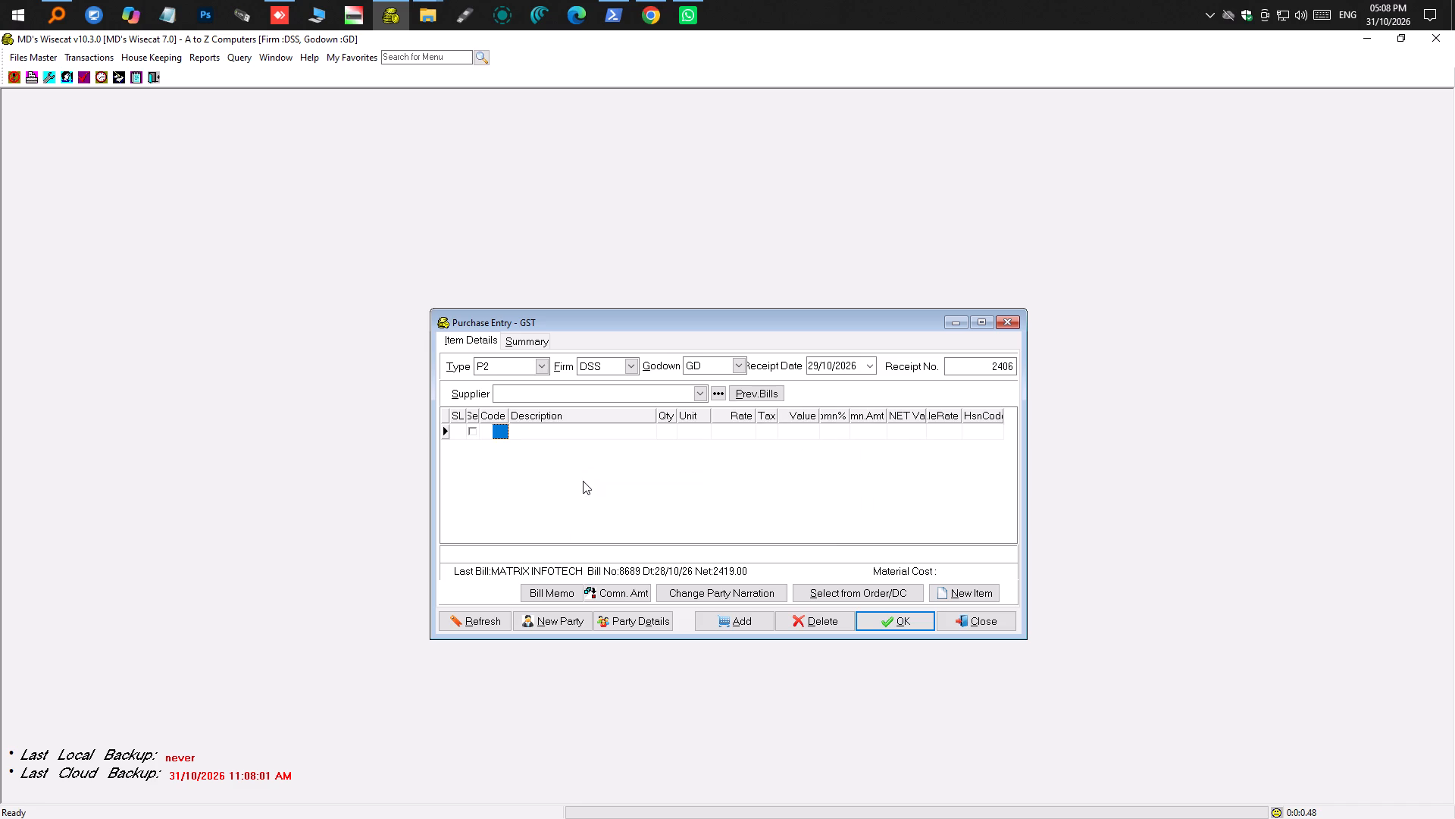
# Filter the item list by HSN code 85235 and add the SSD Drives item (SSDS) to receipt 2406.
pyautogui.press('F2')
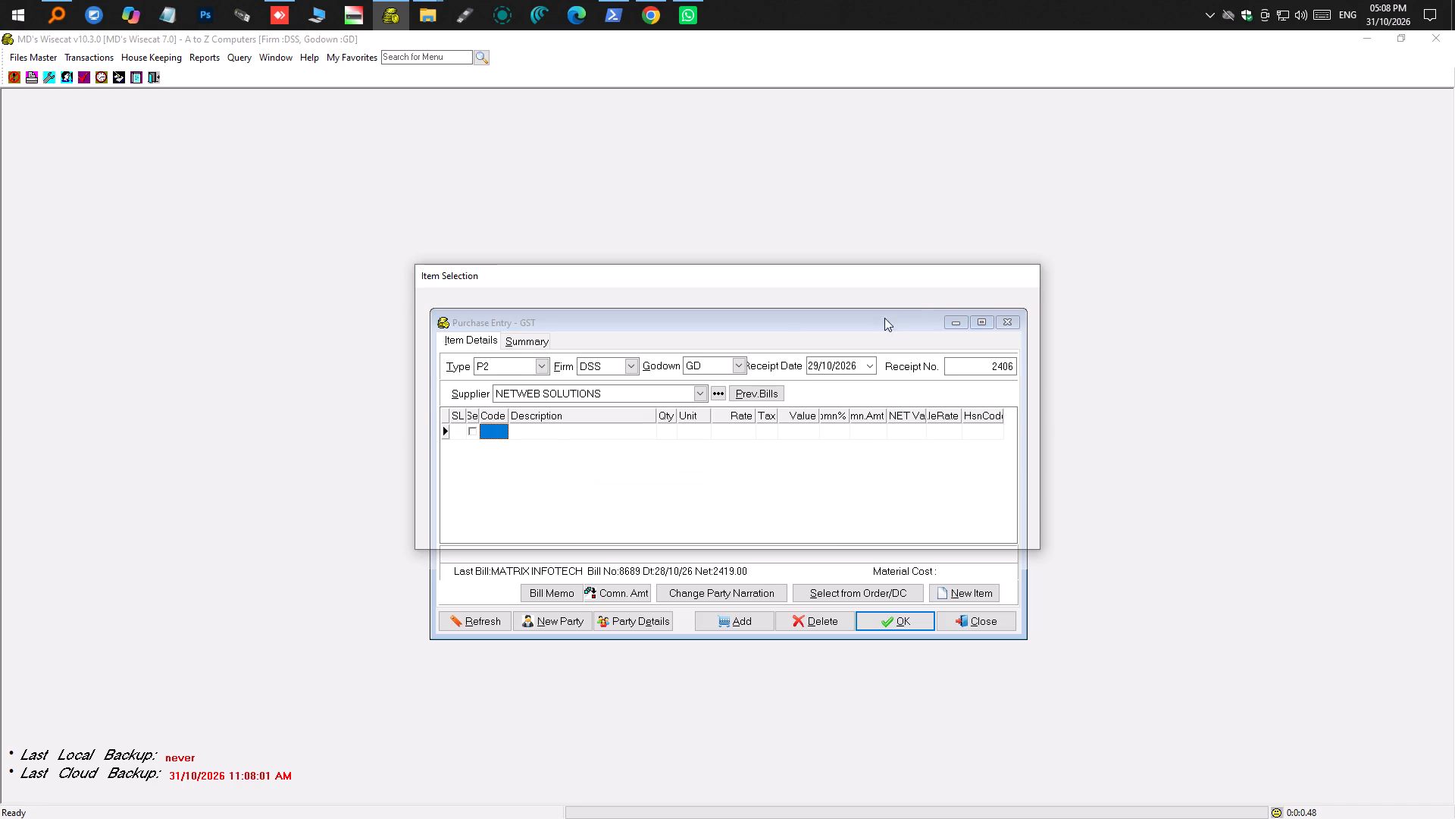
pyautogui.moveTo(981, 291); pyautogui.dragTo(843, 317)
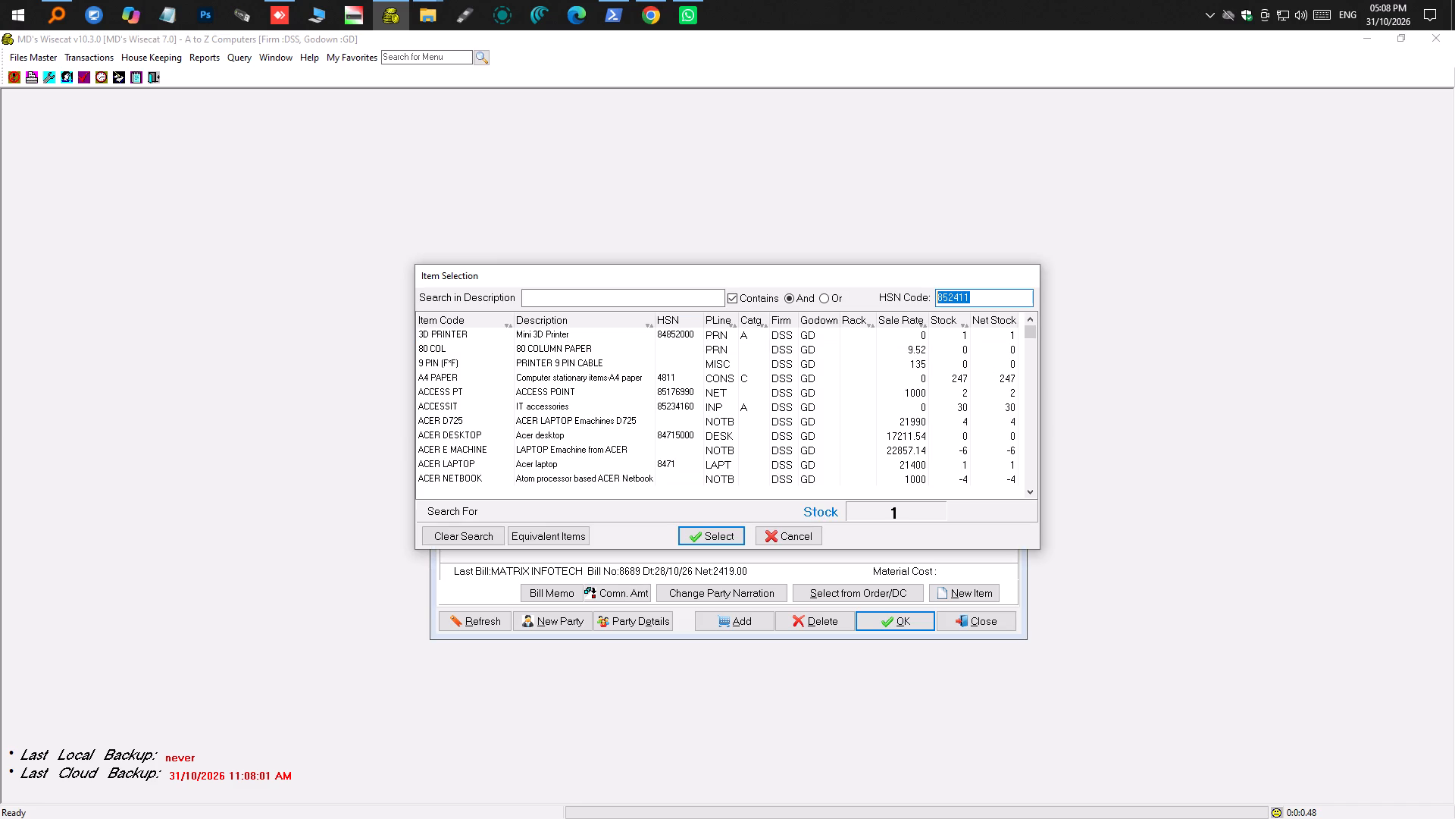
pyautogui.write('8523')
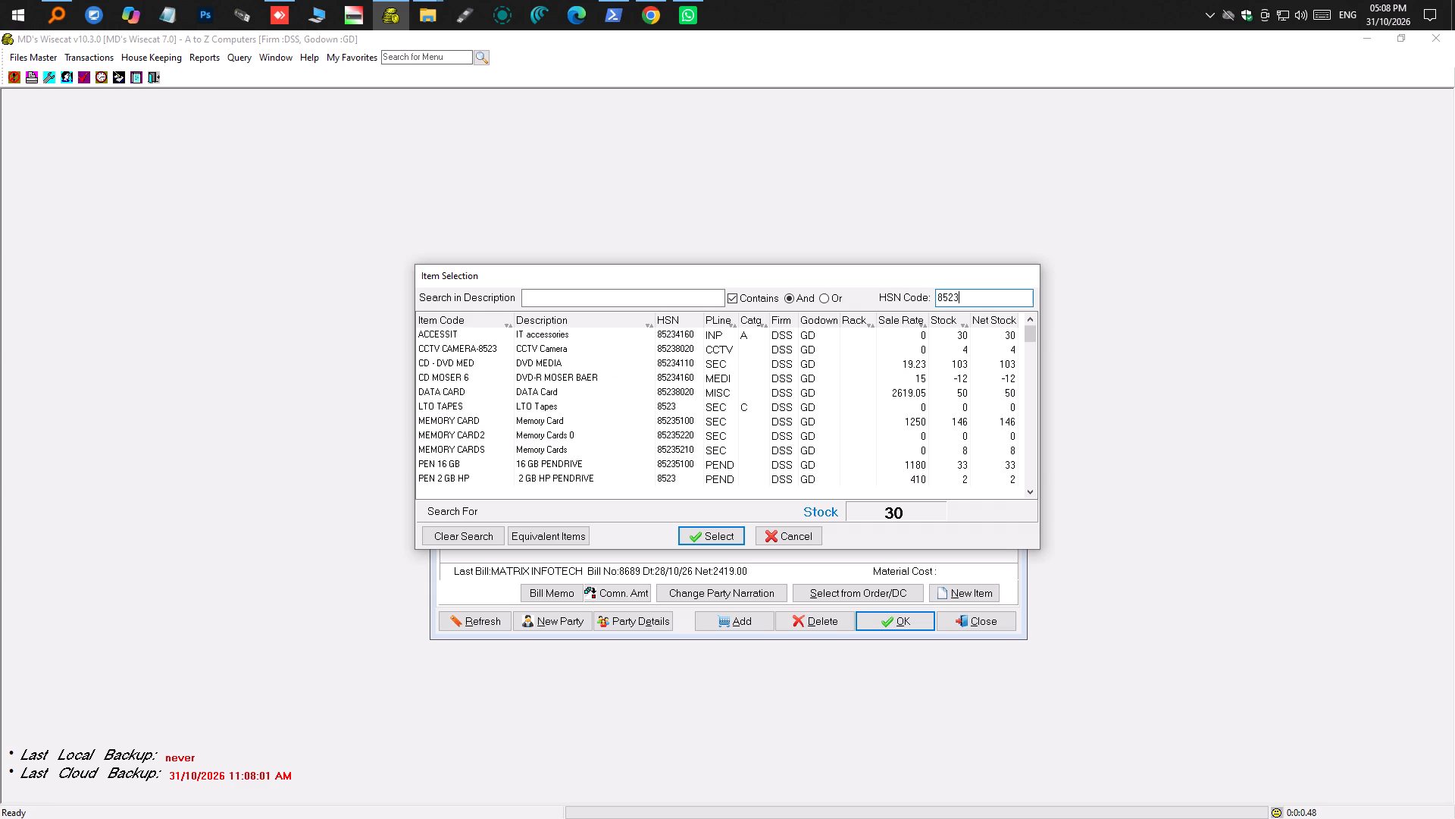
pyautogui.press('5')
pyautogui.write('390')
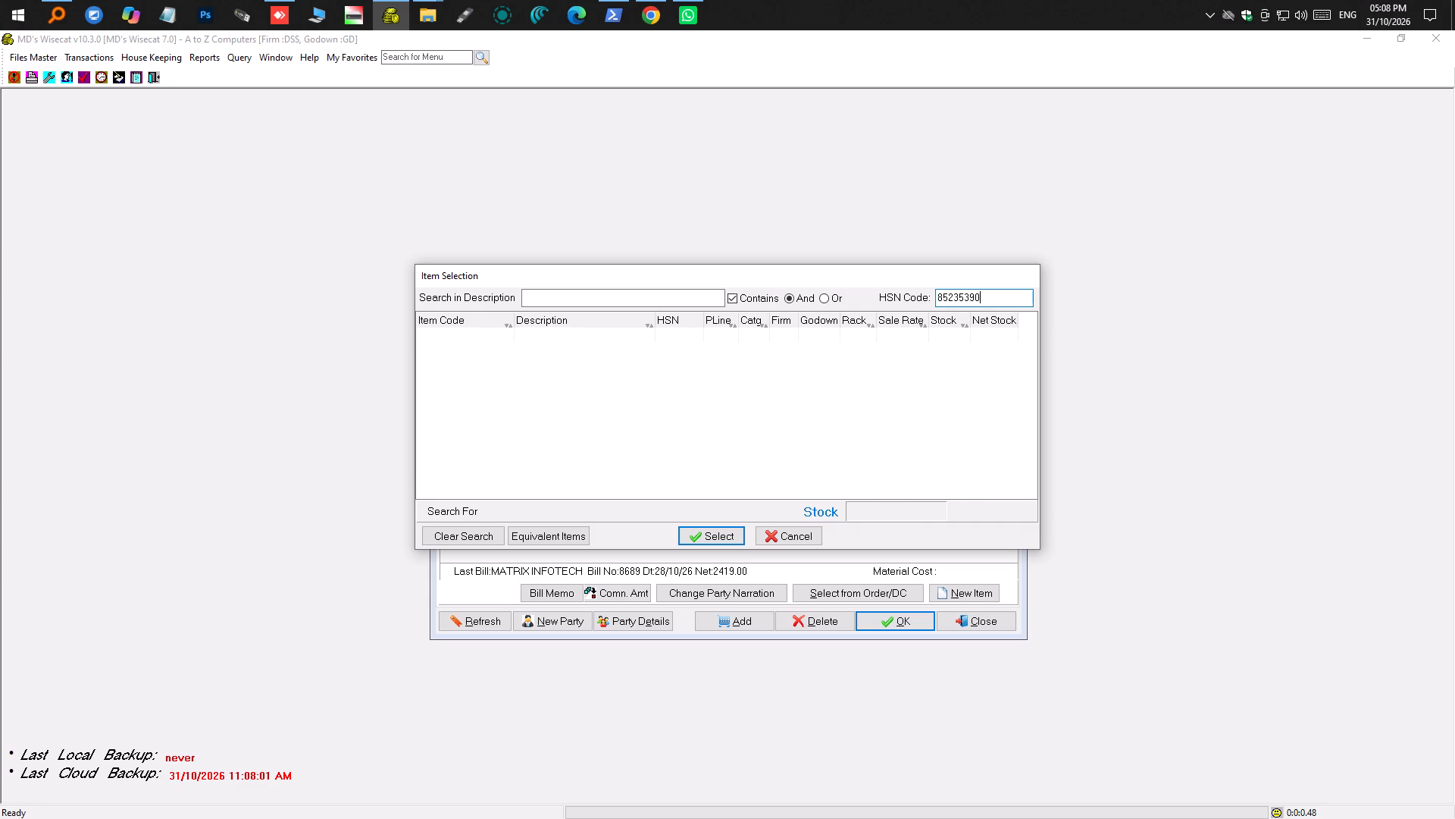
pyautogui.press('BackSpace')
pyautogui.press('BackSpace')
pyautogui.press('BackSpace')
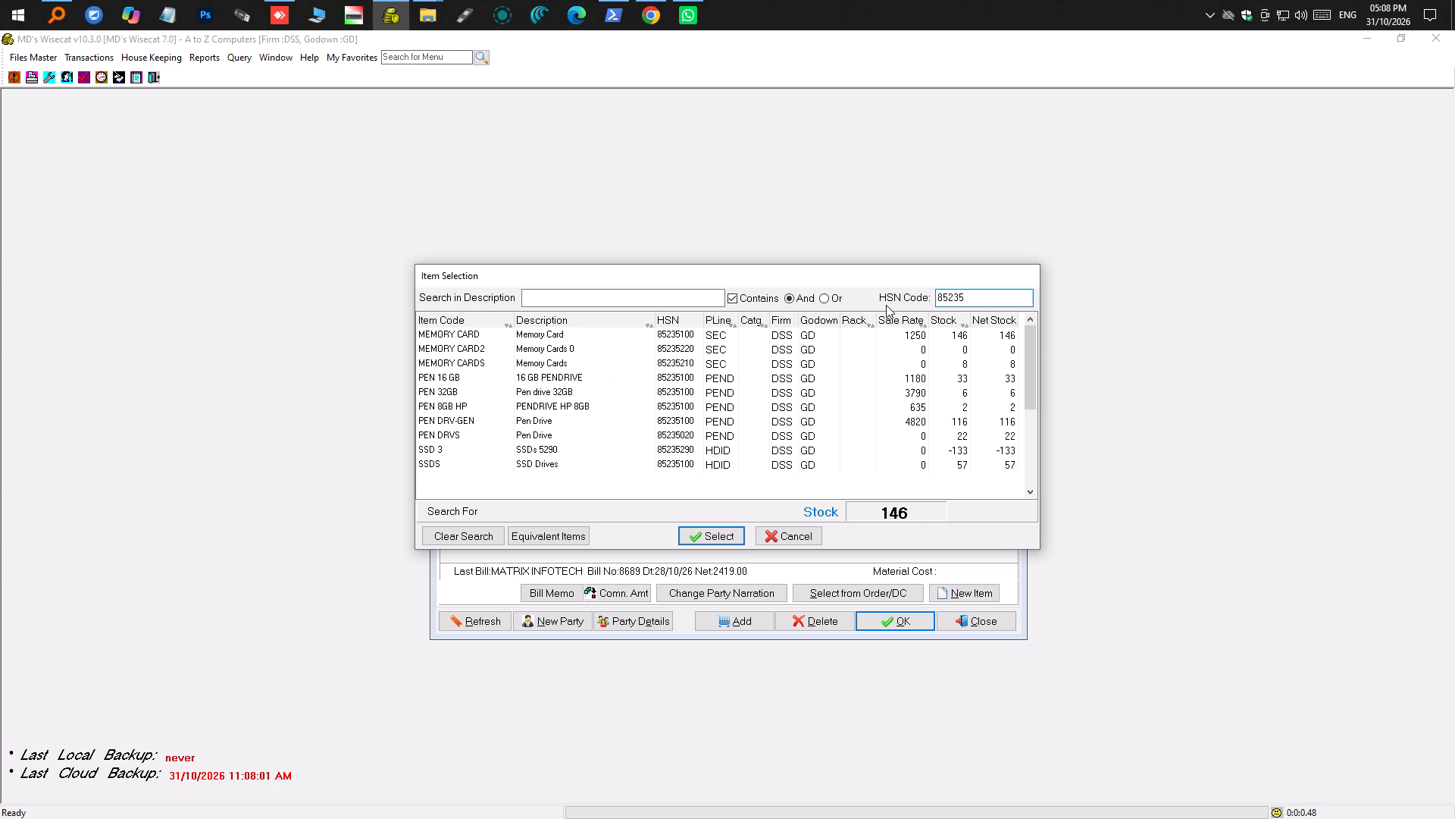
pyautogui.click(540, 463)
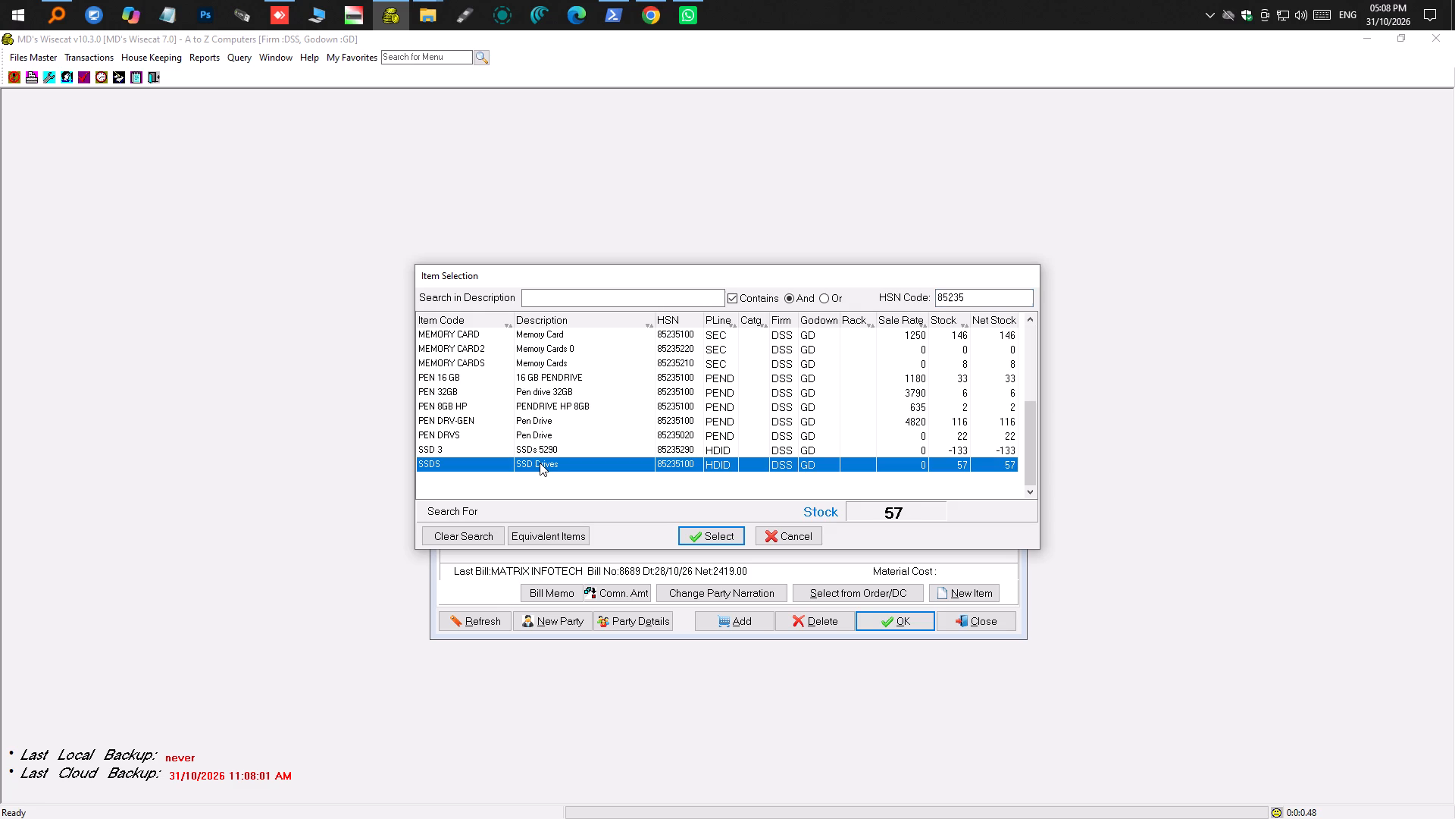
pyautogui.doubleClick(540, 463)
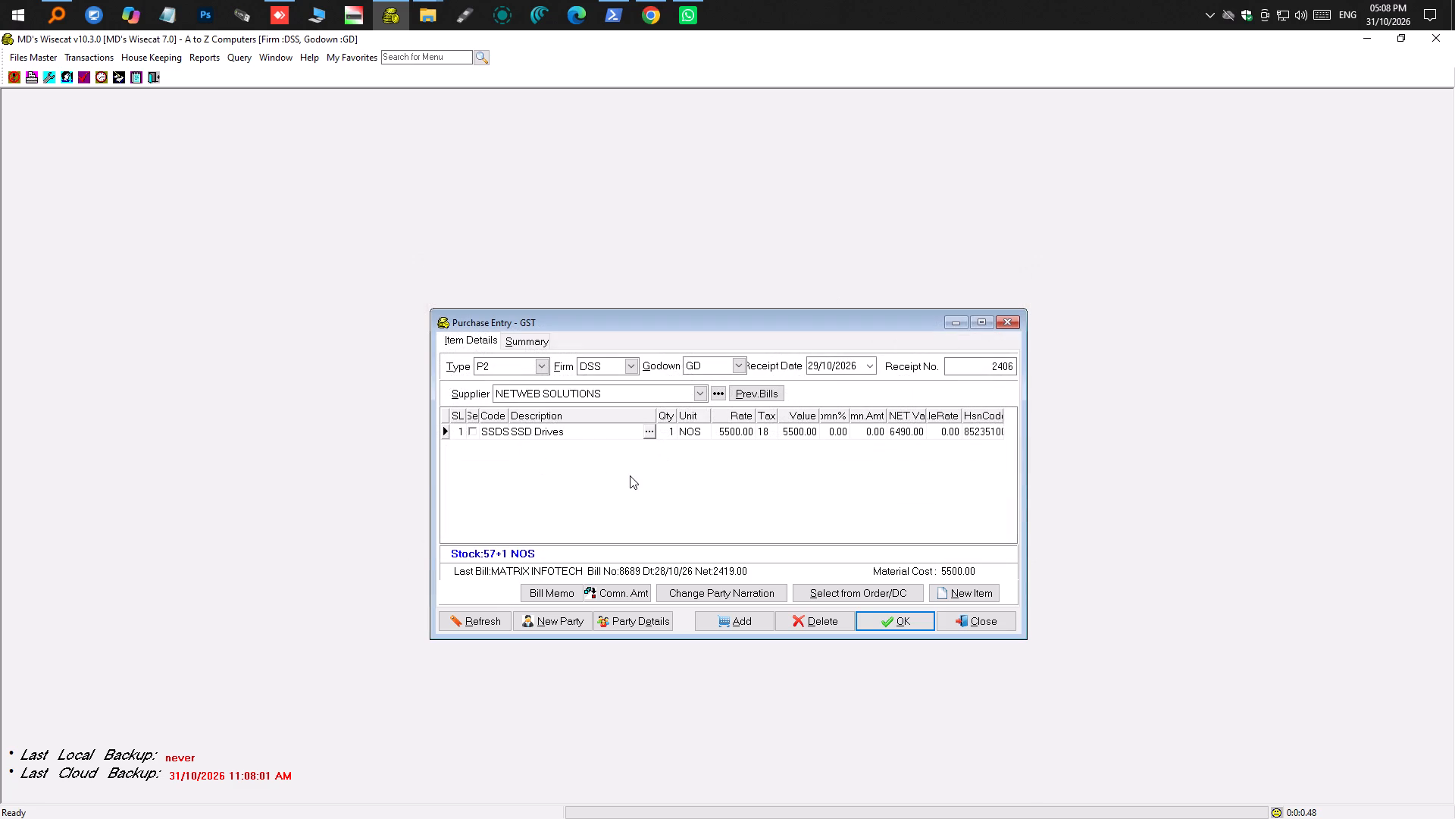
# Enter the SSD line's description as "512GB NVME HIKVISION SSD" with "invendis-21731" on a second line.
pyautogui.press('Tab')
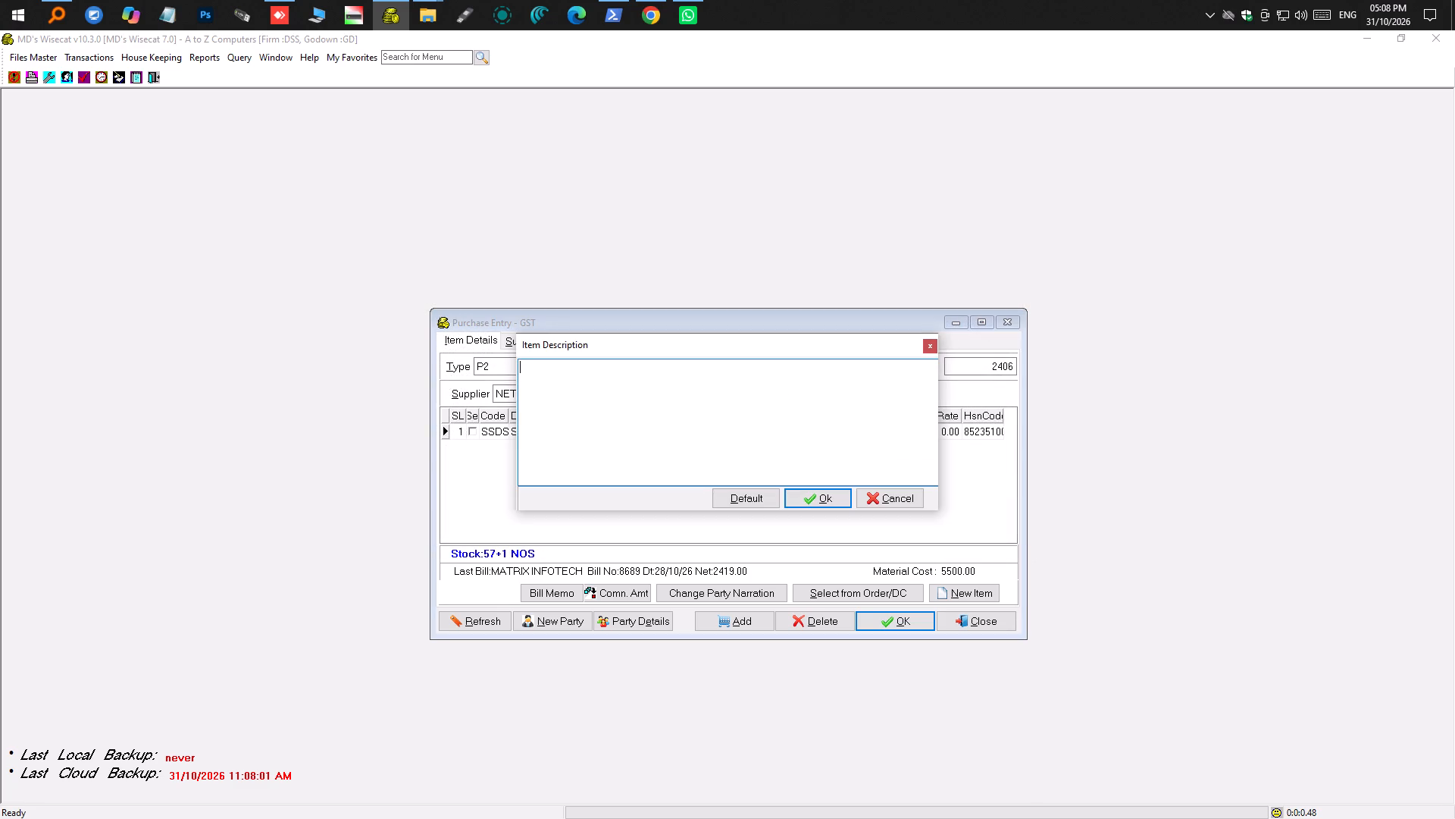
pyautogui.write('512')
pyautogui.write('GB')
pyautogui.press('space')
pyautogui.write('NVME HIKVISION SSD')
pyautogui.press('space')
pyautogui.hotkey('shift', 'Return')
pyautogui.write('invendis')
pyautogui.press('-')
pyautogui.write('21')
pyautogui.press('7')
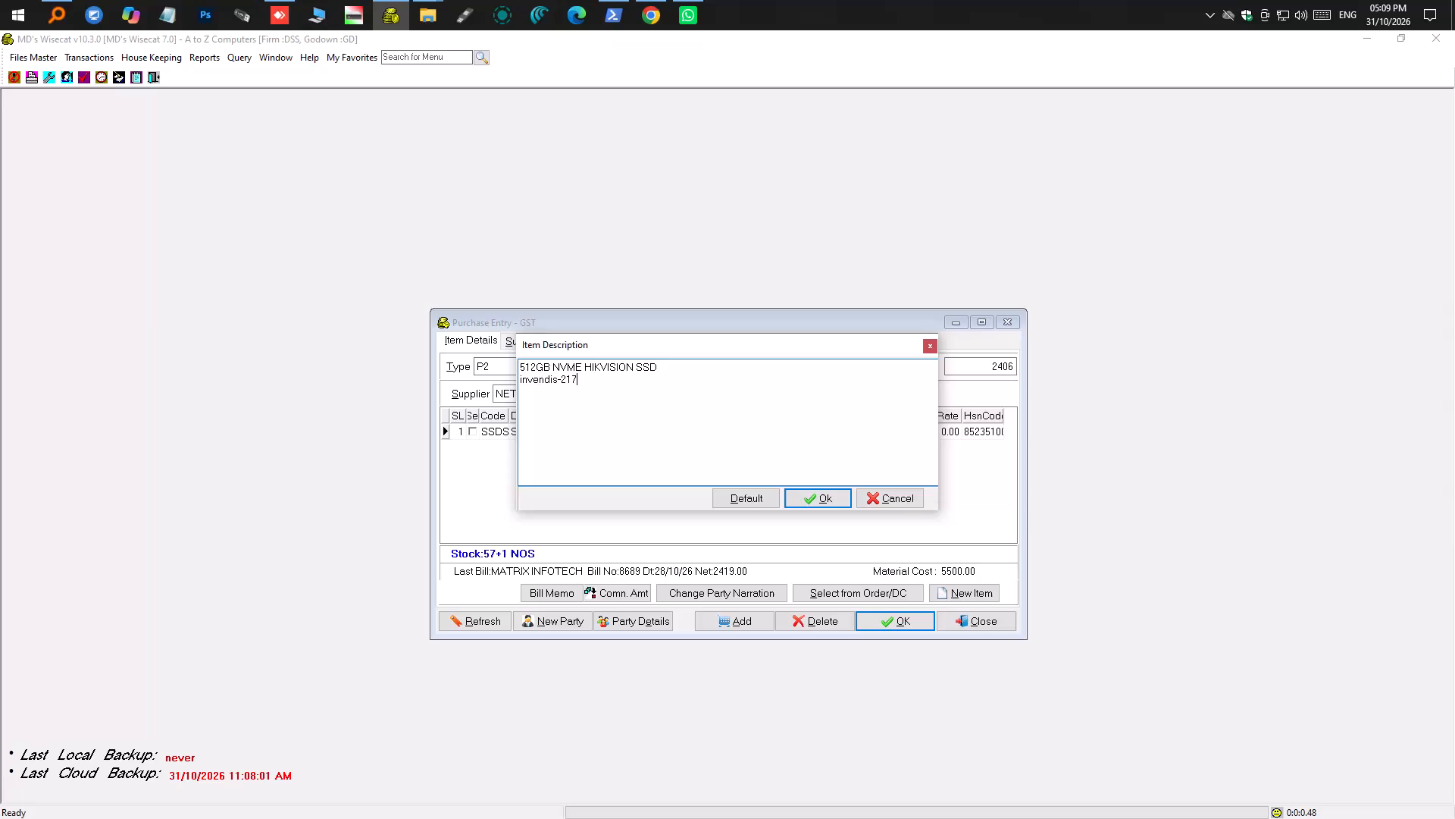
pyautogui.write('31')
pyautogui.press('space')
# Append the note "(old stock ssd given new one kept for stcock)" to the first line of the SSD description.
pyautogui.click(659, 366)
pyautogui.press('space')
pyautogui.write('()')
pyautogui.press('Left')
pyautogui.write('old stock ssd given new one kept for')
pyautogui.press('space')
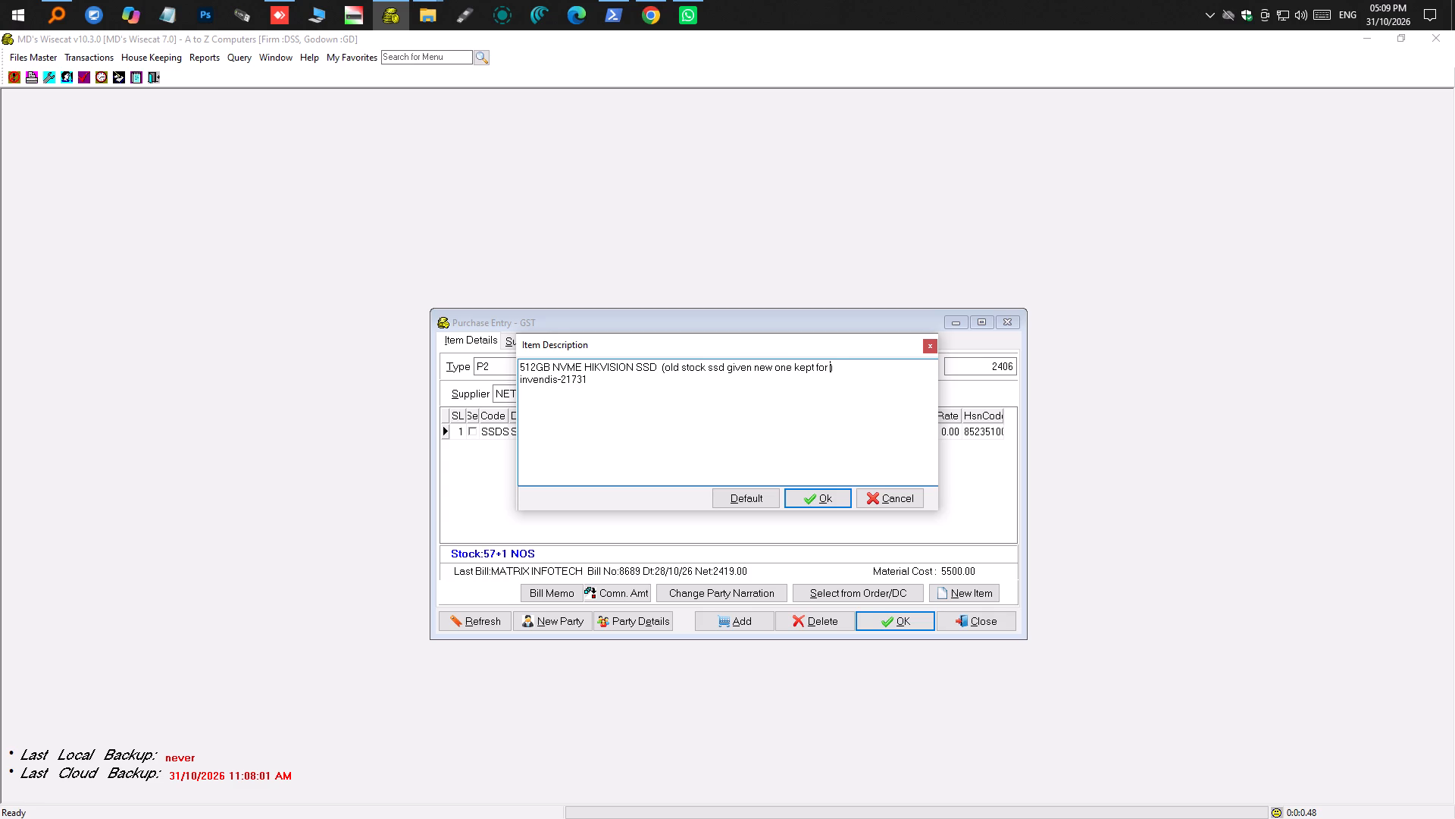
pyautogui.write('stco')
pyautogui.press('space')
pyautogui.press('BackSpace')
pyautogui.write('ck')
# Insert "to invendis ," after "given" in the bracketed note and accept the item description.
pyautogui.click(755, 370)
pyautogui.press('Left')
pyautogui.press(',')
pyautogui.press('Left')
pyautogui.write('to i')
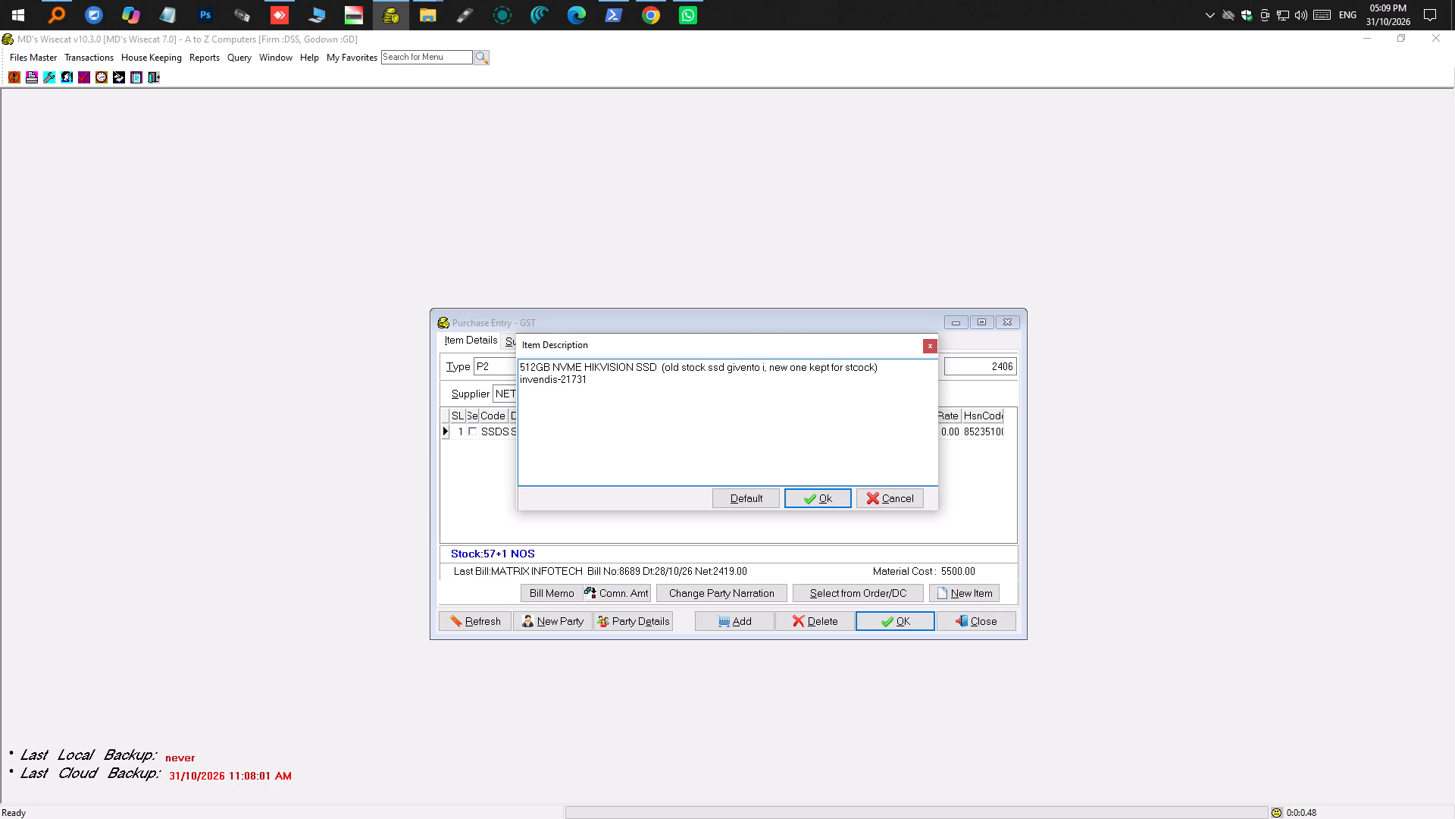
pyautogui.write('nvendis')
pyautogui.press('space')
pyautogui.click(611, 384)
pyautogui.click(797, 500)
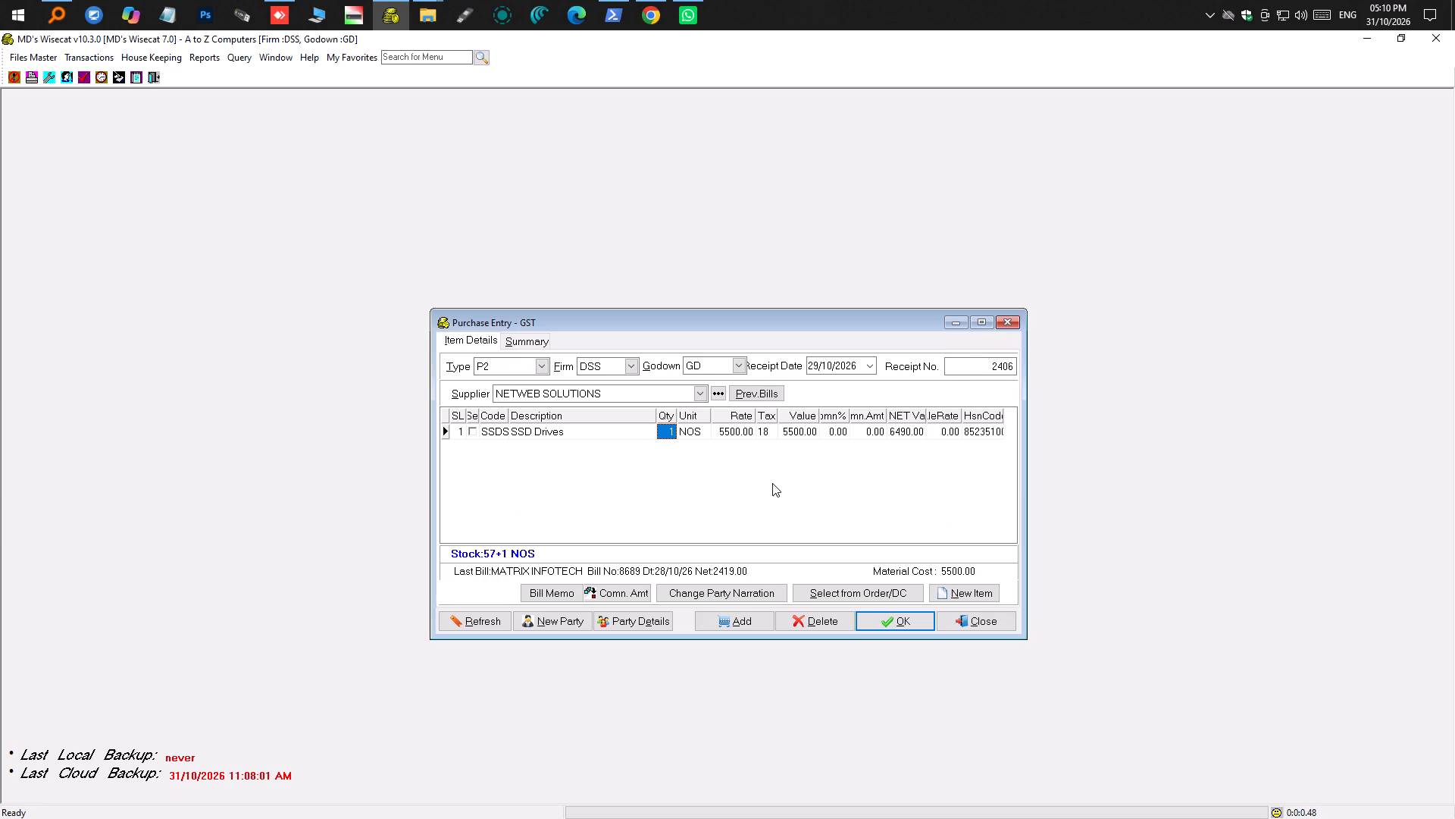
# Set the SSD Drives line's rate to 5800 and complete the line.
pyautogui.press('Tab')
pyautogui.press('Tab')
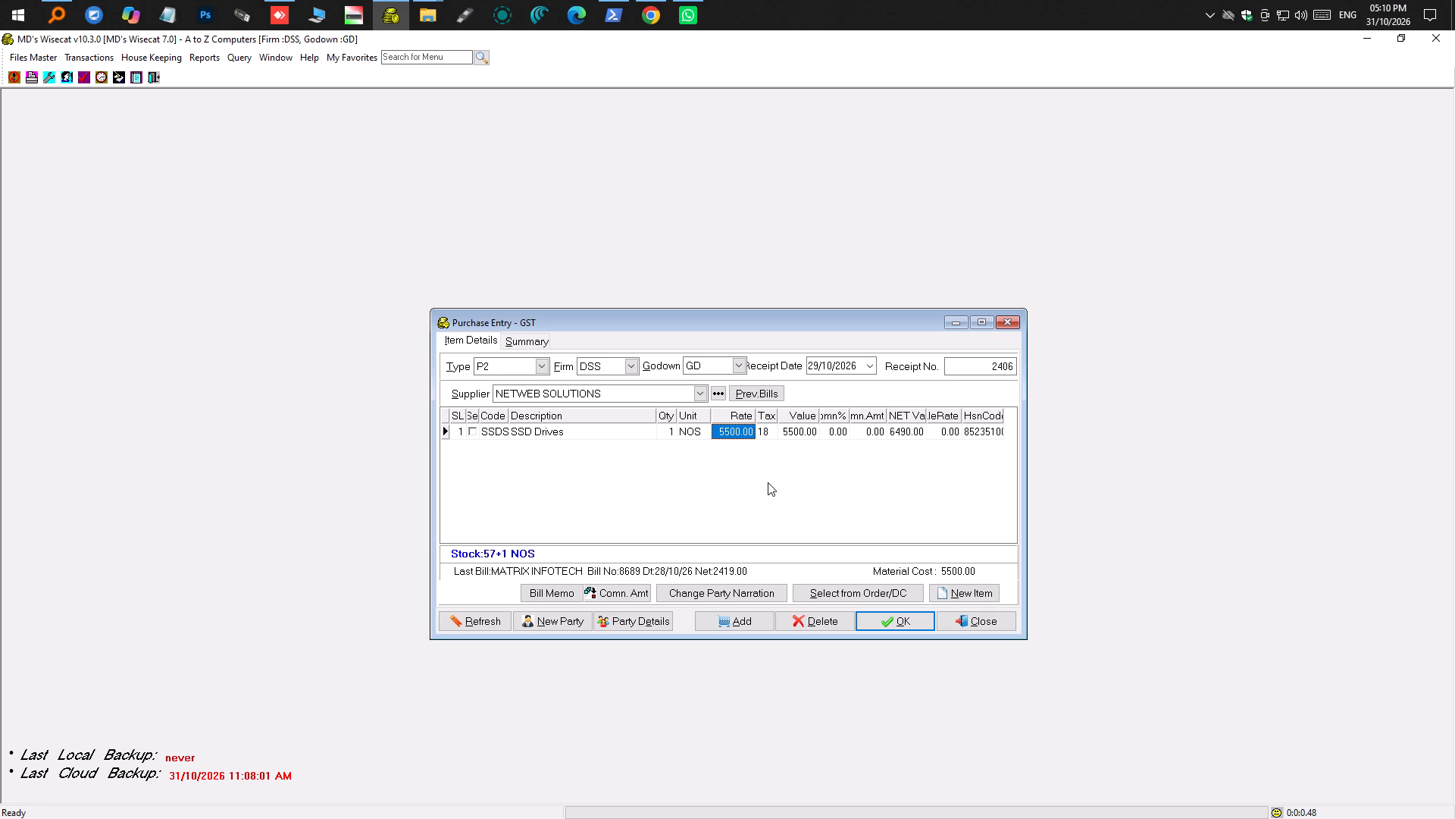
pyautogui.write('5800')
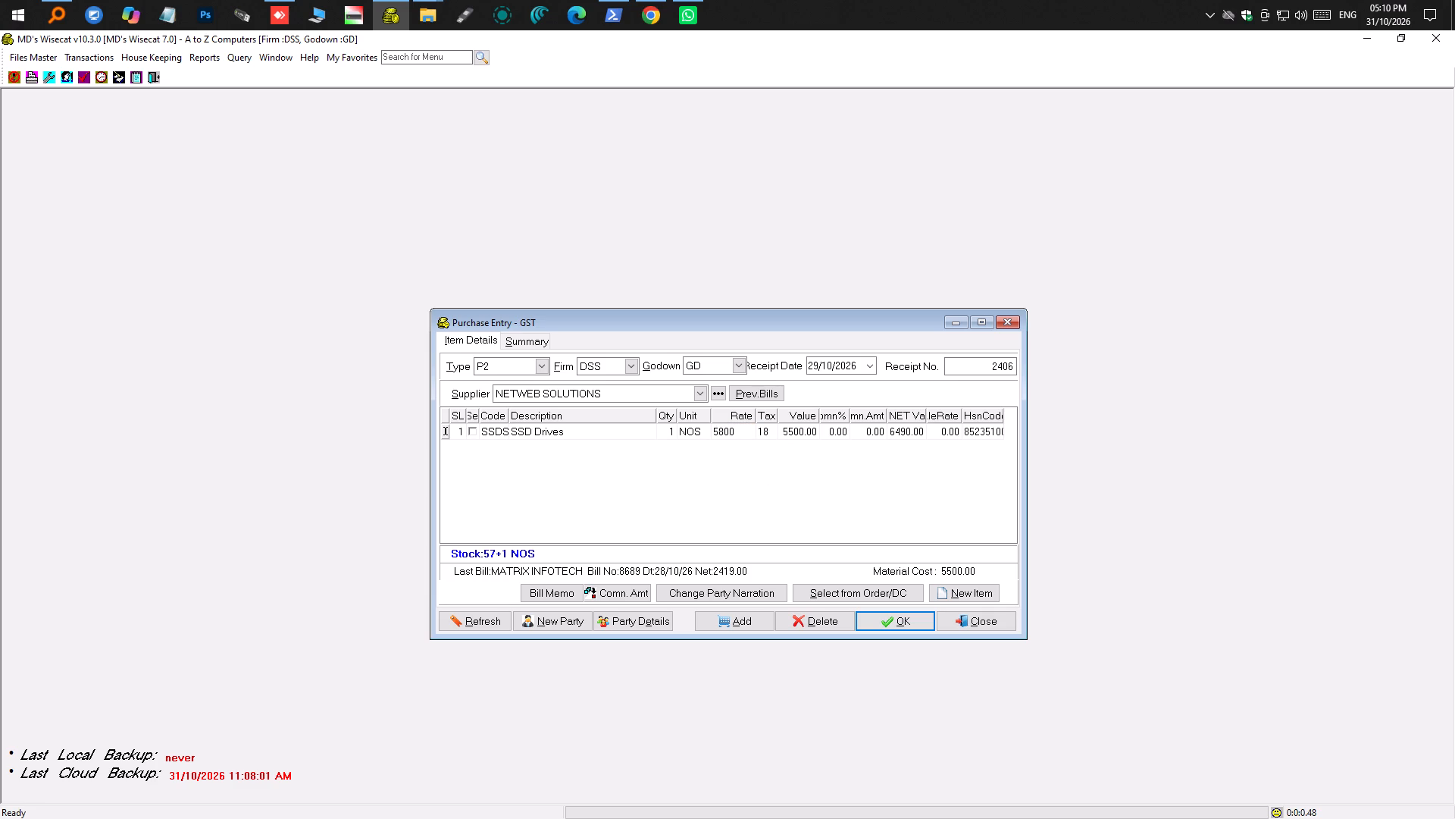
pyautogui.press('Tab')
pyautogui.press('Tab')
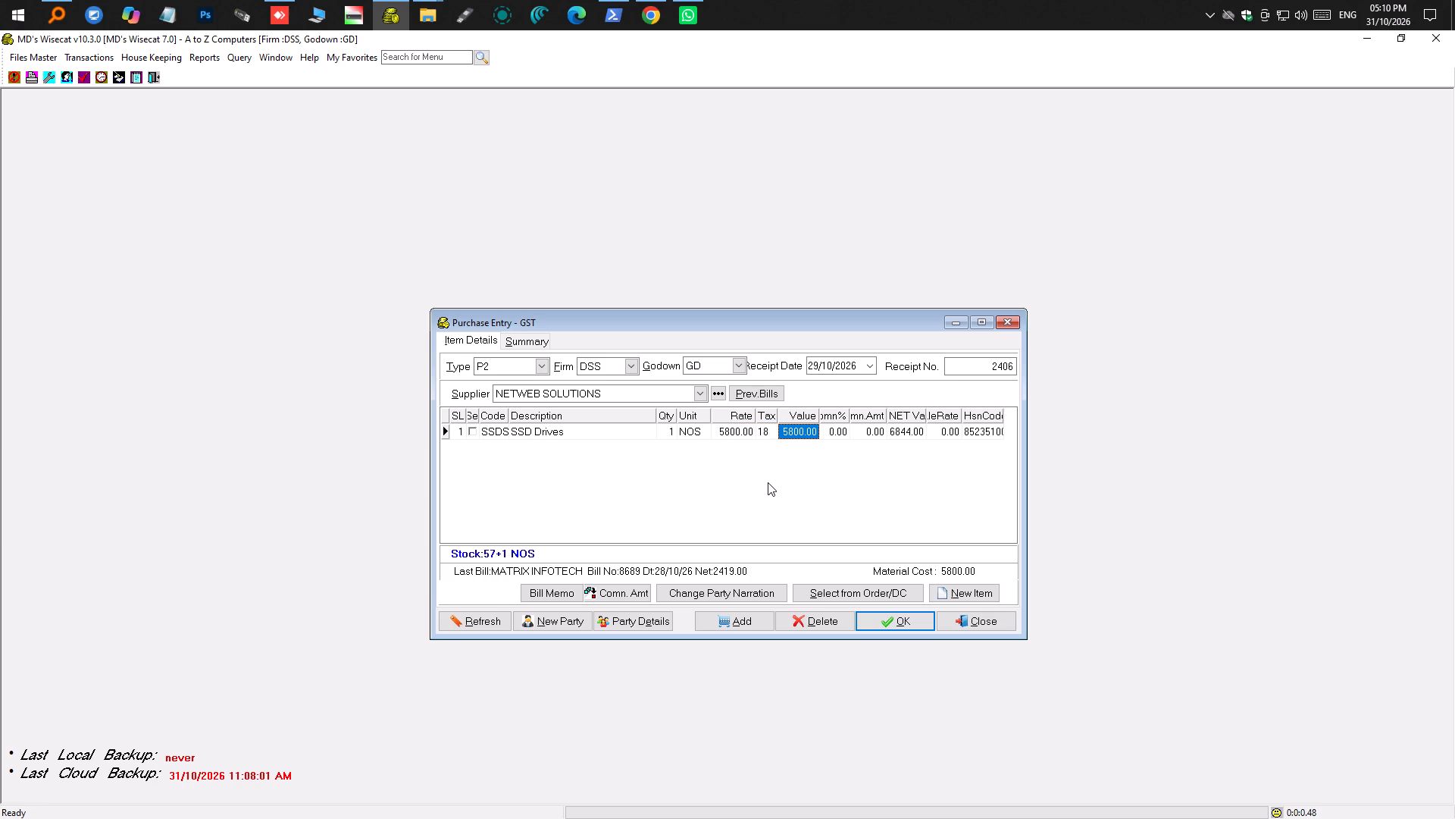
pyautogui.press('Tab')
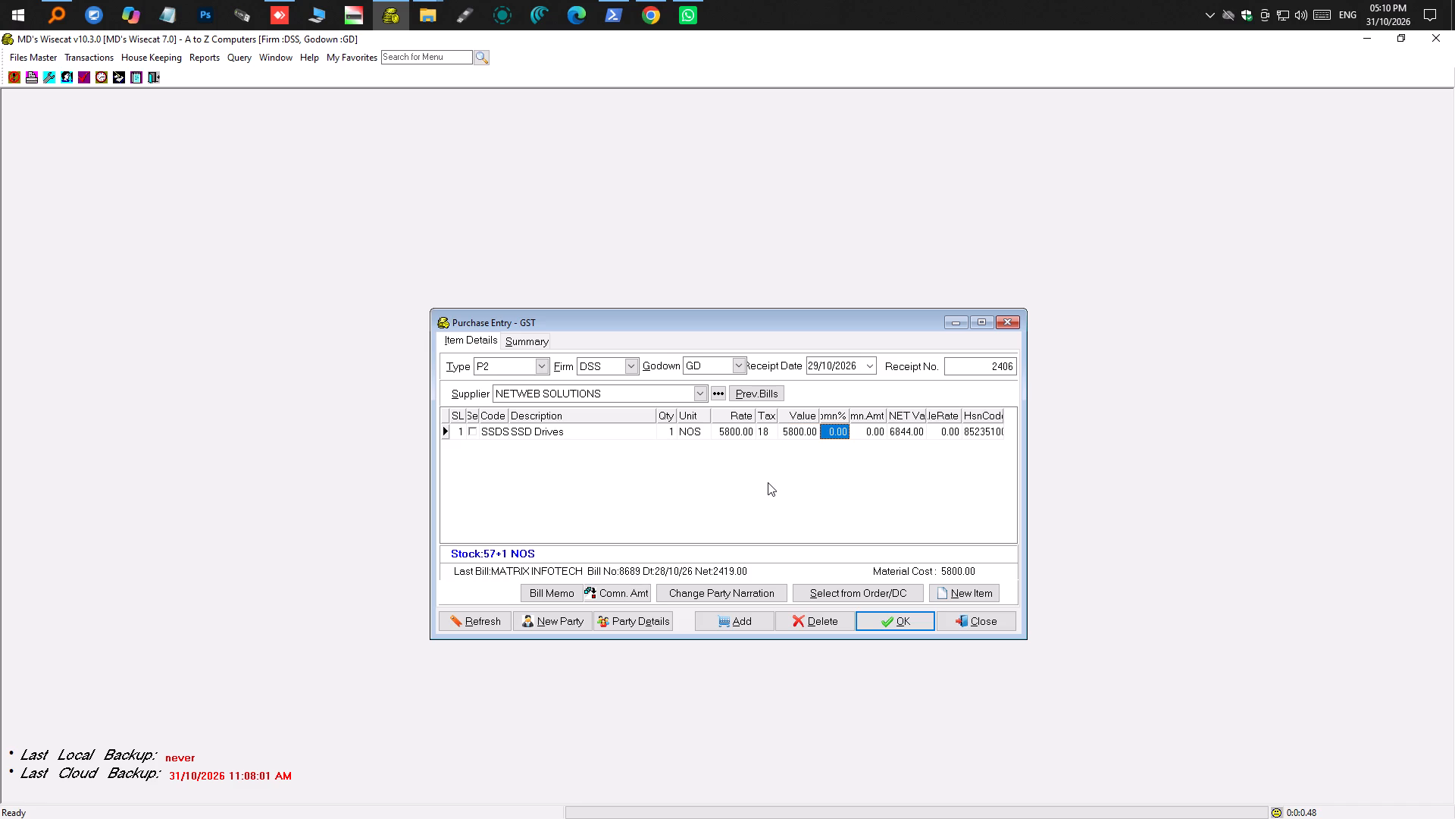
pyautogui.press('Tab')
pyautogui.press('Tab')
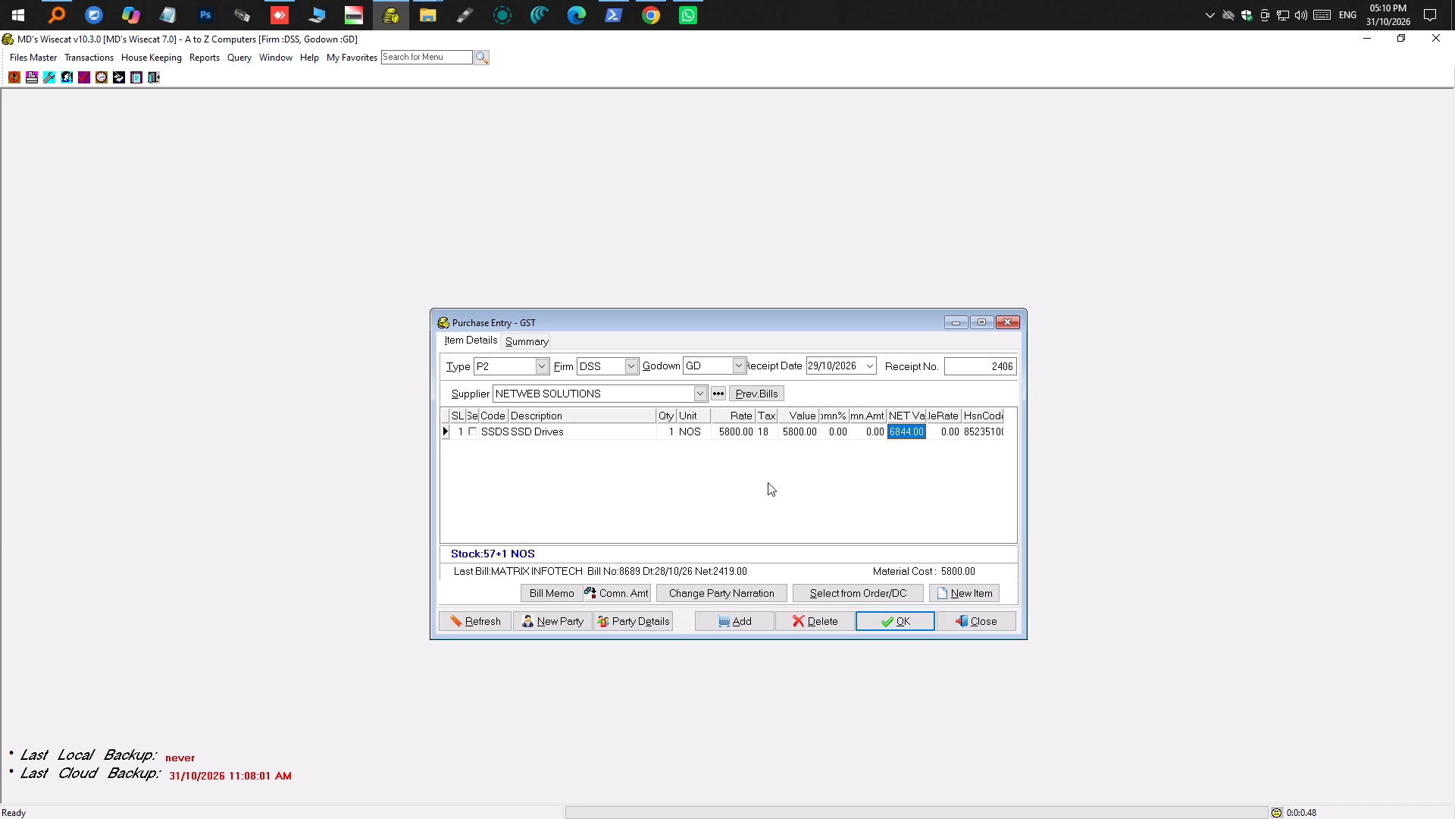
pyautogui.press('Tab')
pyautogui.press('Tab')
pyautogui.press('Tab')
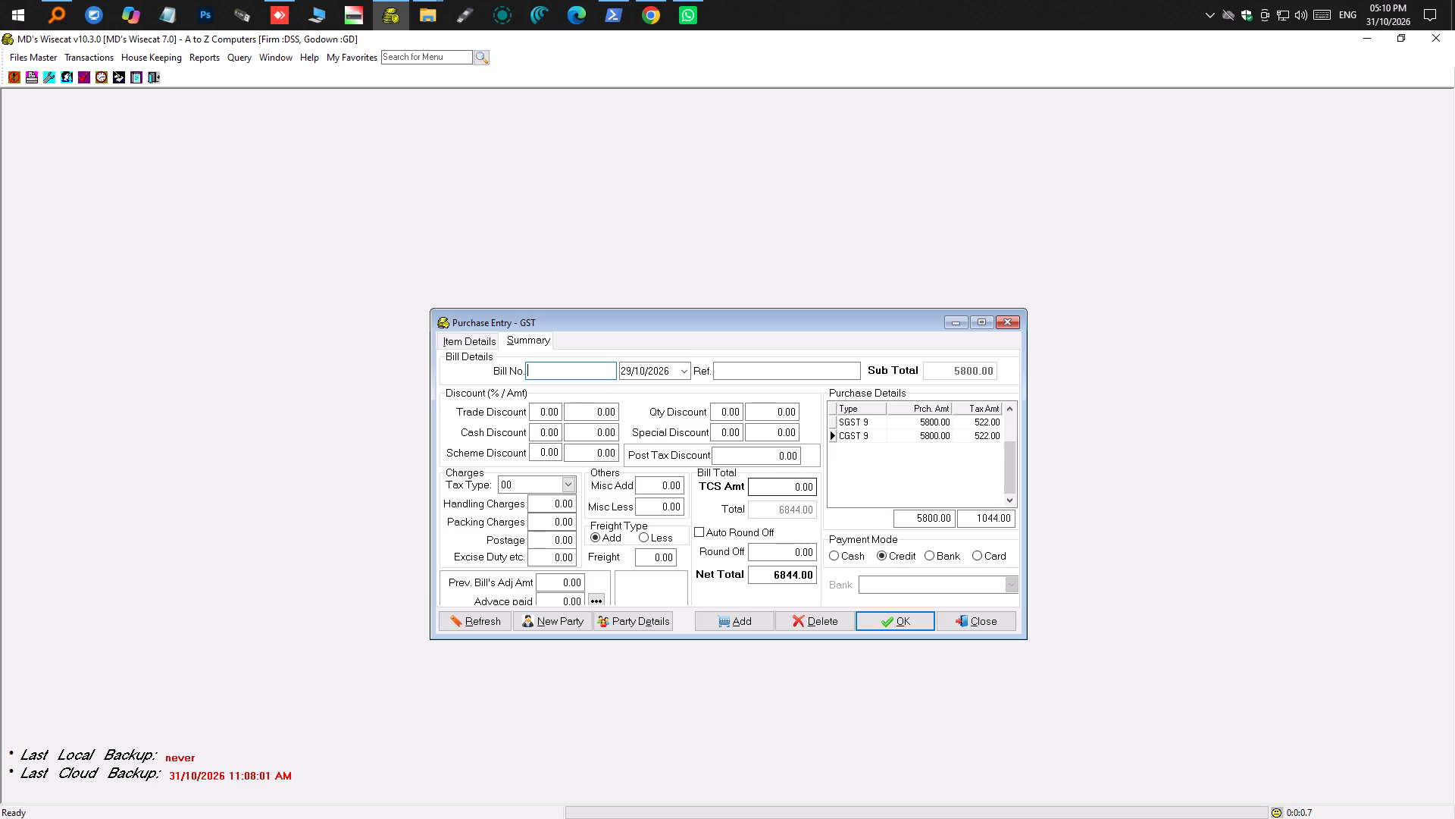
# Enter bill number 15561 in the bill summary and save the NETWEB SOLUTIONS bill.
pyautogui.write('15')
pyautogui.write('561')
pyautogui.click(778, 577)
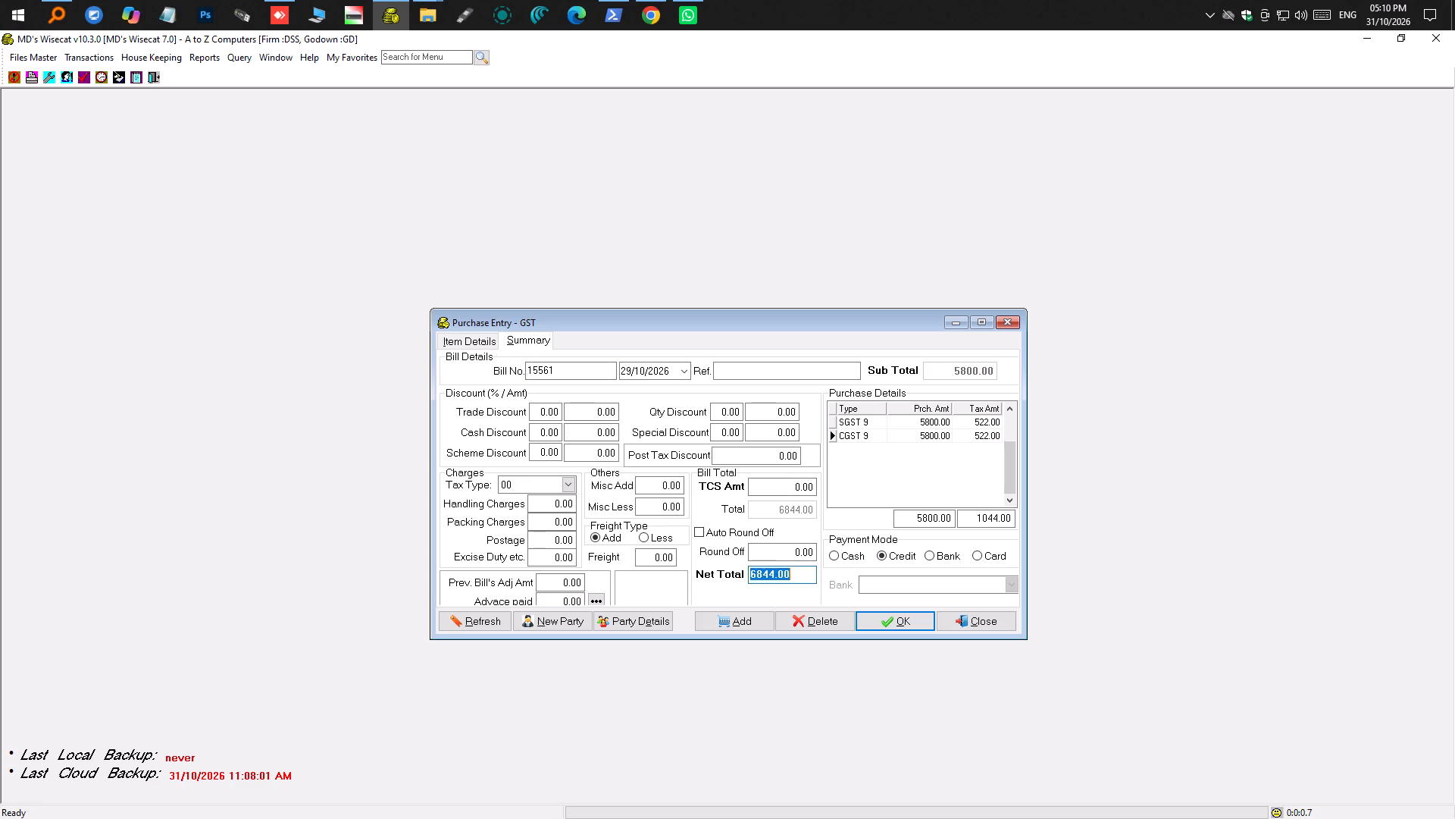
pyautogui.click(798, 579)
pyautogui.click(890, 621)
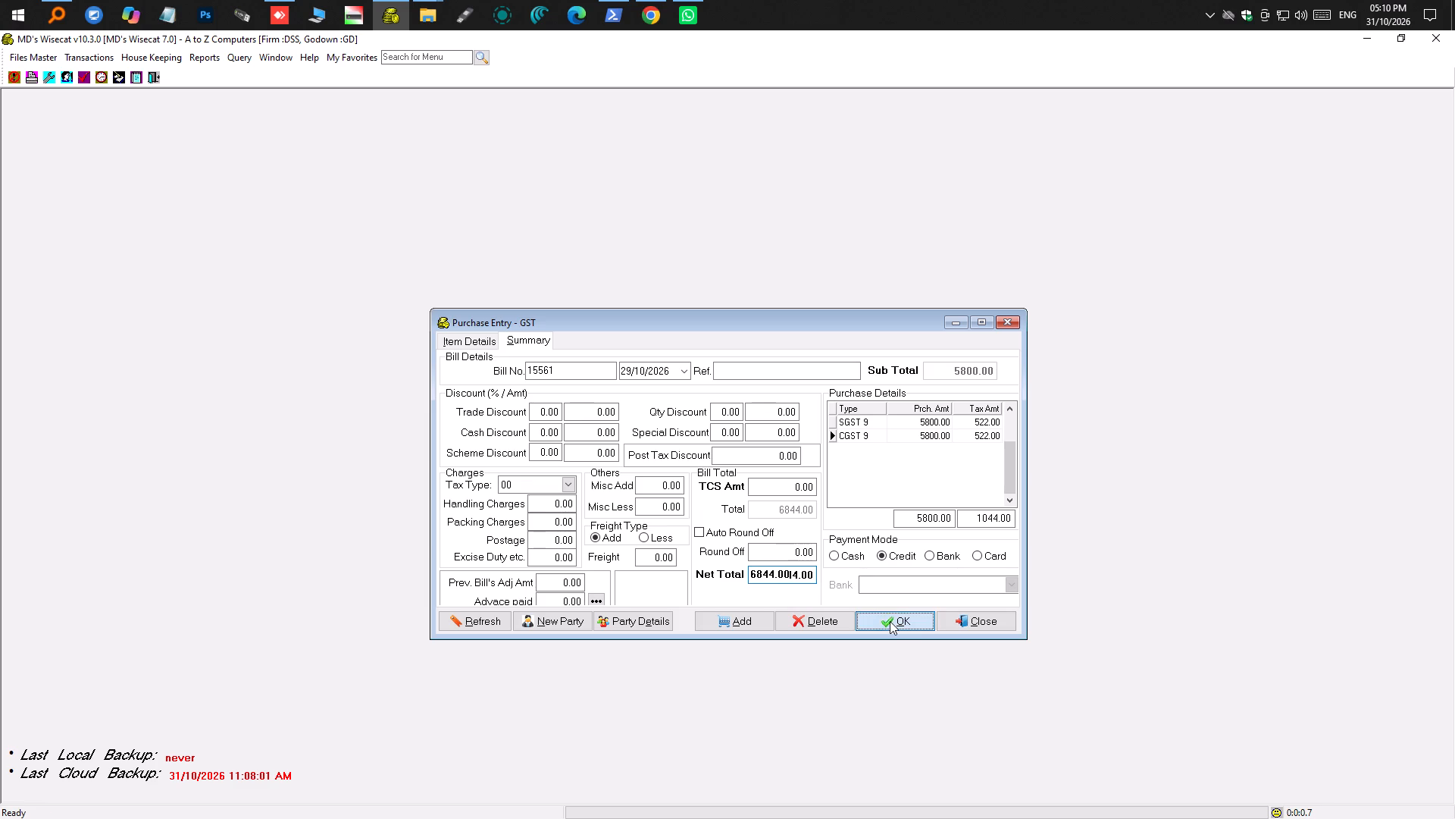
# Bring up the list of previously recorded purchase receipts from the receipt number.
pyautogui.click(961, 371)
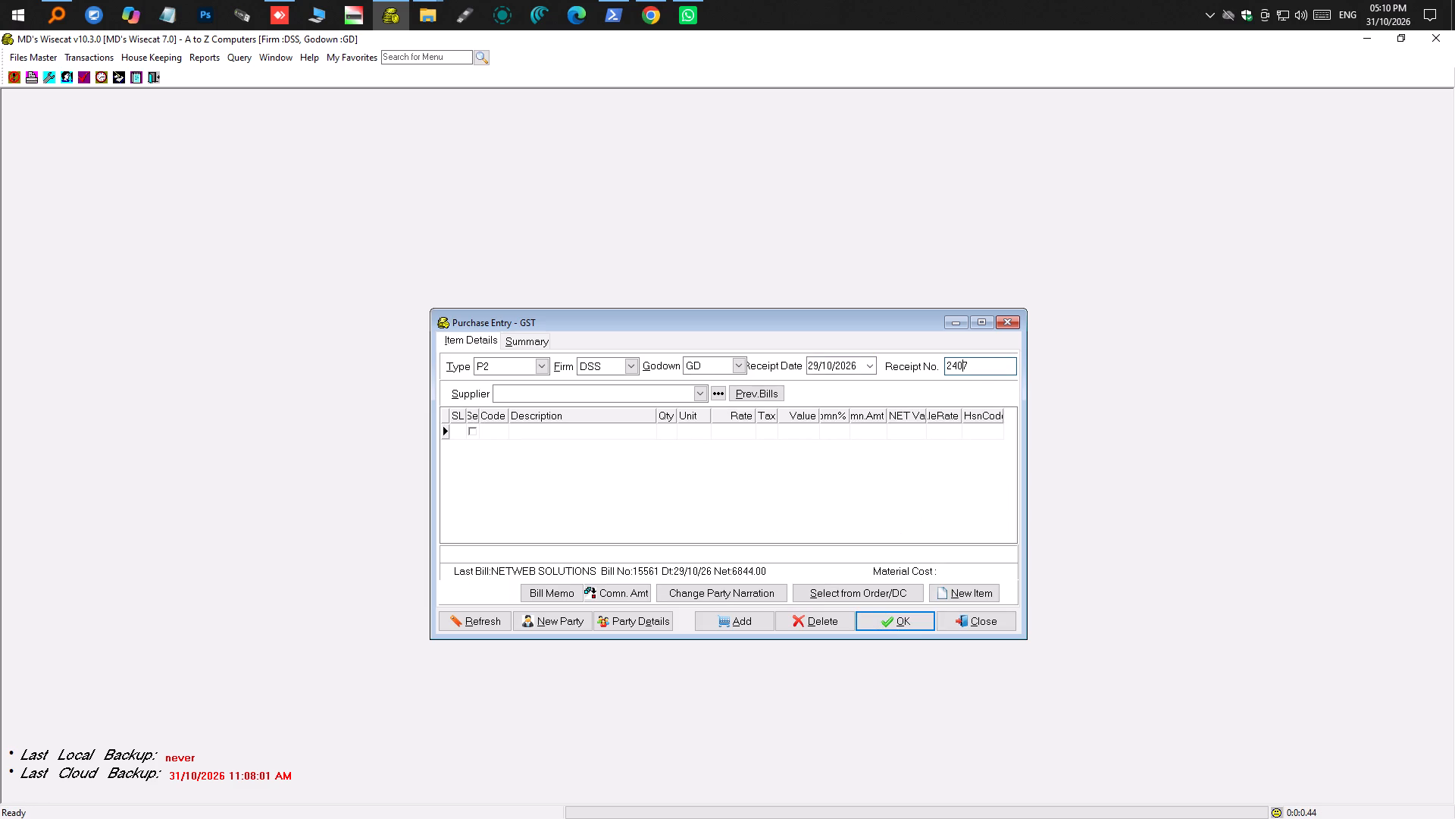
pyautogui.press('F2')
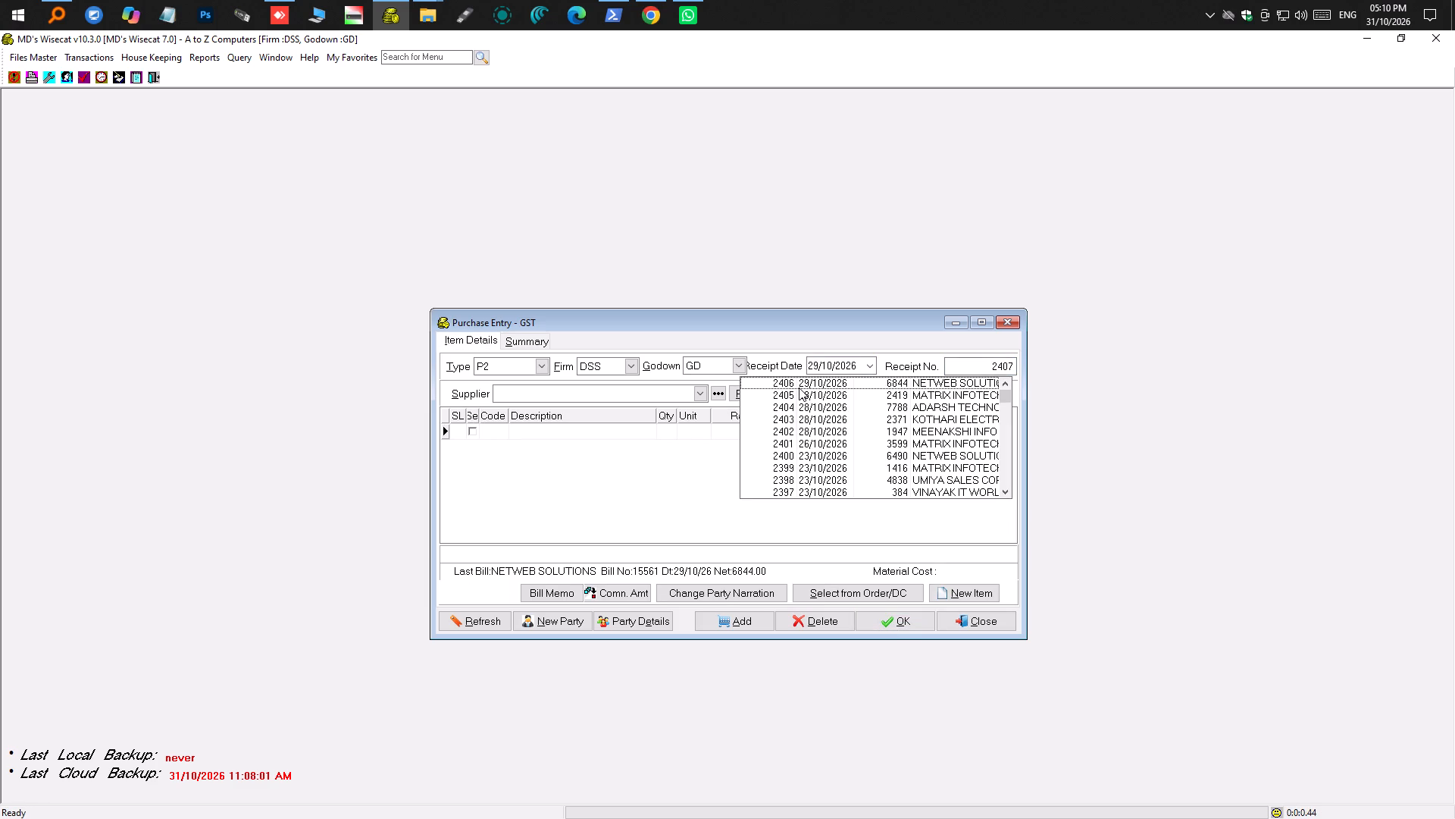
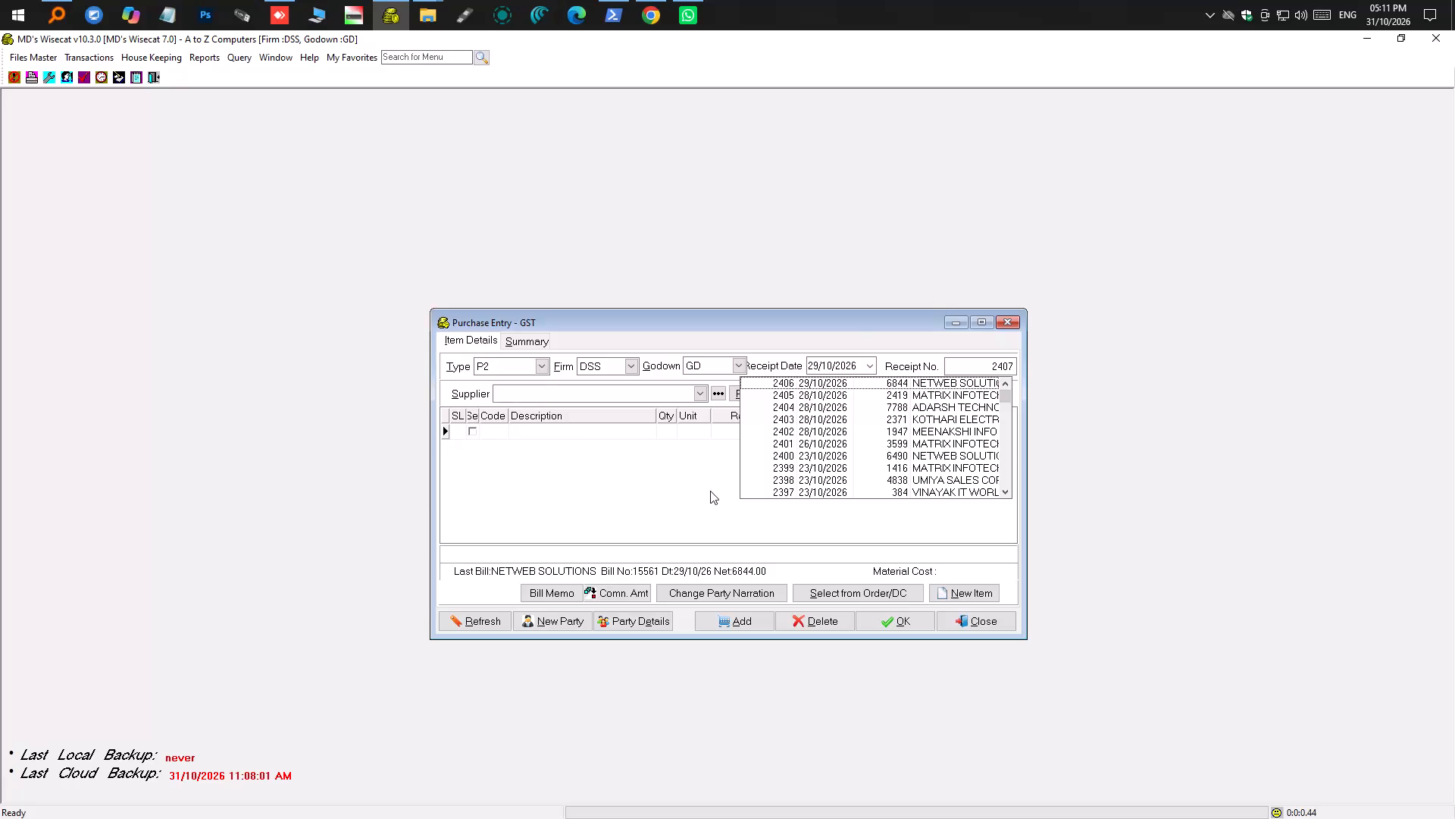
# Dismiss the list of earlier receipts and look up the supplier for receipt 2407 by searching for "k2".
pyautogui.click(659, 494)
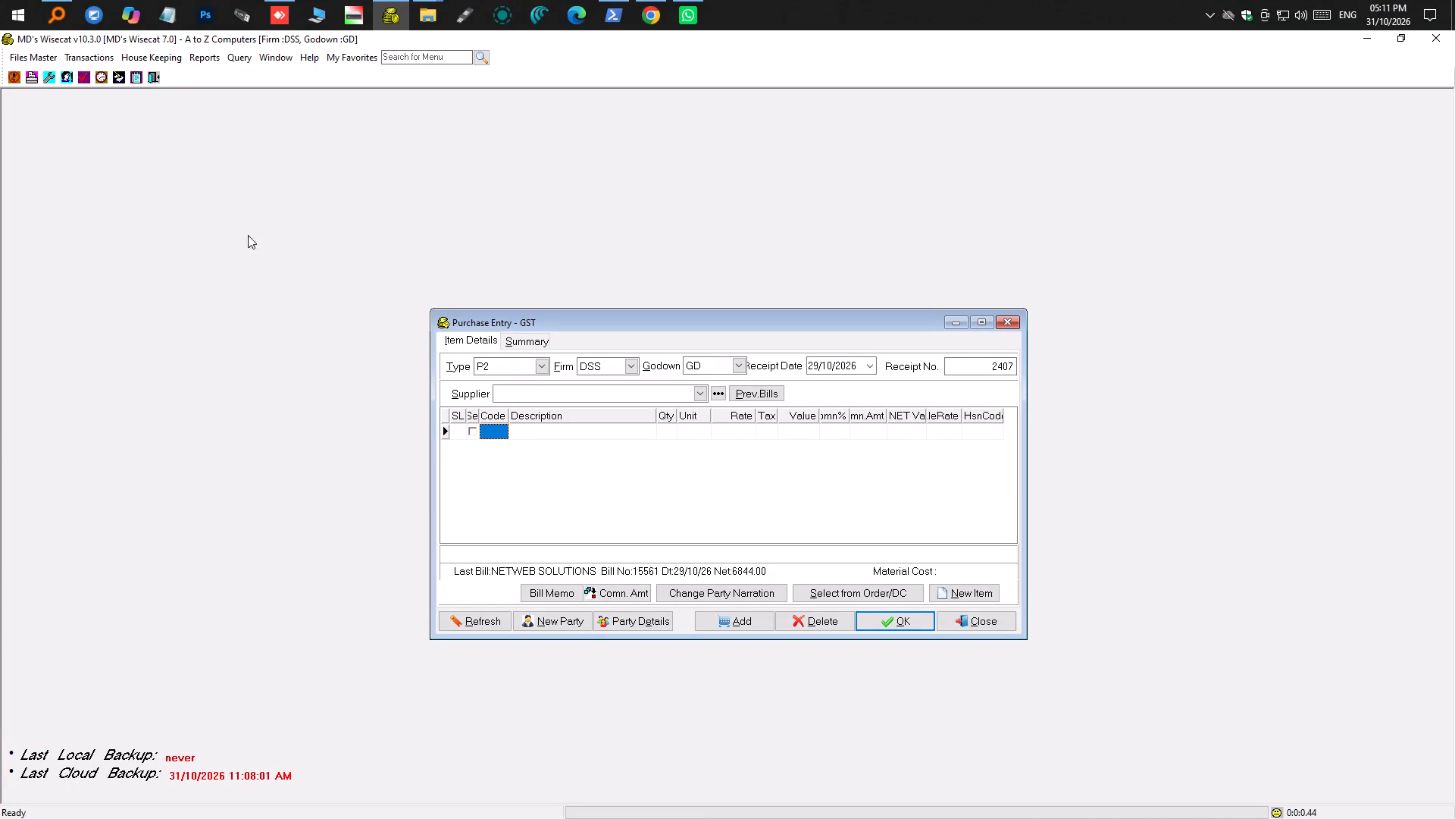
pyautogui.click(530, 388)
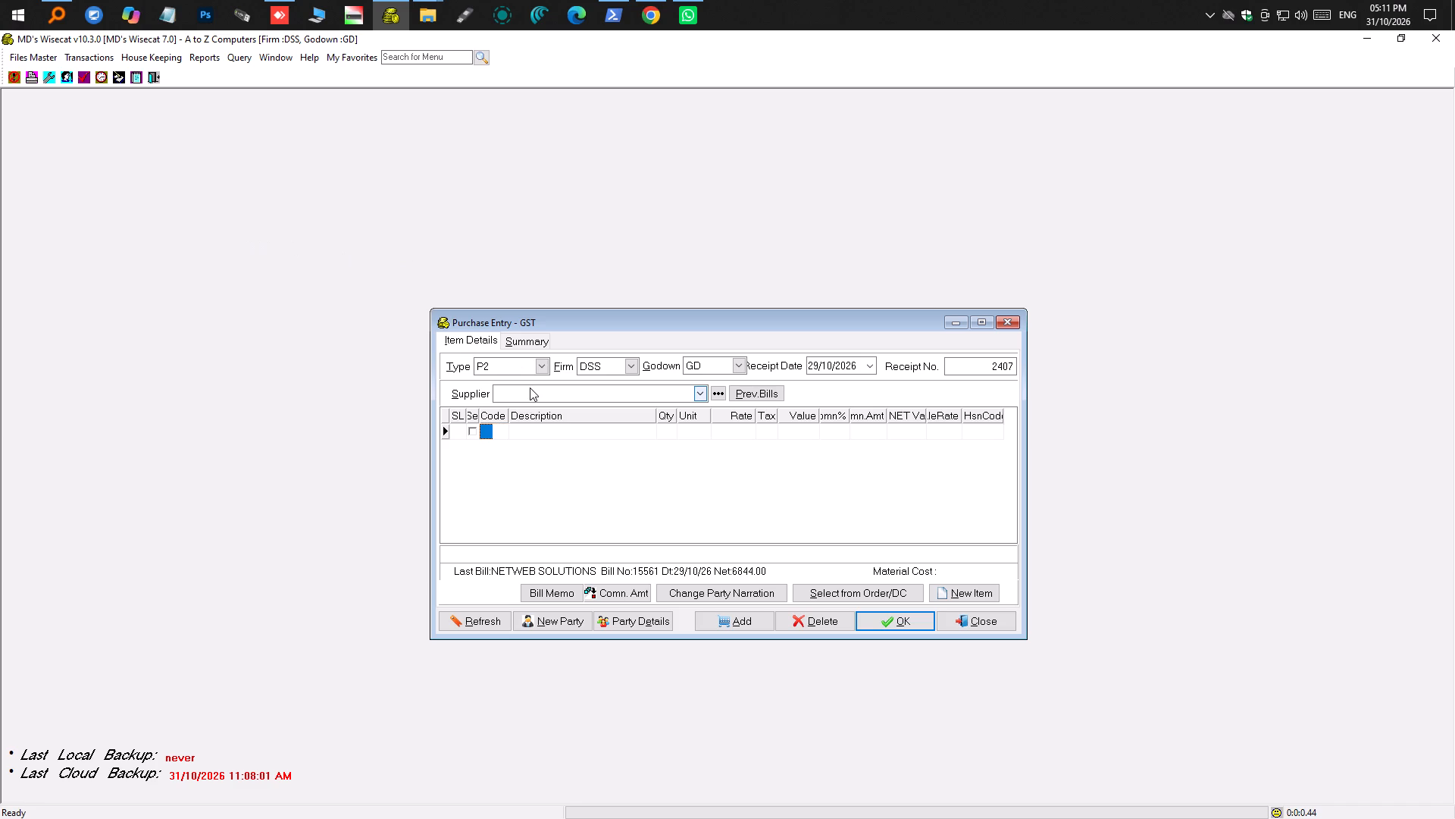
pyautogui.press('k')
pyautogui.press('2')
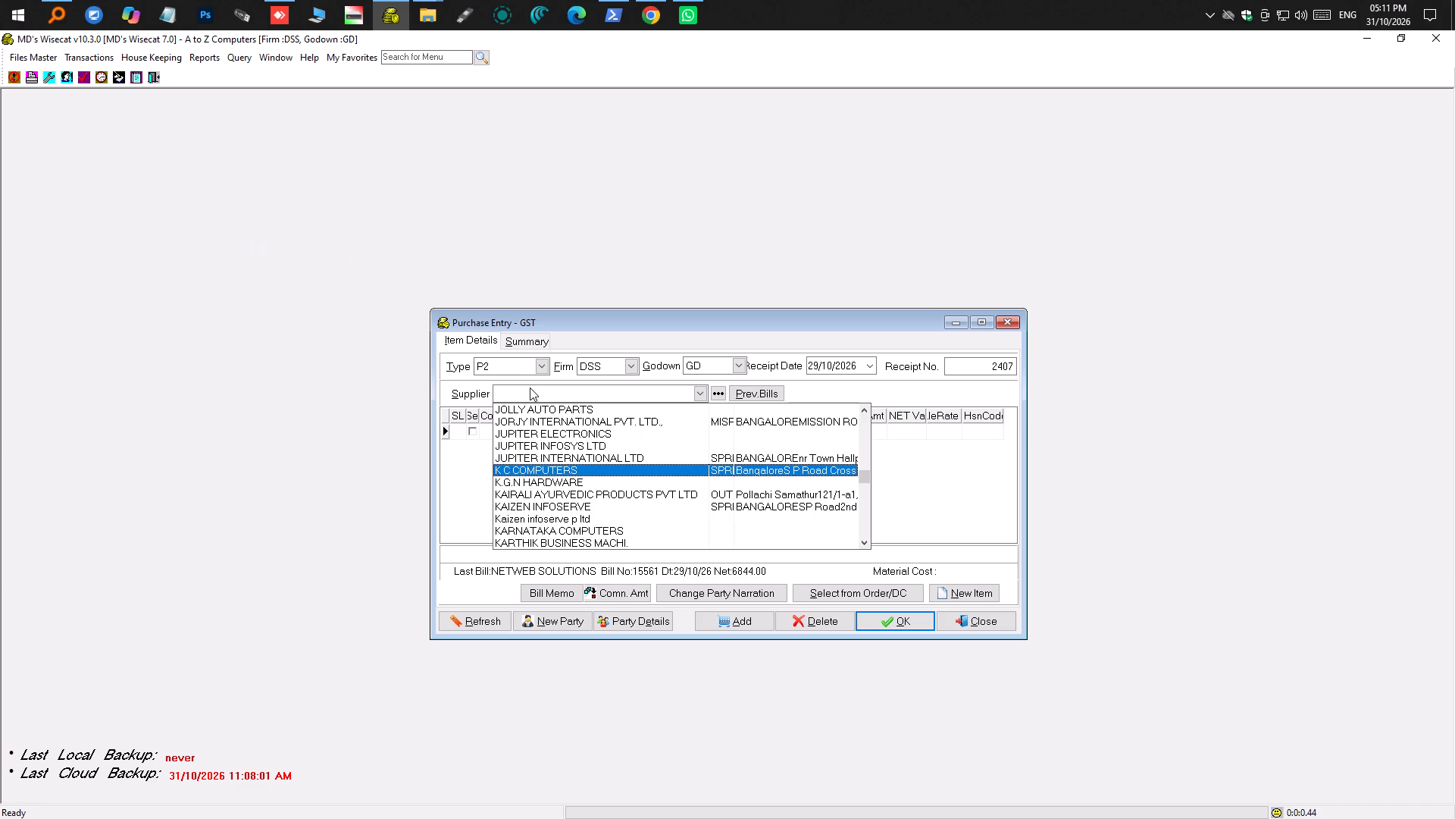
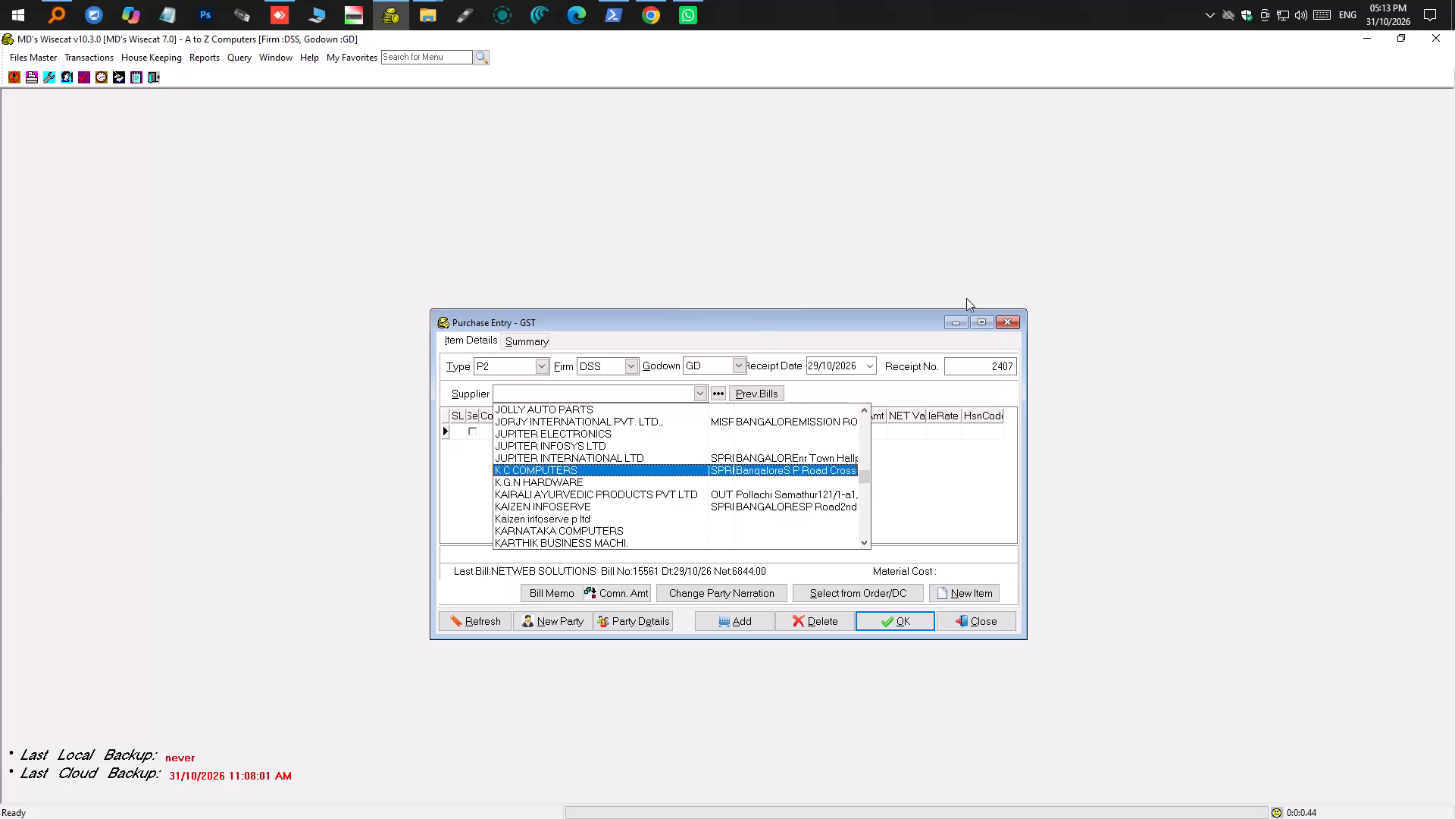
# Close the Purchase Entry form for receipt 2407 without entering the bill.
pyautogui.click(1006, 322)
pyautogui.click(907, 334)
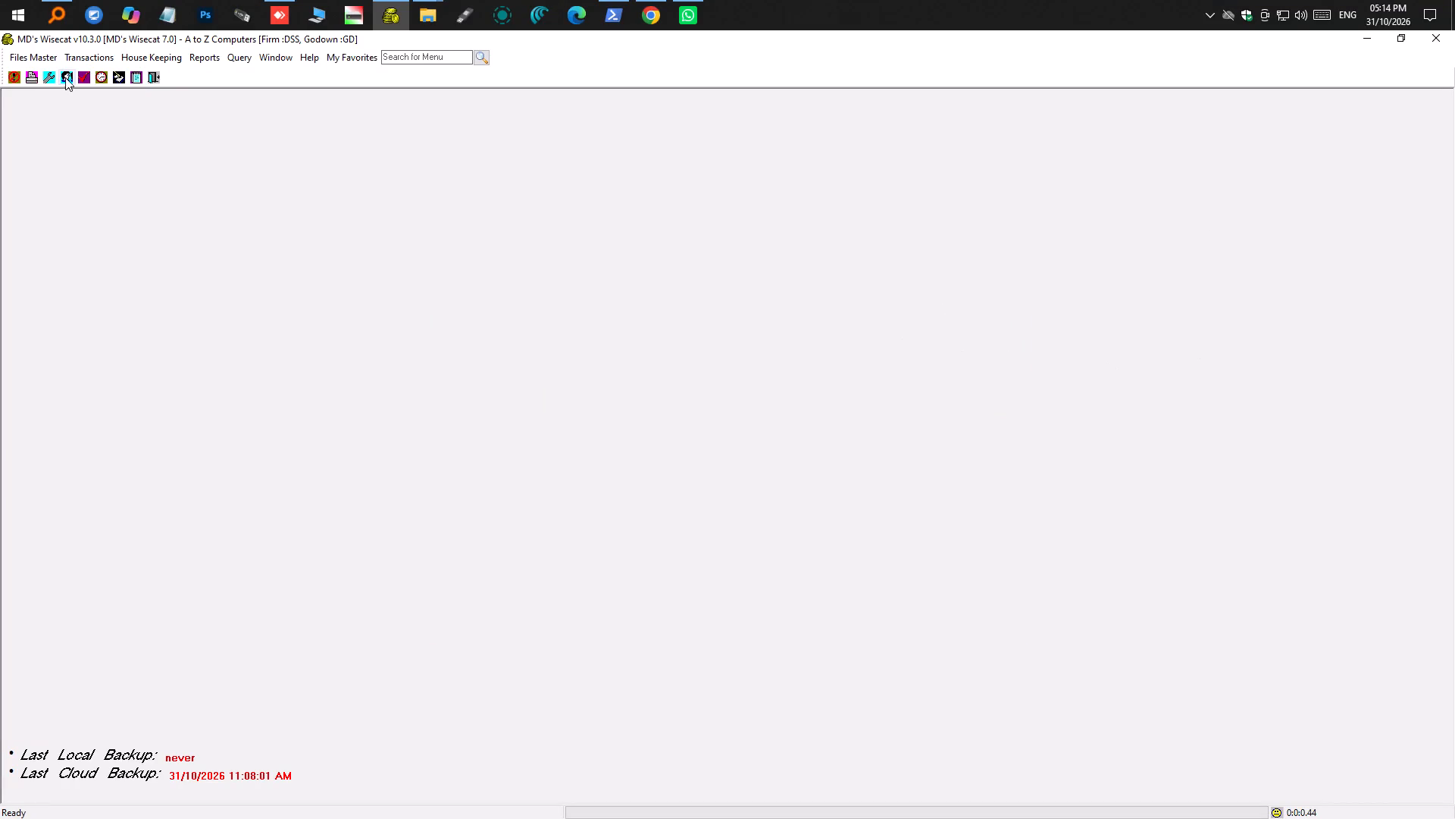
# Open Service Call Assignment and copy the full description of the Billing Pending call 21260 into Notepad.
pyautogui.click(67, 77)
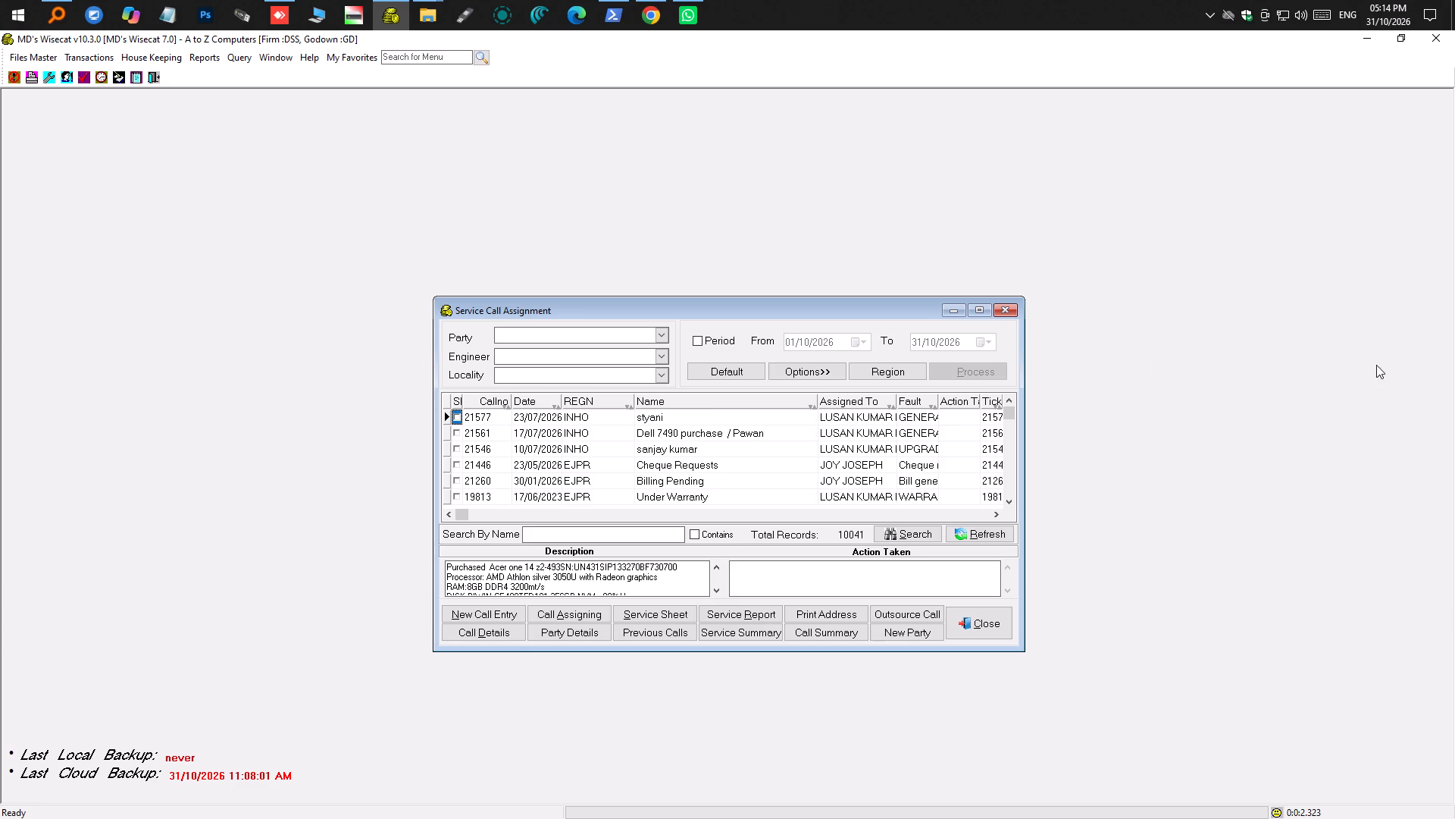
pyautogui.scroll(3, 679, 438)
pyautogui.click(668, 460)
pyautogui.scroll(-2, 669, 457)
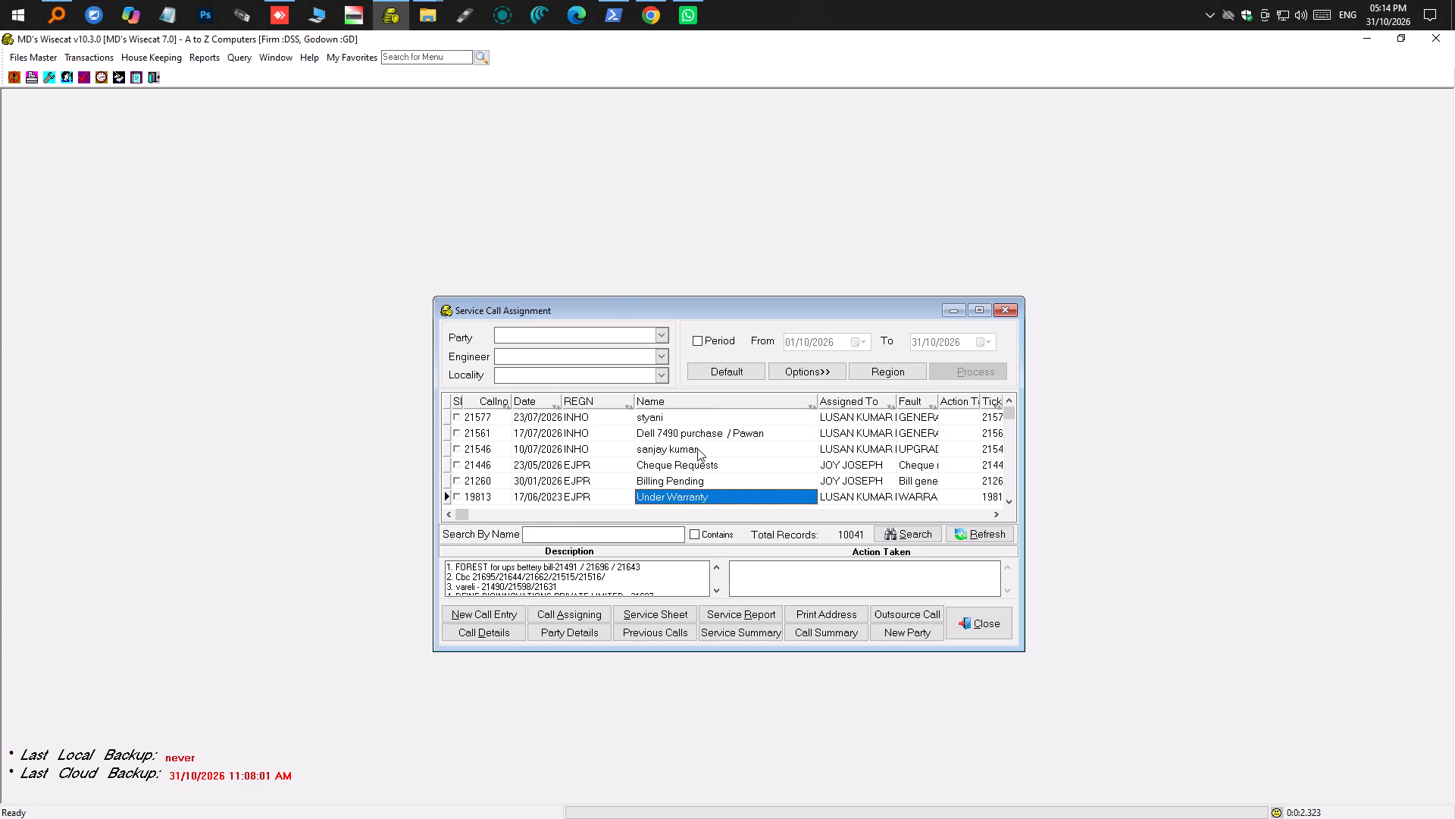
pyautogui.click(681, 485)
pyautogui.click(602, 588)
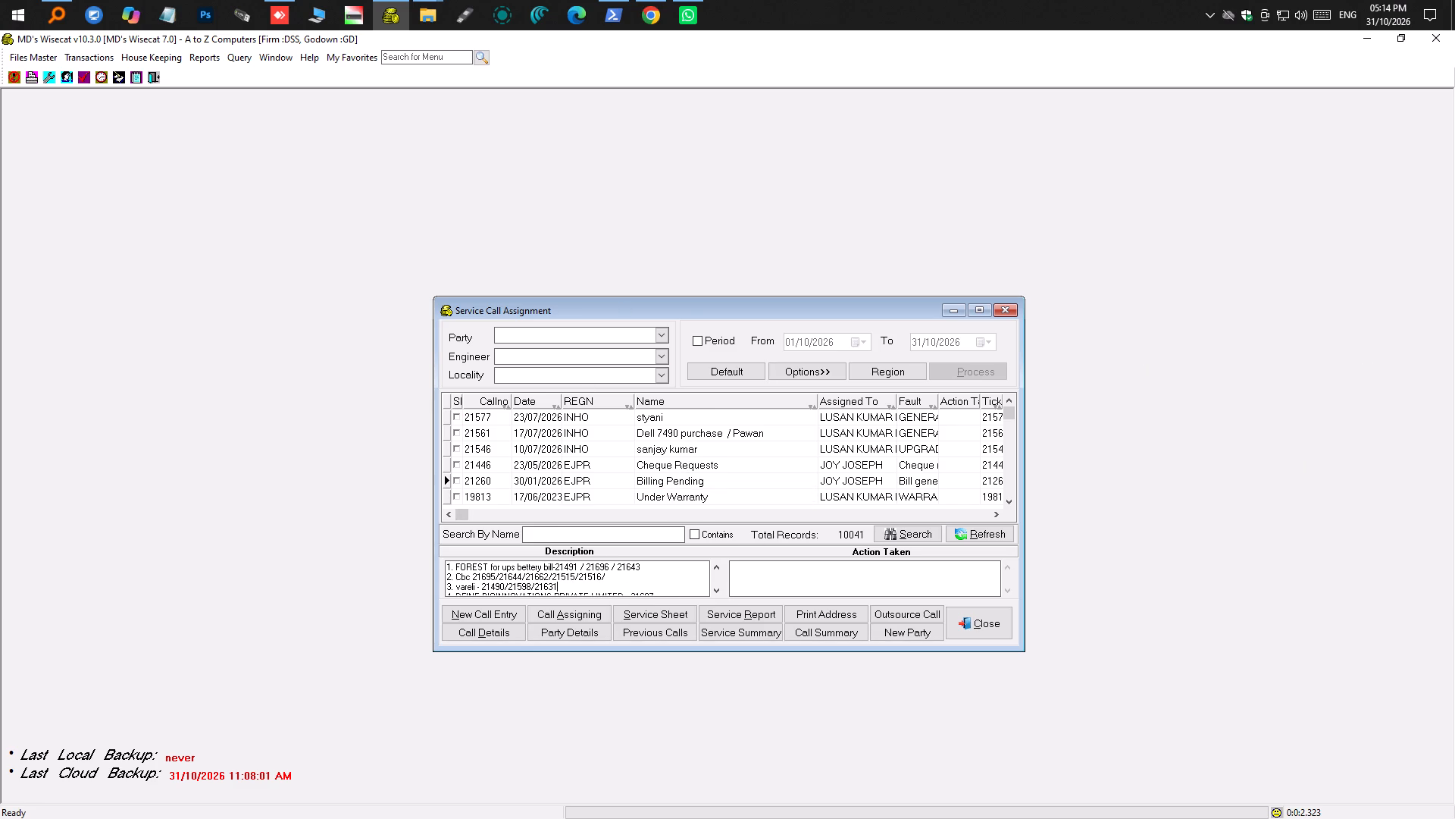
pyautogui.hotkey('ctrl', 'a')
pyautogui.hotkey('ctrl', 'c')
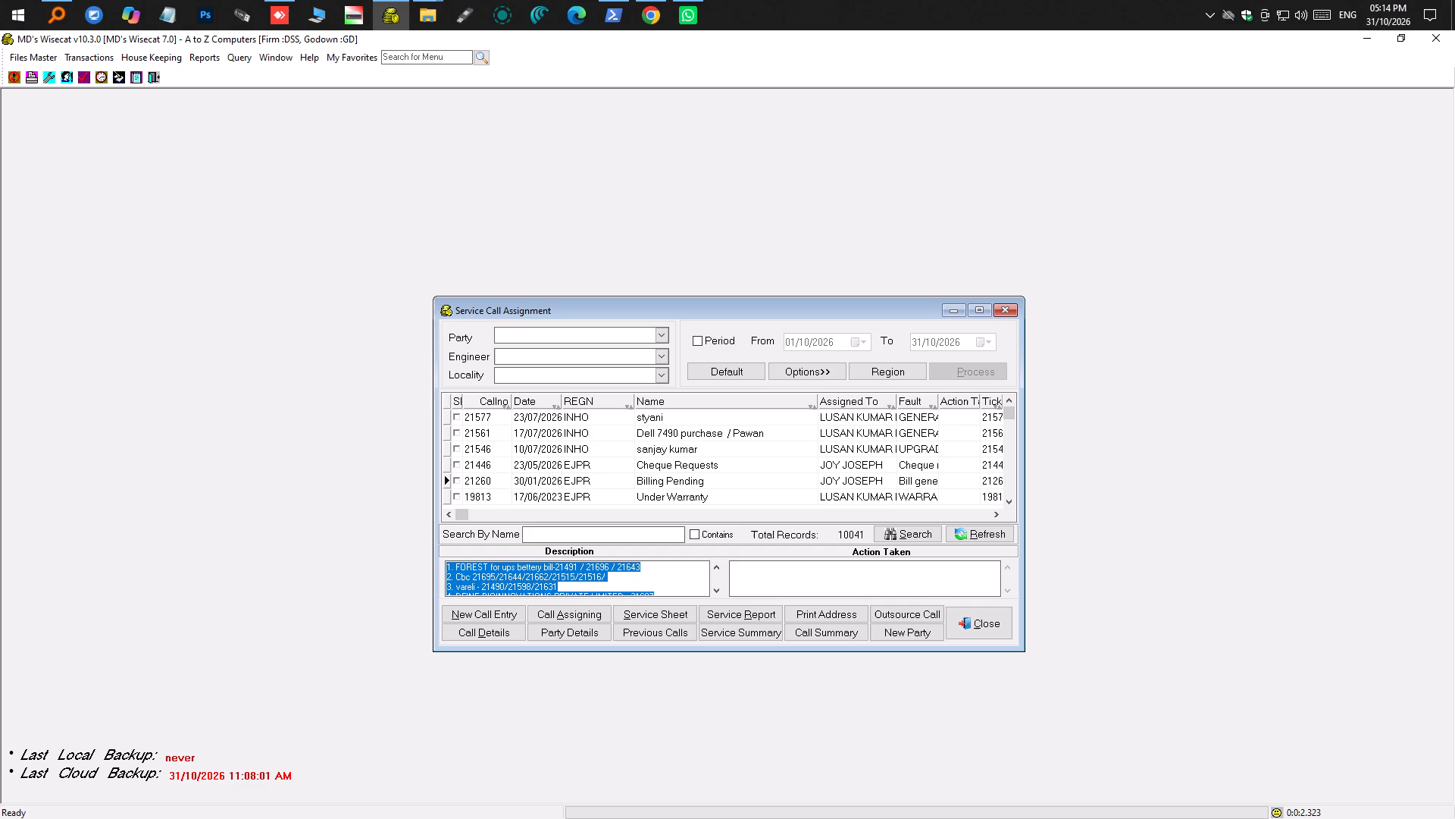
pyautogui.click(164, 20)
pyautogui.hotkey('ctrl', 'v')
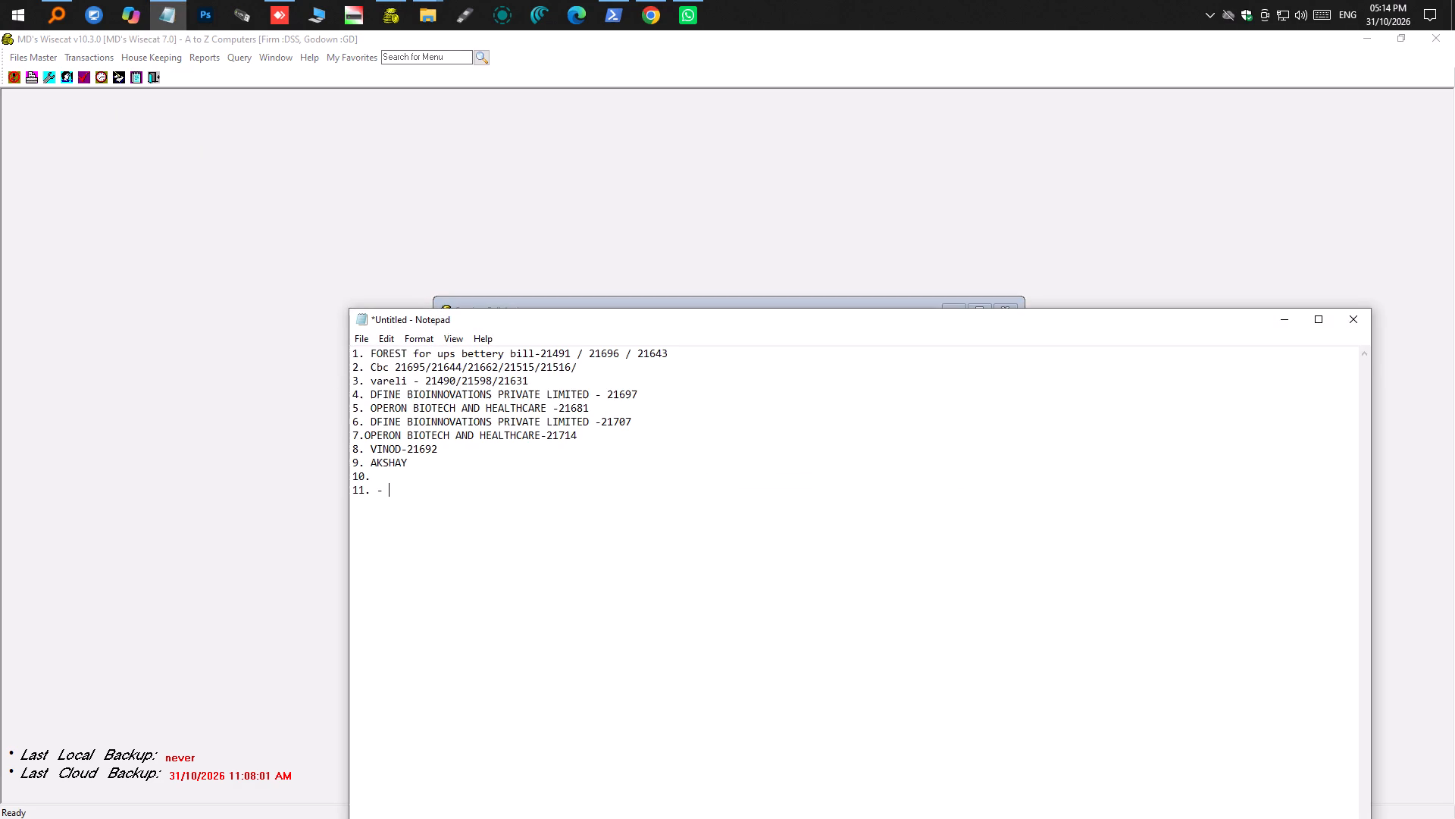
# Arrange Notepad and Wisecat side by side, with the Service Call Assignment window fully in view.
pyautogui.moveTo(751, 324); pyautogui.dragTo(0, 475)
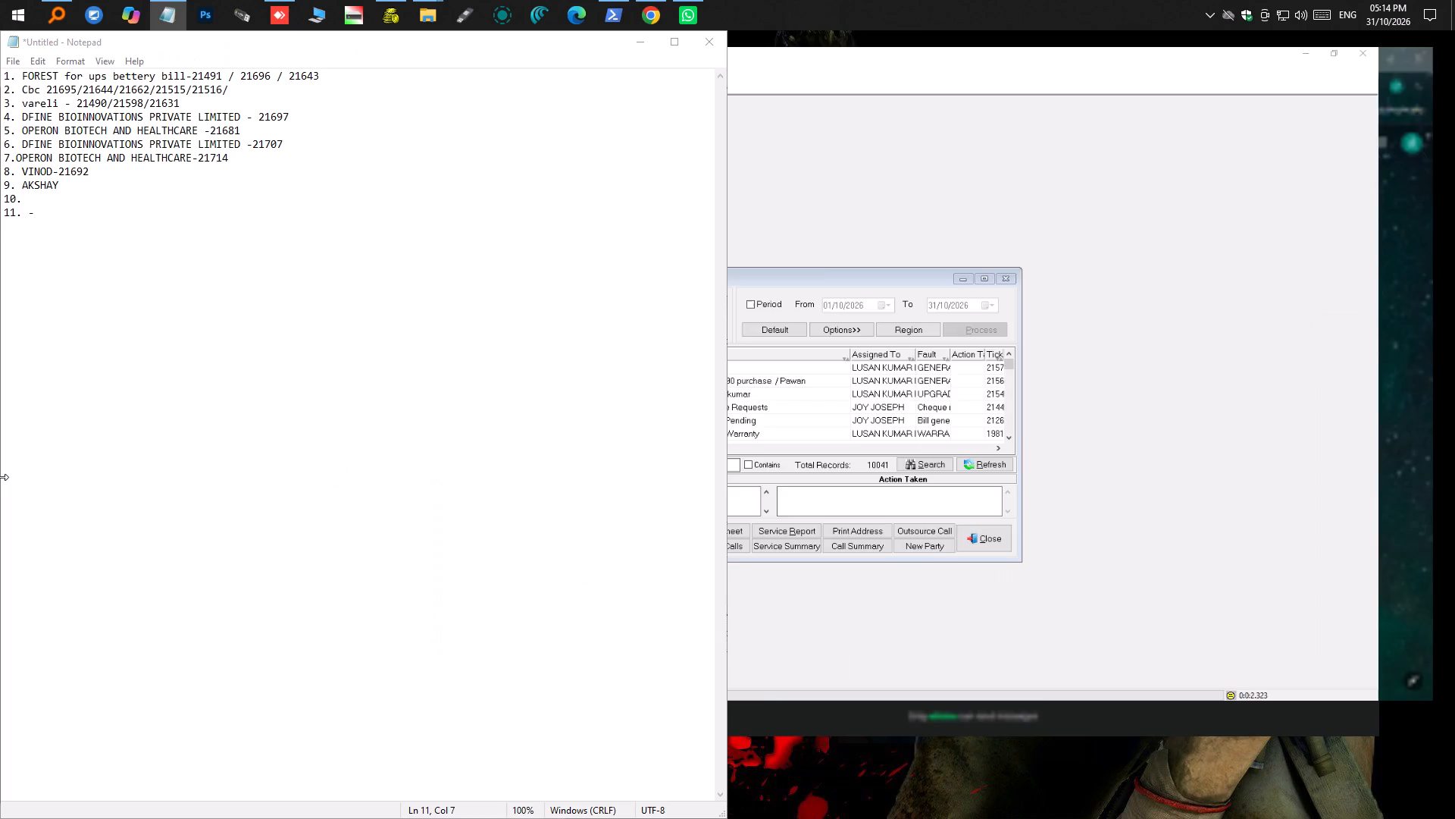
pyautogui.click(954, 123)
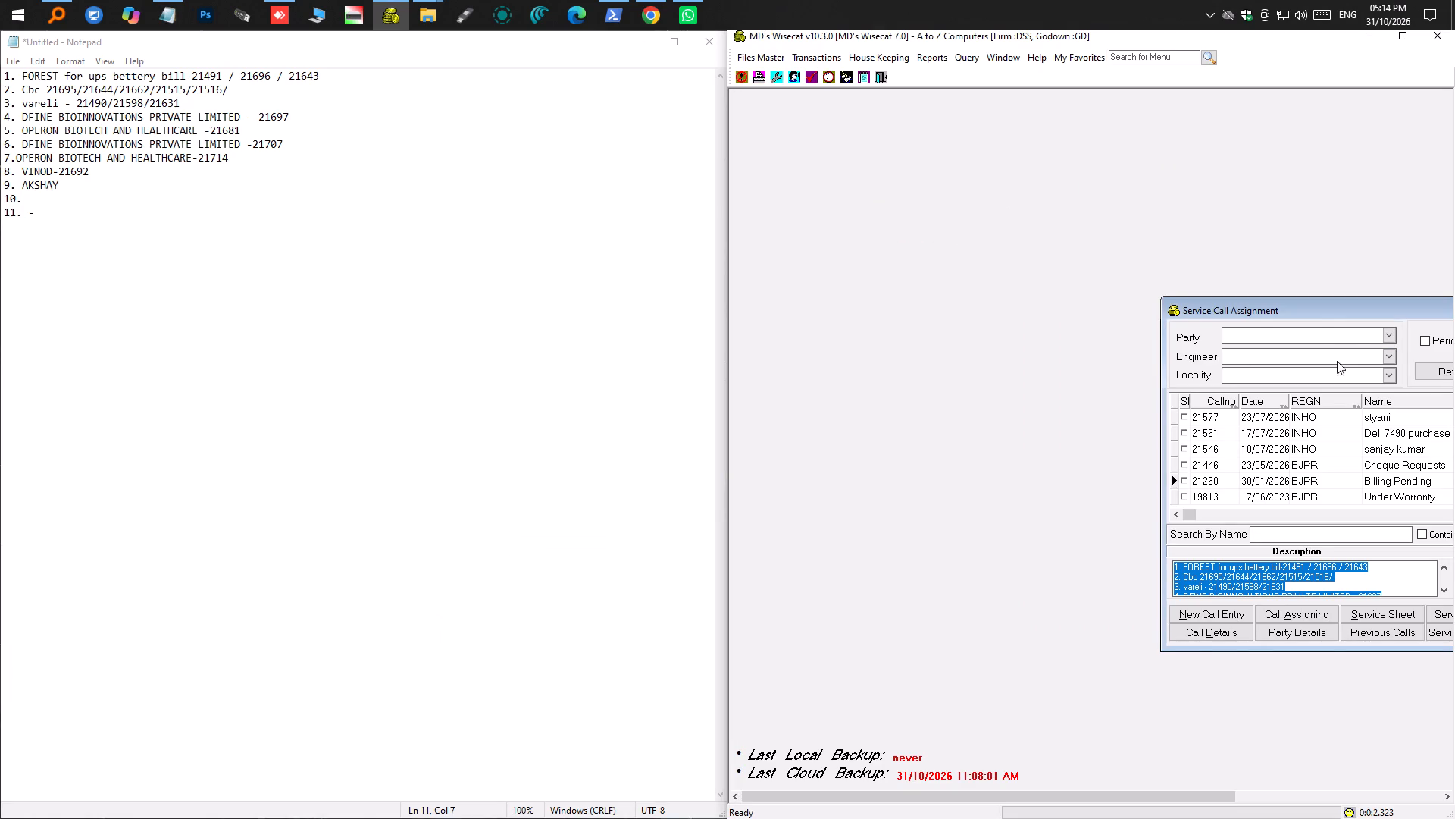
pyautogui.moveTo(1321, 315); pyautogui.dragTo(937, 231)
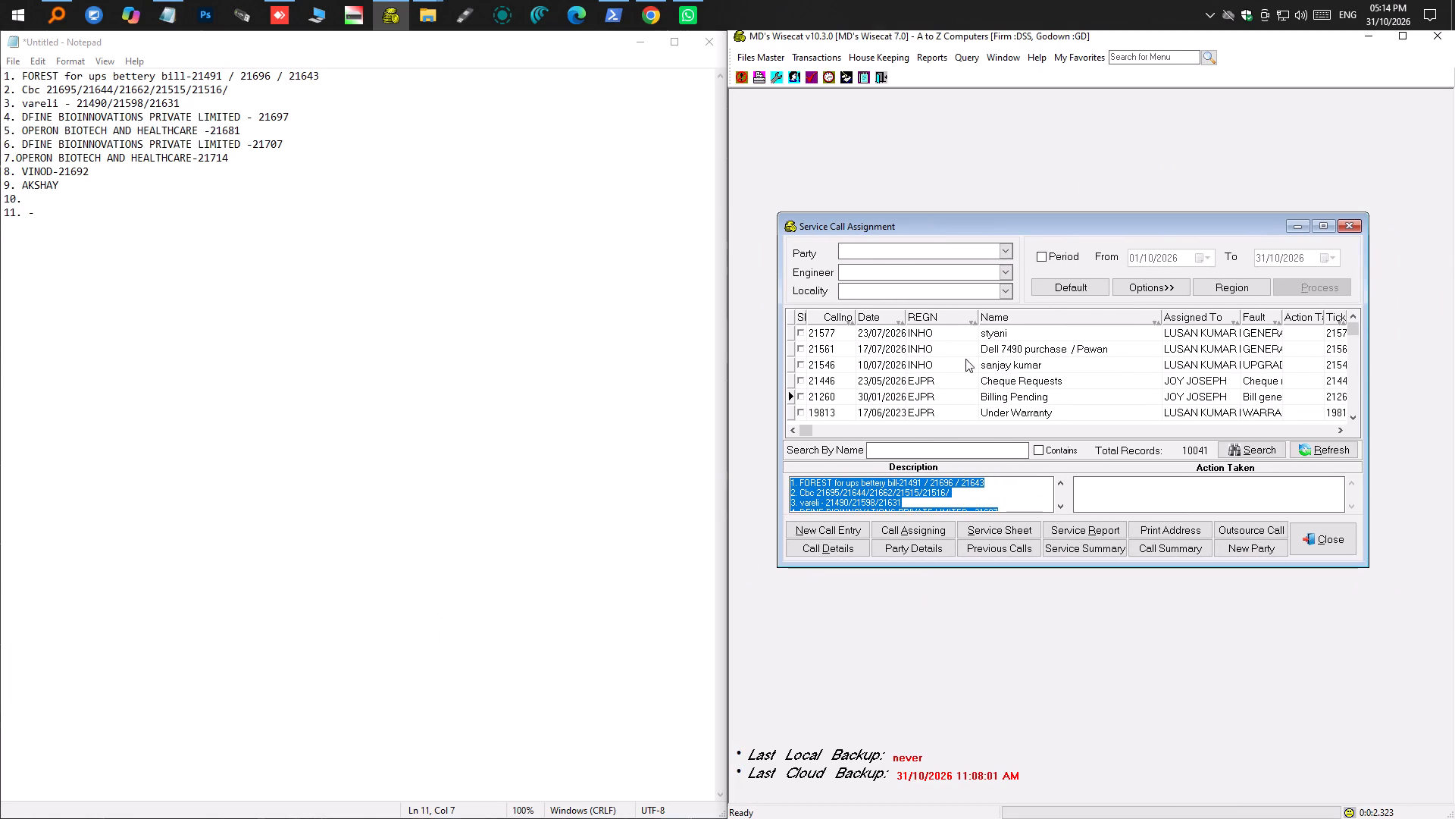
# Search the service calls by name for "forest" and review the Forest calls, including 21696, 21643 and 21491.
pyautogui.scroll(5, 99, 146)
pyautogui.click(919, 447)
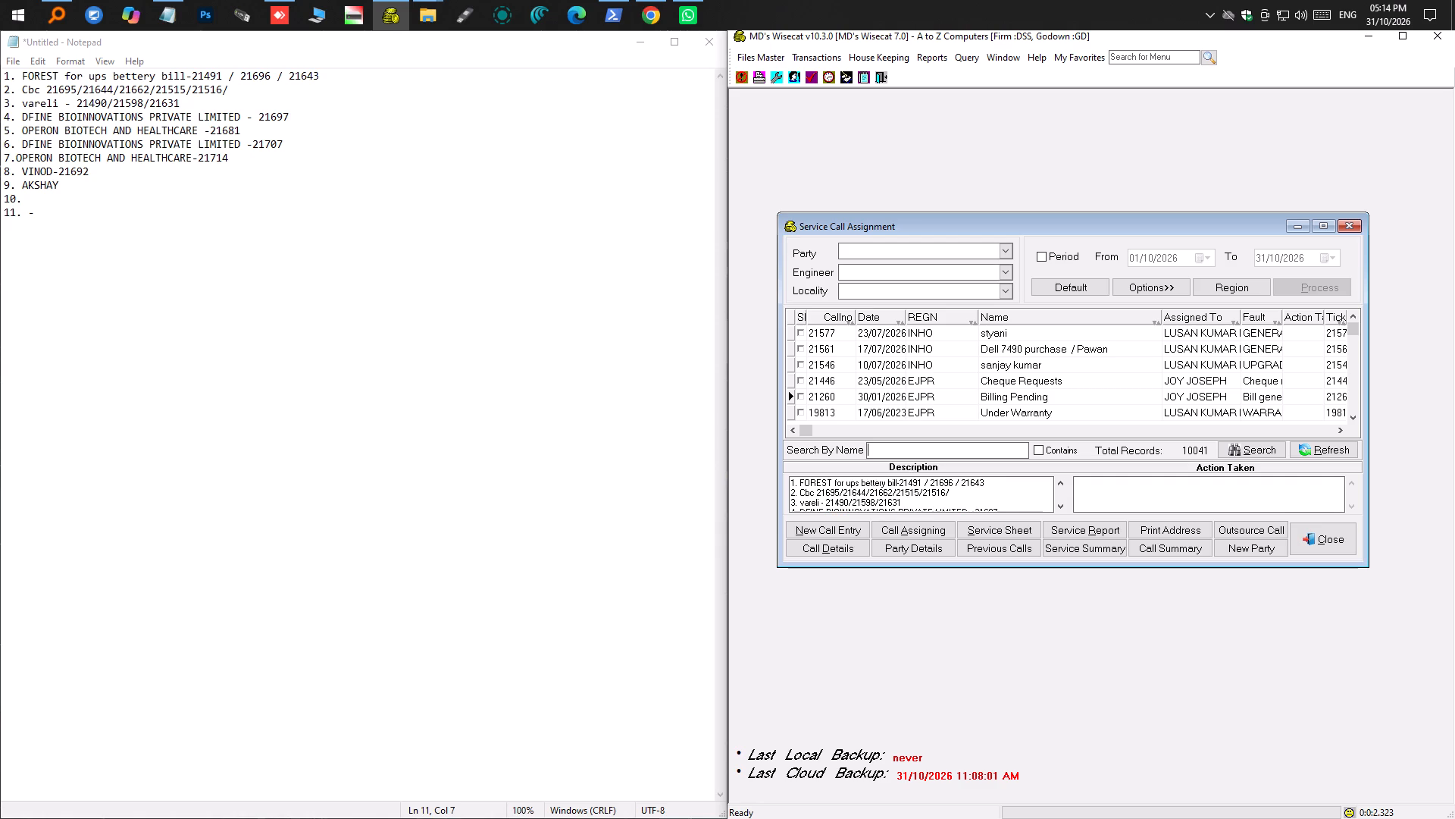
pyautogui.write('forest')
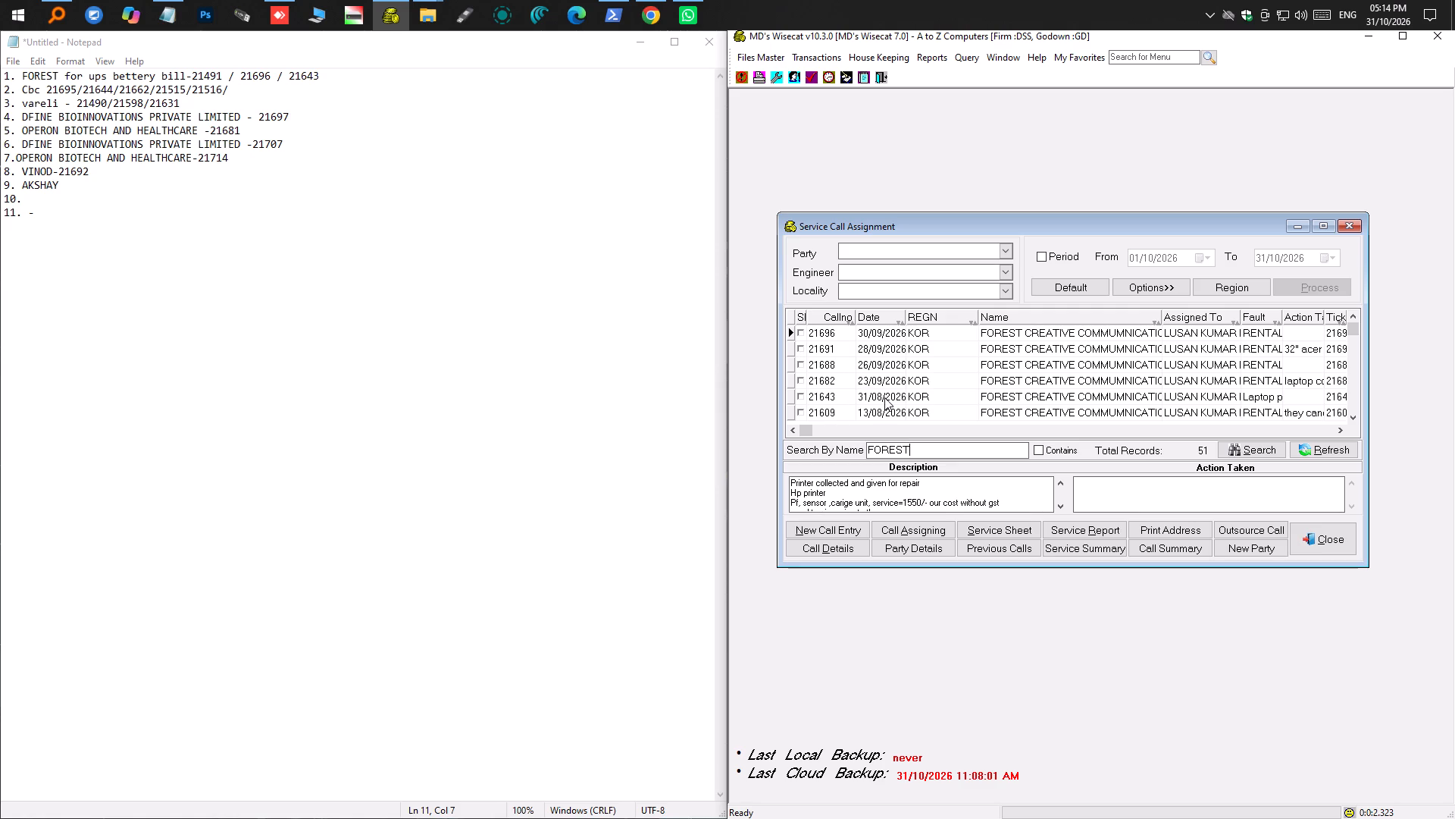
pyautogui.click(831, 334)
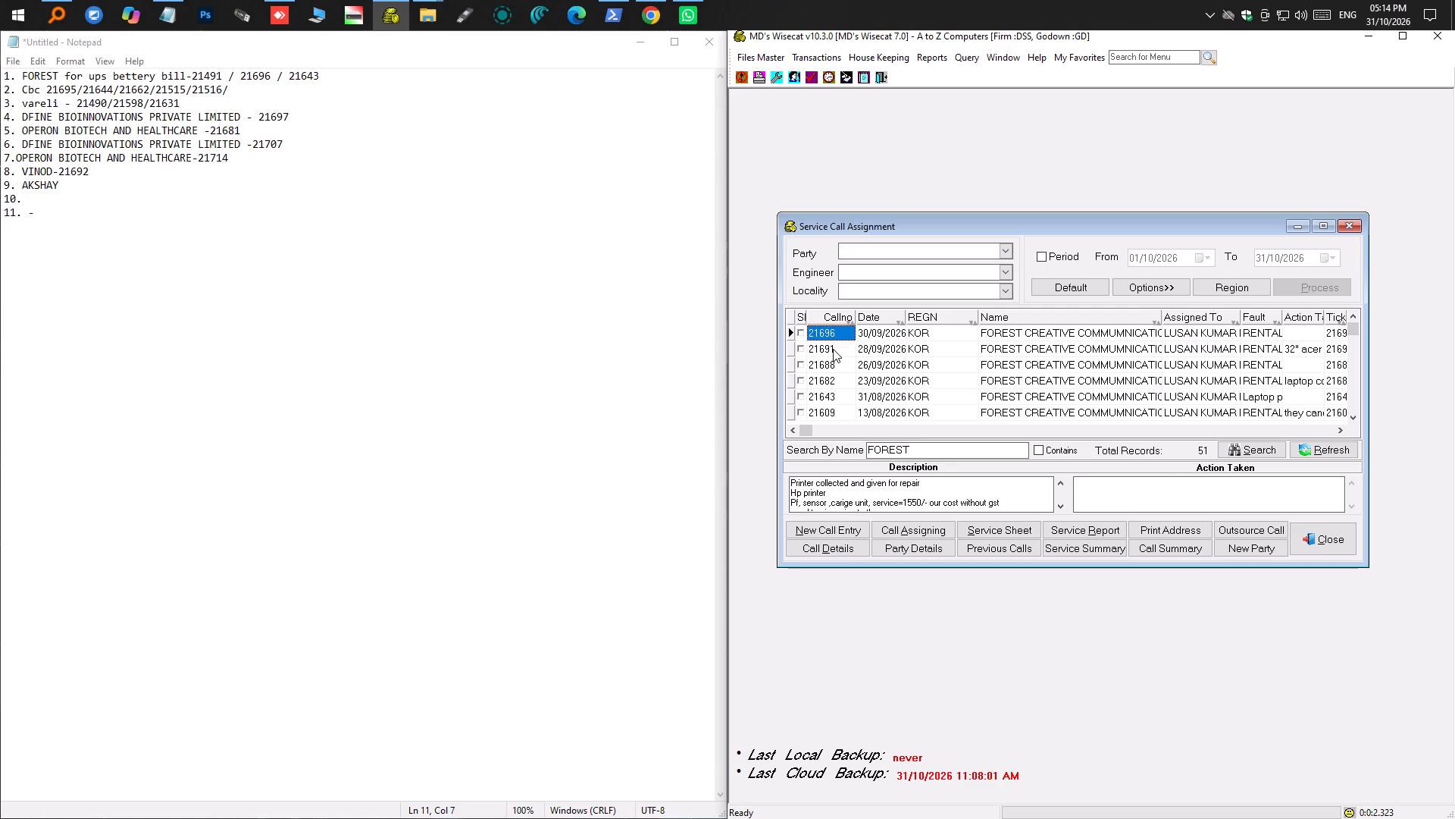
pyautogui.click(832, 350)
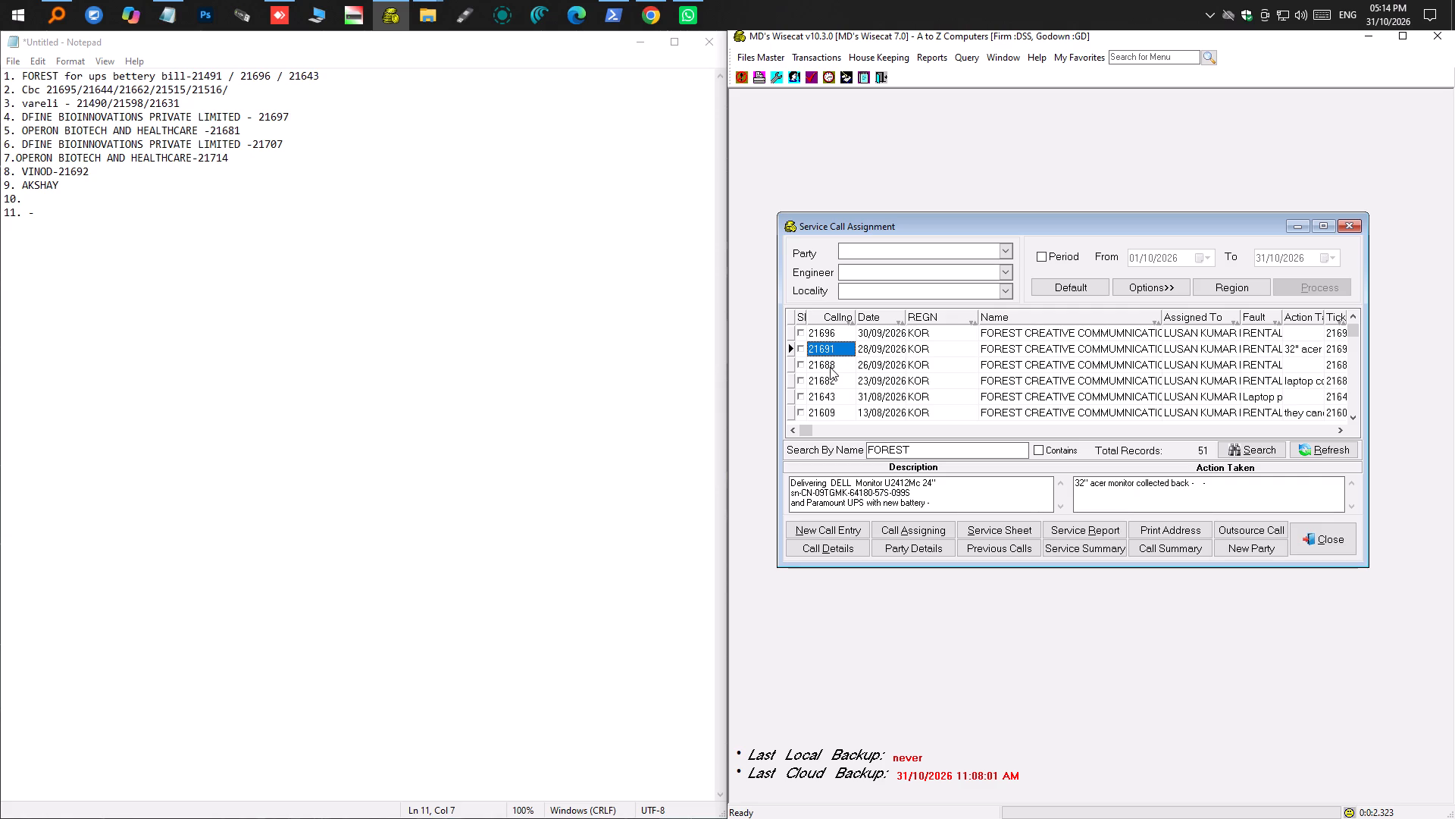
pyautogui.click(830, 380)
pyautogui.click(829, 397)
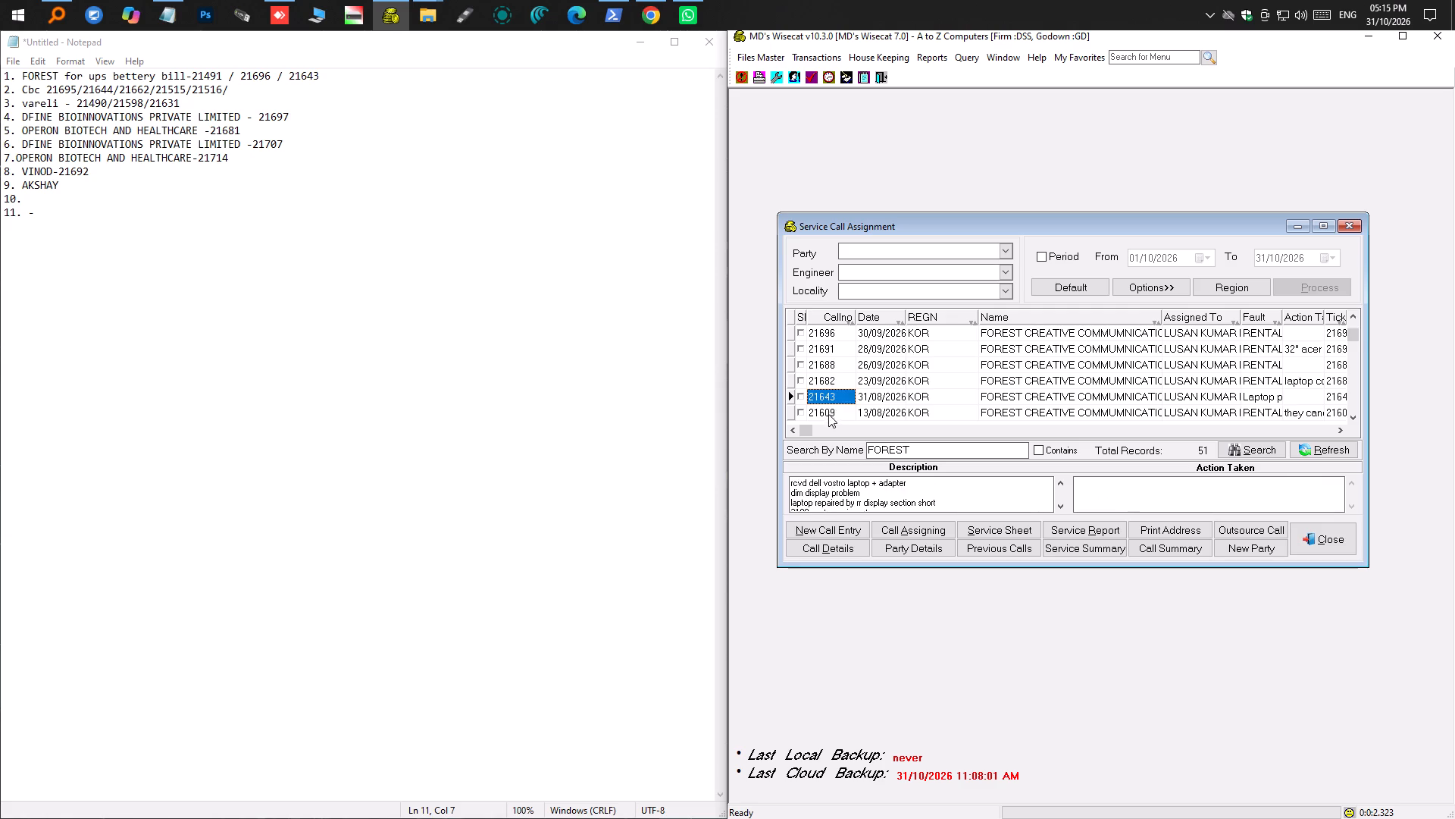
pyautogui.click(828, 414)
pyautogui.scroll(-1, 862, 389)
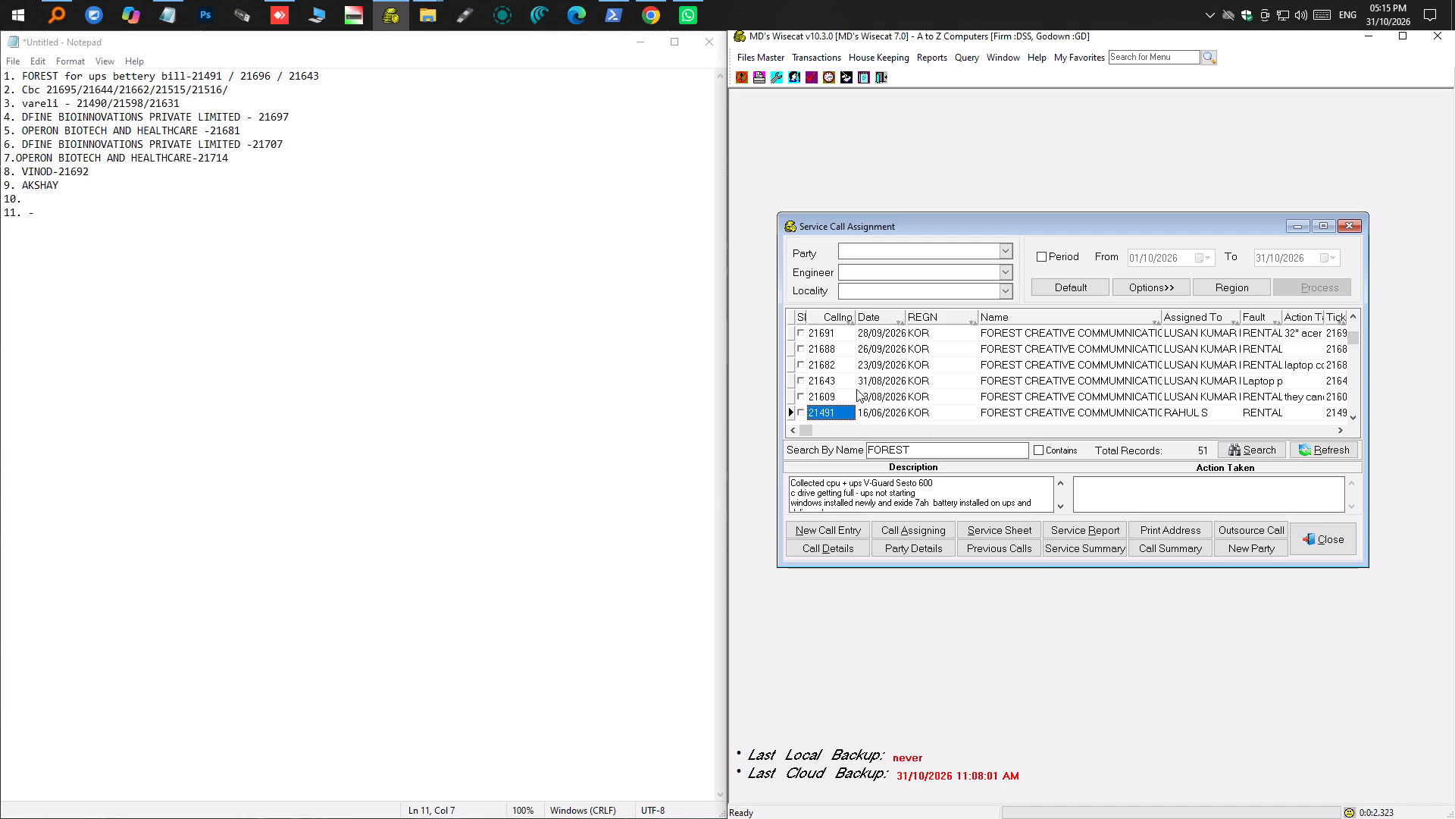
pyautogui.click(835, 383)
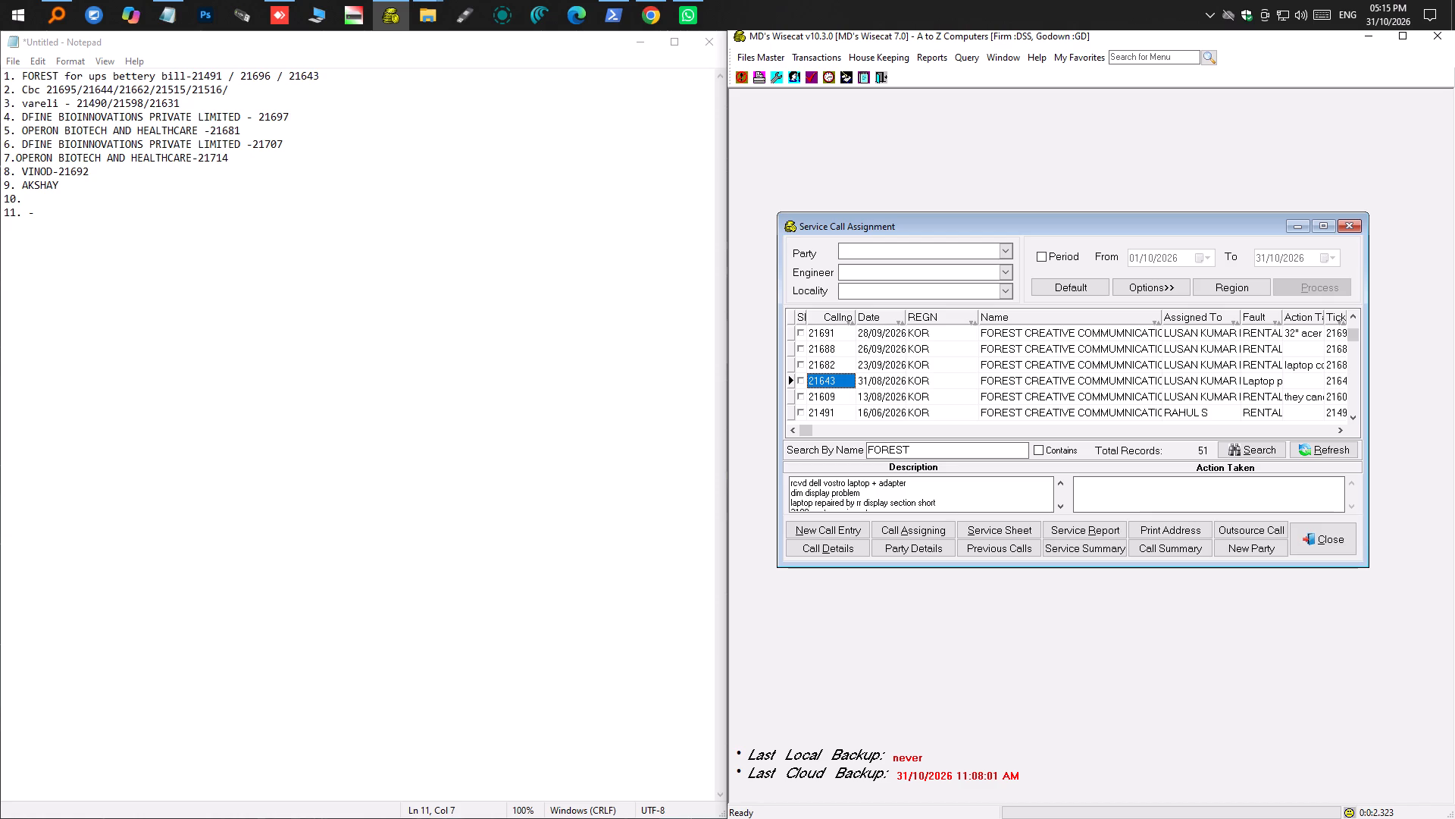
pyautogui.moveTo(919, 447); pyautogui.dragTo(823, 444)
pyautogui.write('vaer')
pyautogui.press('e')
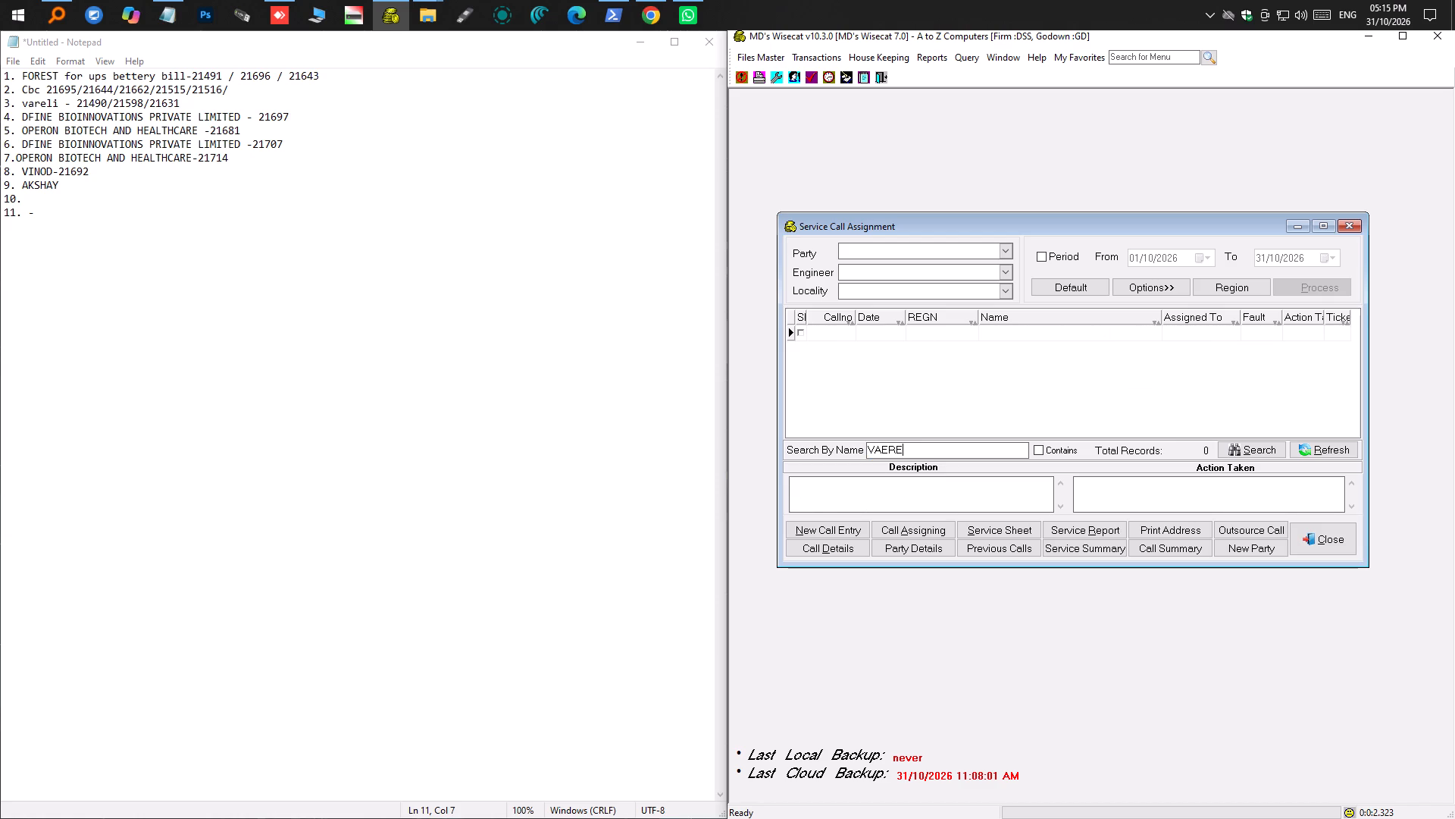
pyautogui.press('BackSpace')
pyautogui.press('BackSpace')
pyautogui.press('BackSpace')
pyautogui.write('rei')
pyautogui.press('BackSpace')
pyautogui.write('li')
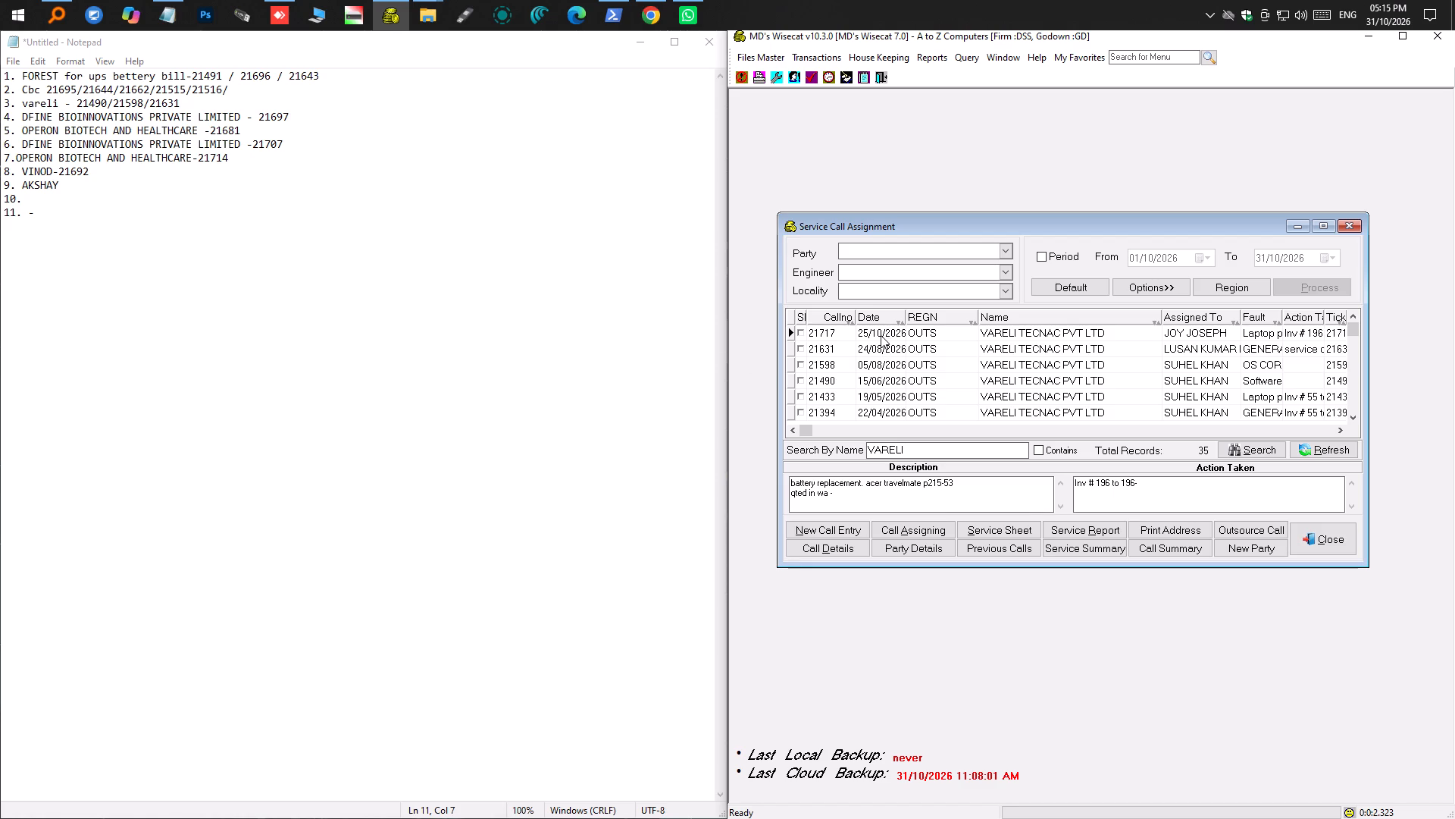
pyautogui.click(872, 340)
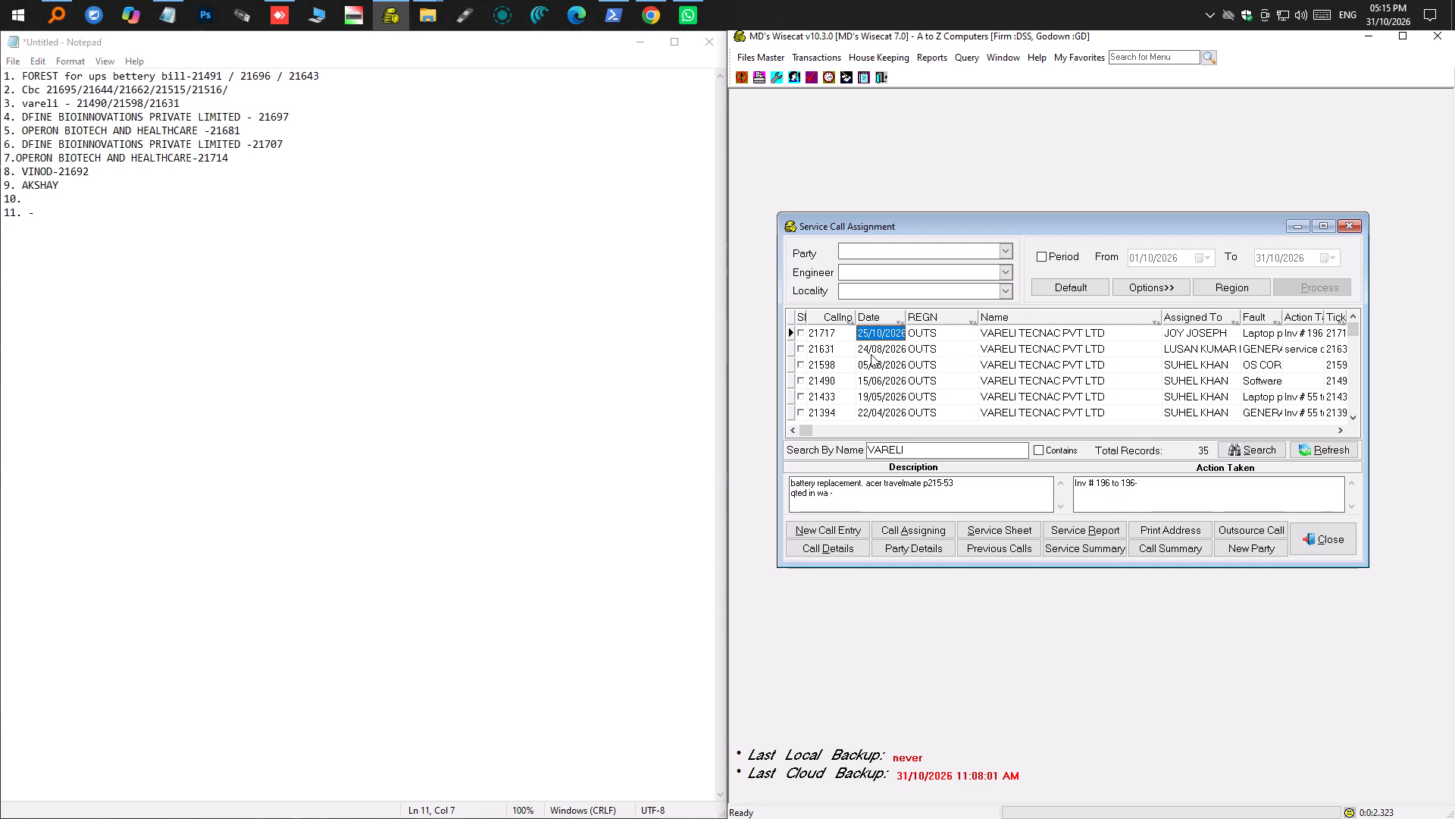
pyautogui.click(840, 353)
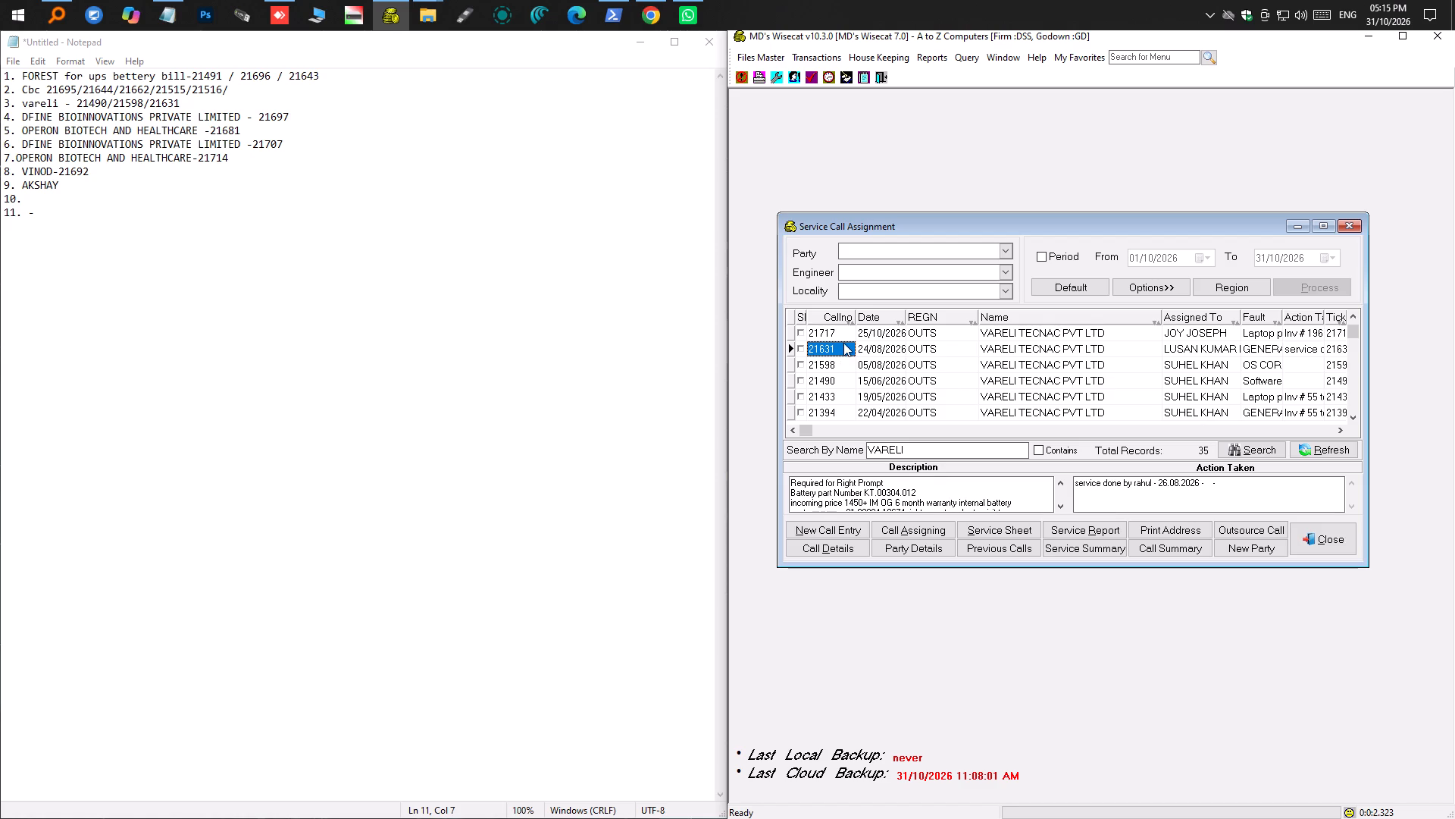
pyautogui.click(837, 337)
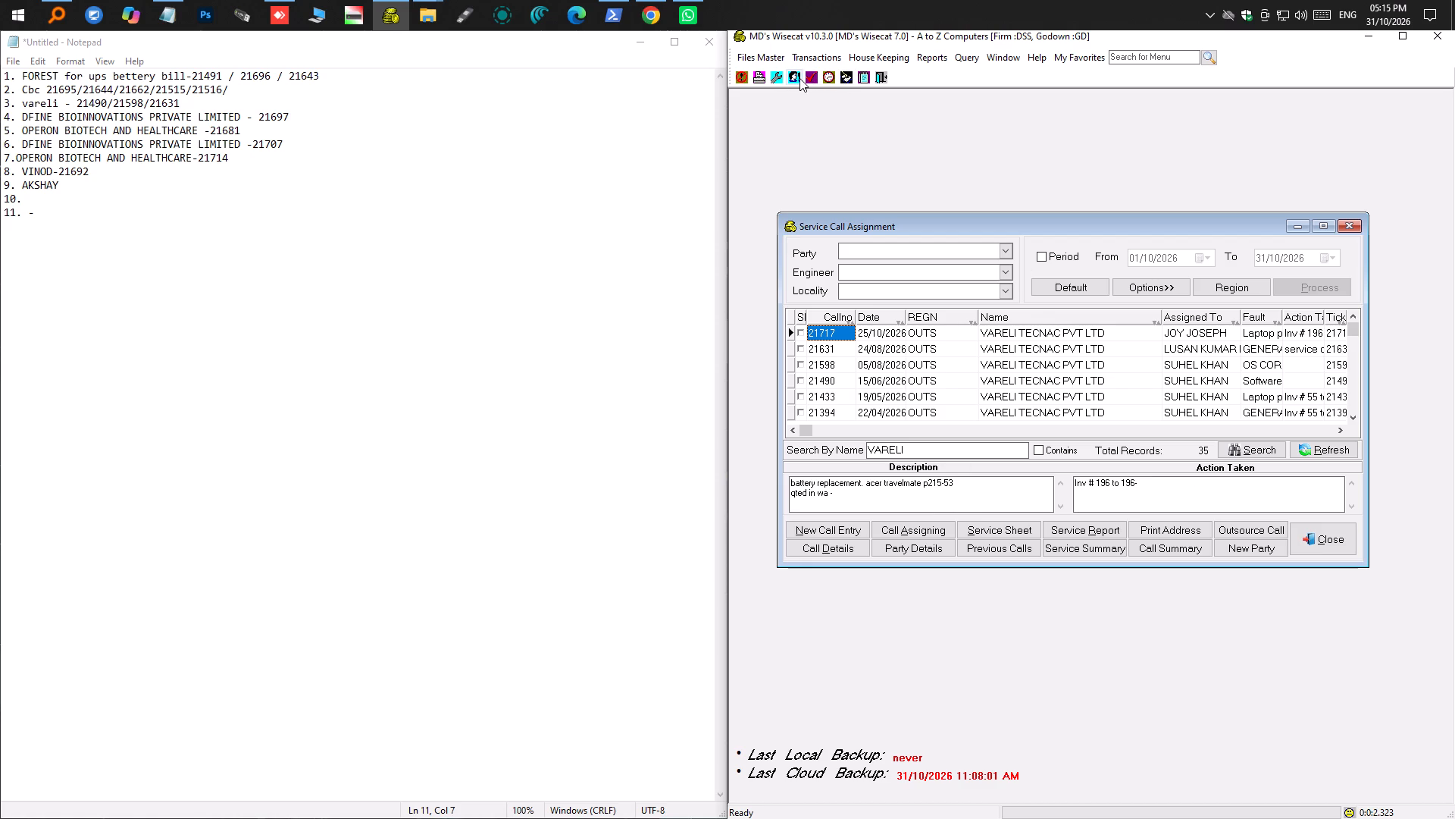
# Open Print Bill and set the start date to 01/10/2026 and the sale type to GST 26-27.
pyautogui.click(761, 79)
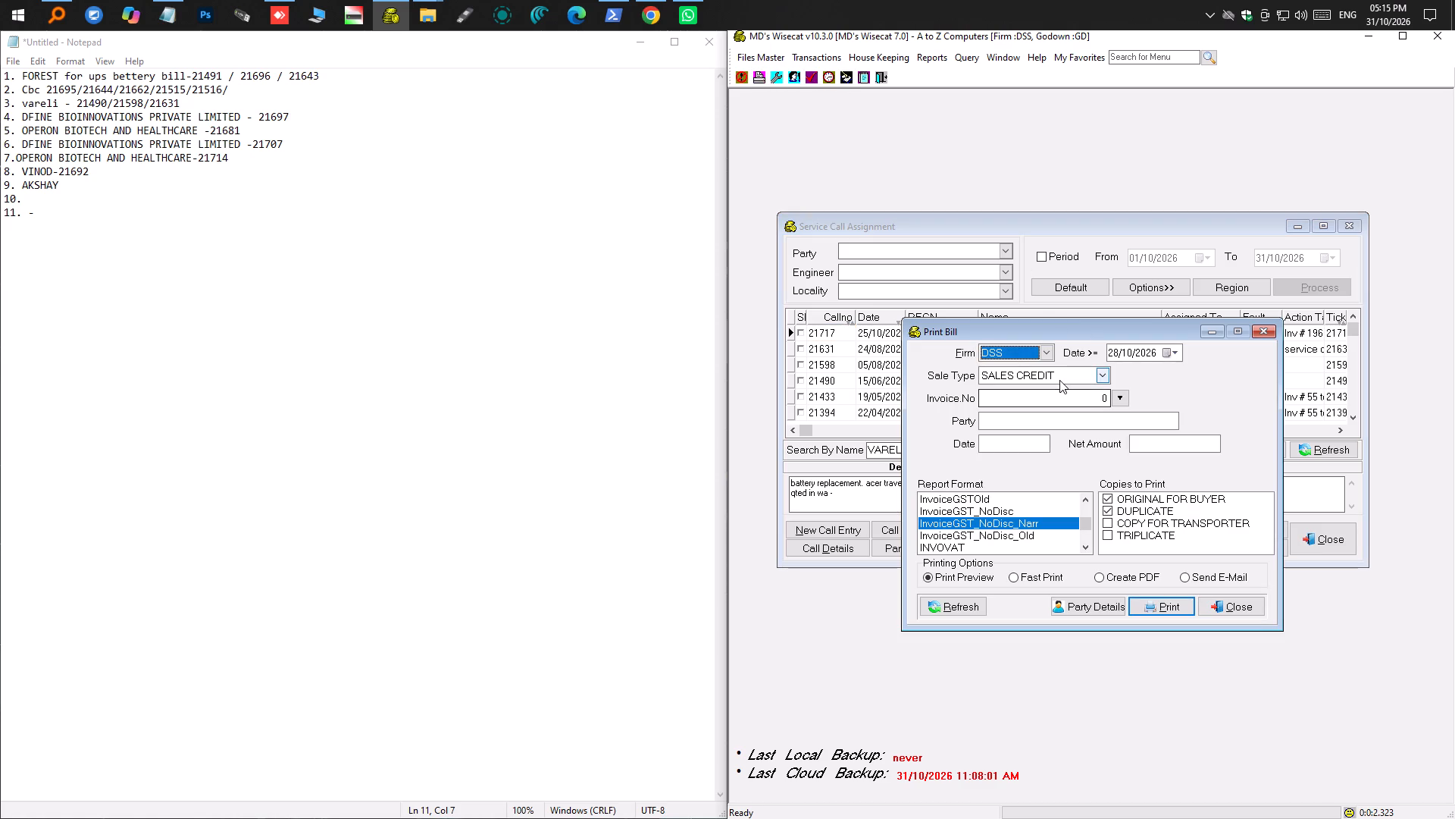
pyautogui.click(1171, 350)
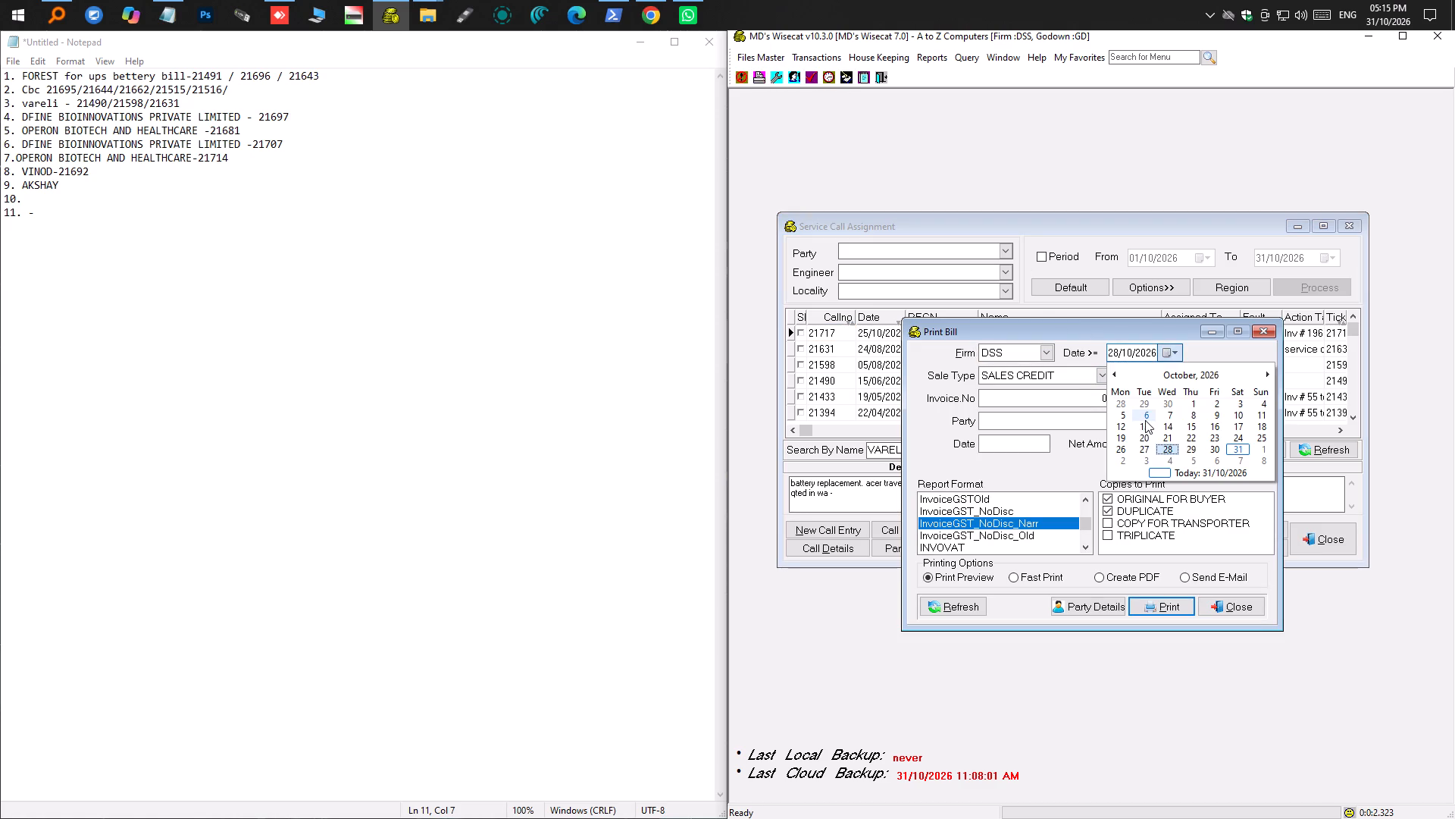
pyautogui.click(1192, 408)
pyautogui.click(1097, 375)
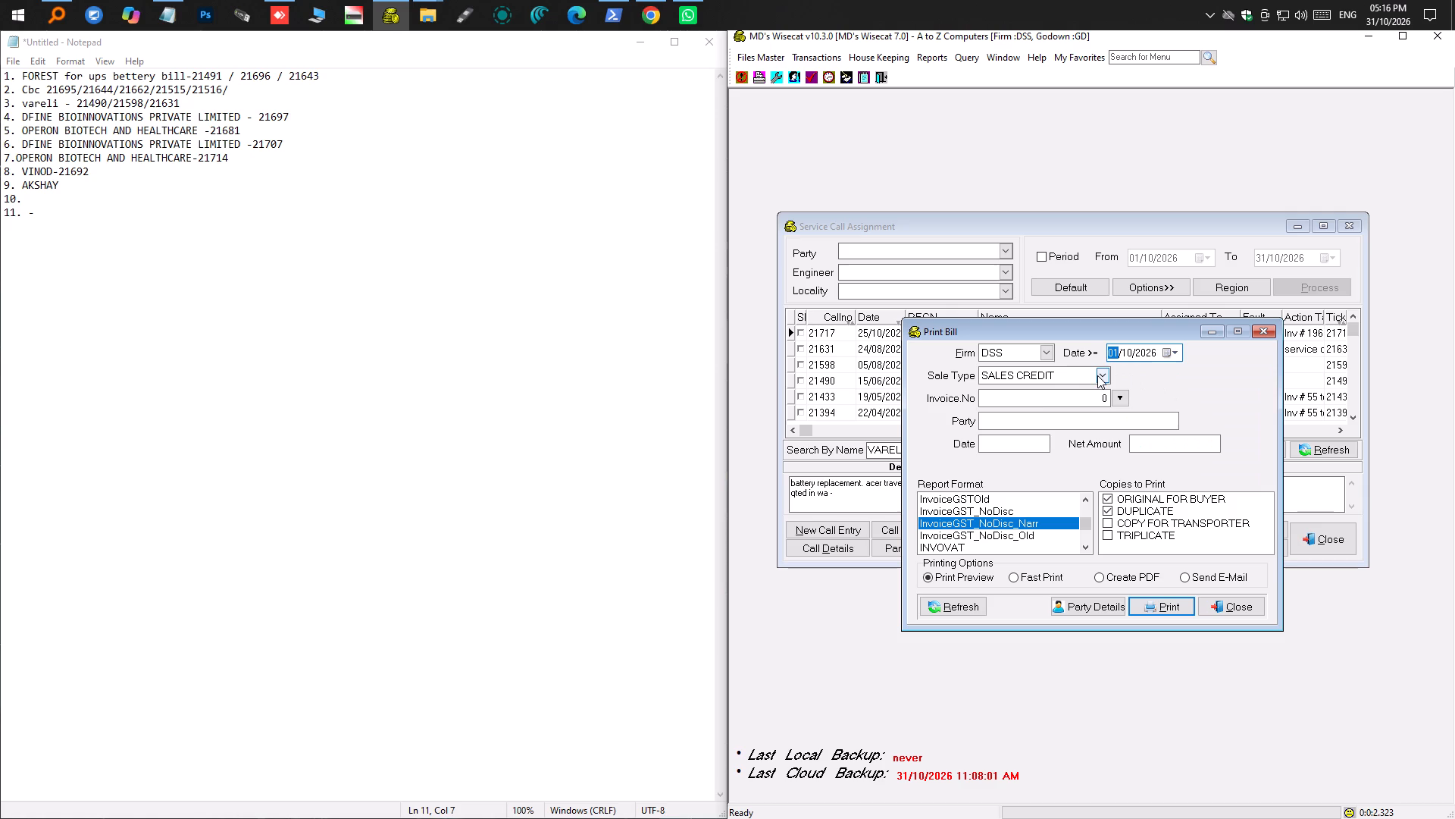
pyautogui.doubleClick(1100, 369)
pyautogui.click(1033, 410)
# Look through the October invoice list for bills made out to VARELI TECNAC PVT LTD, down to invoice 184.
pyautogui.click(1118, 397)
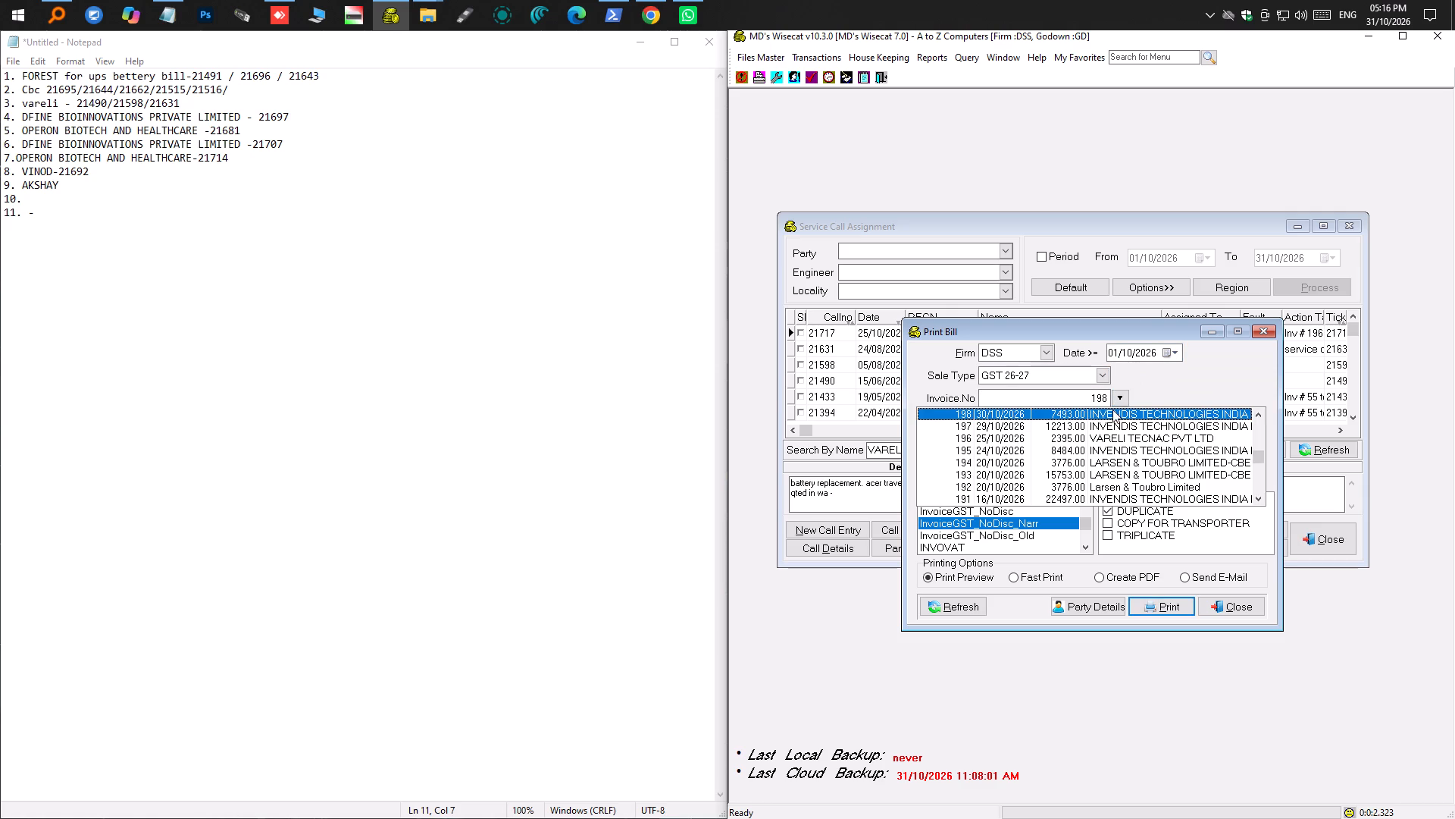
pyautogui.press('Down')
pyautogui.press('Down')
pyautogui.press('Down')
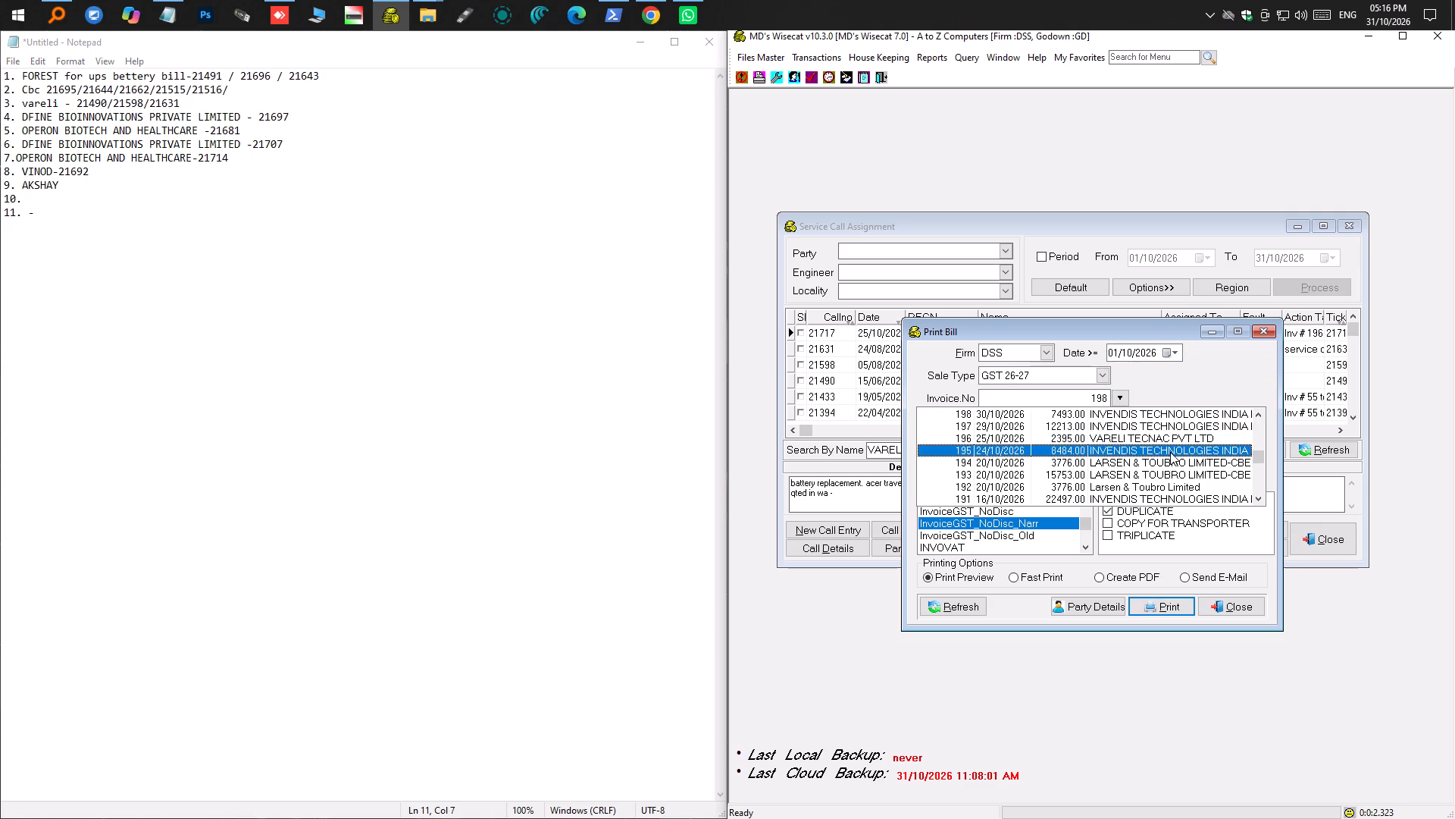
pyautogui.press('Down')
pyautogui.press('Down')
pyautogui.press('Down')
pyautogui.press('Down')
pyautogui.press('Down')
pyautogui.press('Down')
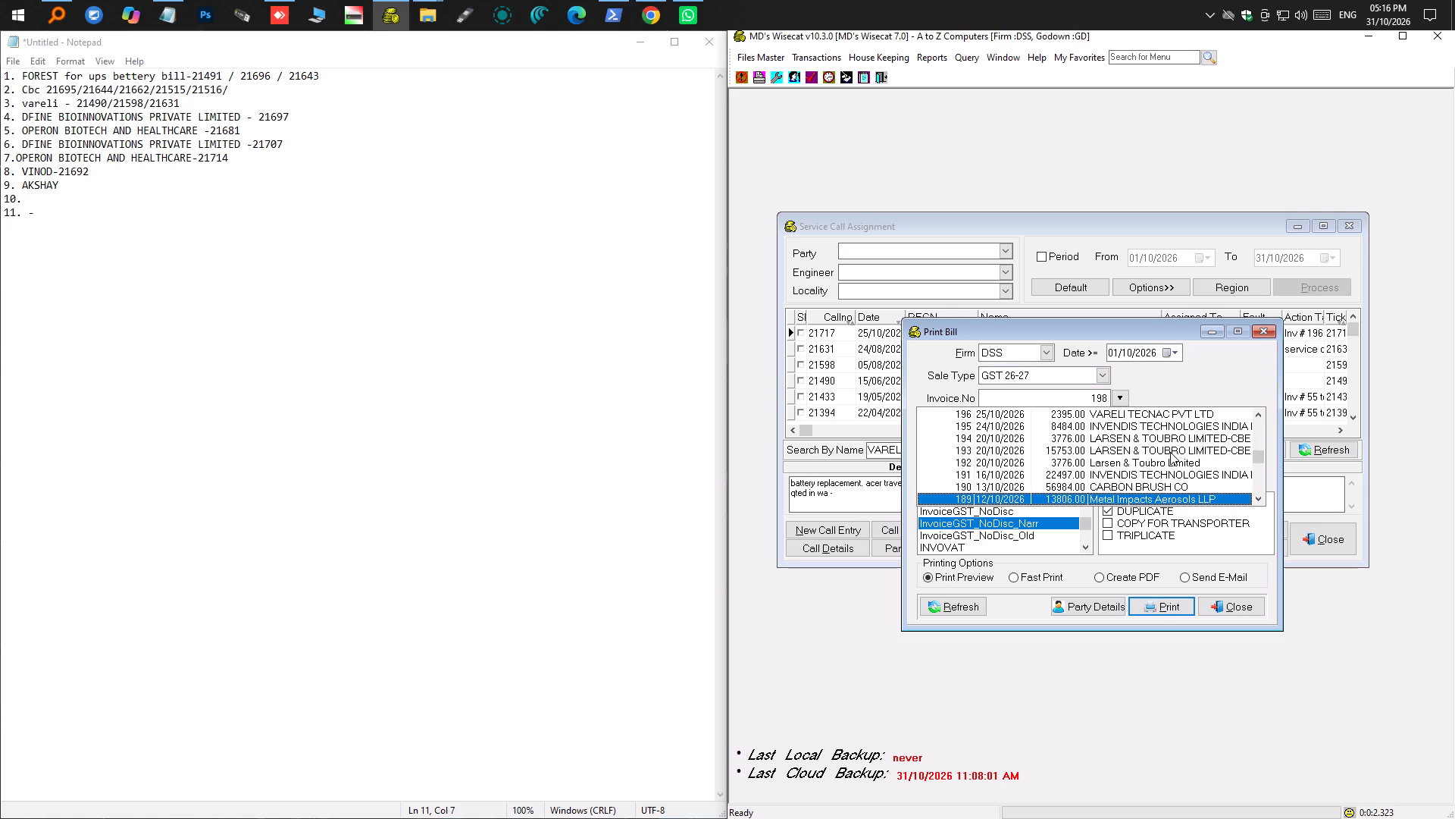
pyautogui.press('Down')
pyautogui.press('Down')
pyautogui.press('Down')
pyautogui.press('Down')
pyautogui.press('Down')
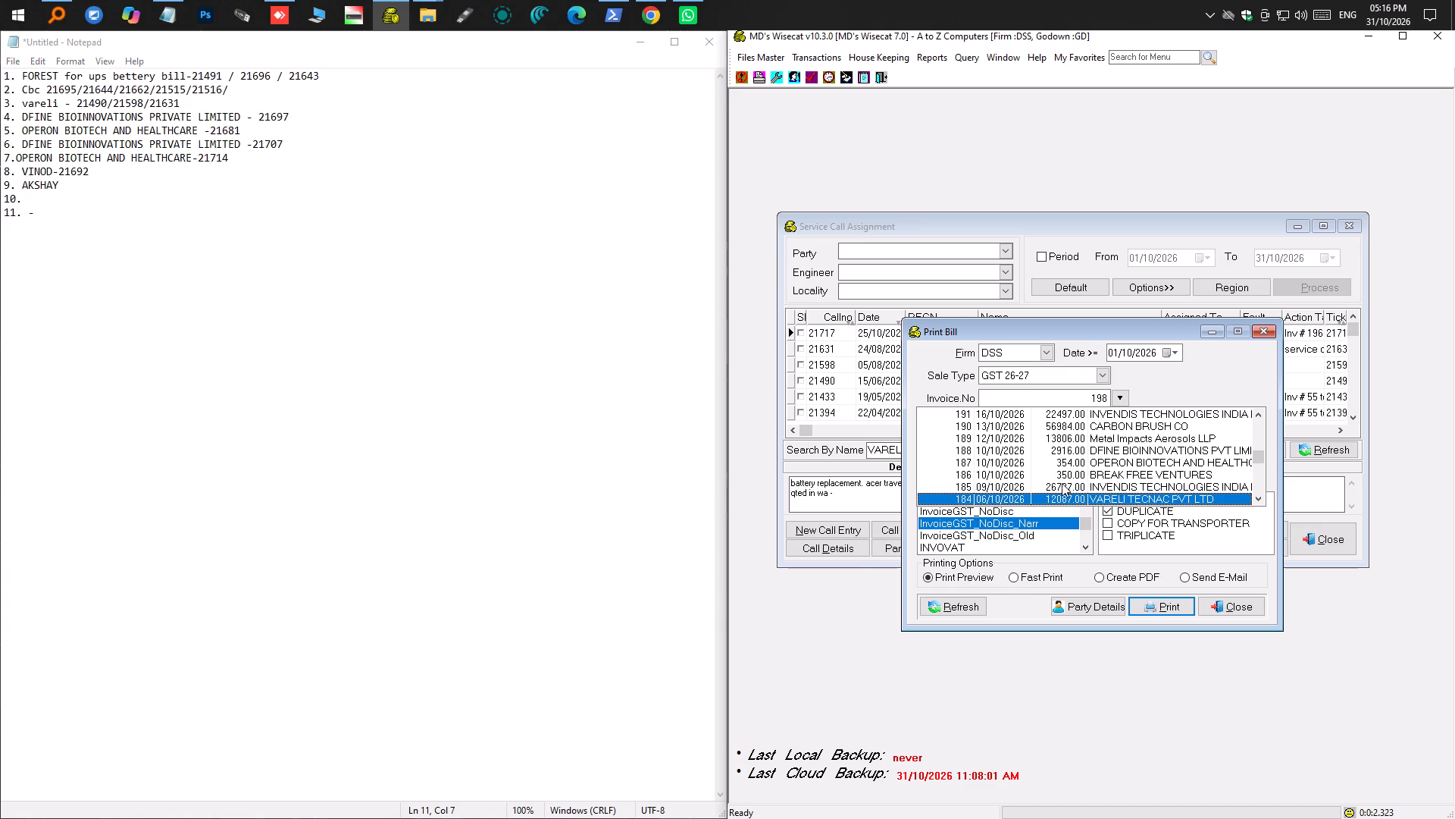
# Reposition the Print Bill window and go back through the invoice list to VARELI TECNAC invoice 196.
pyautogui.moveTo(1065, 332); pyautogui.dragTo(1122, 432)
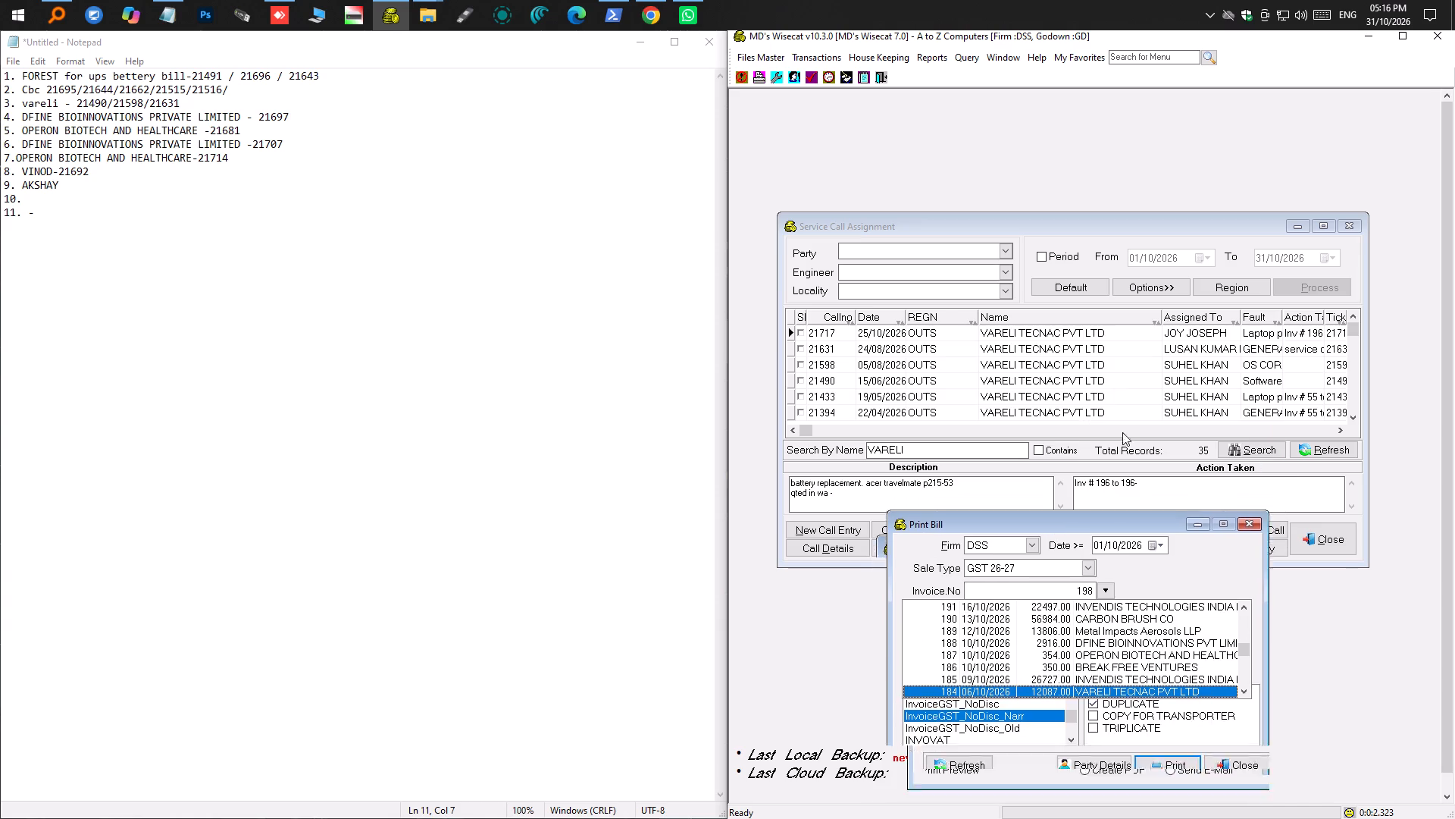
pyautogui.moveTo(1122, 432); pyautogui.dragTo(1294, 278)
pyautogui.moveTo(1266, 280); pyautogui.dragTo(1044, 334)
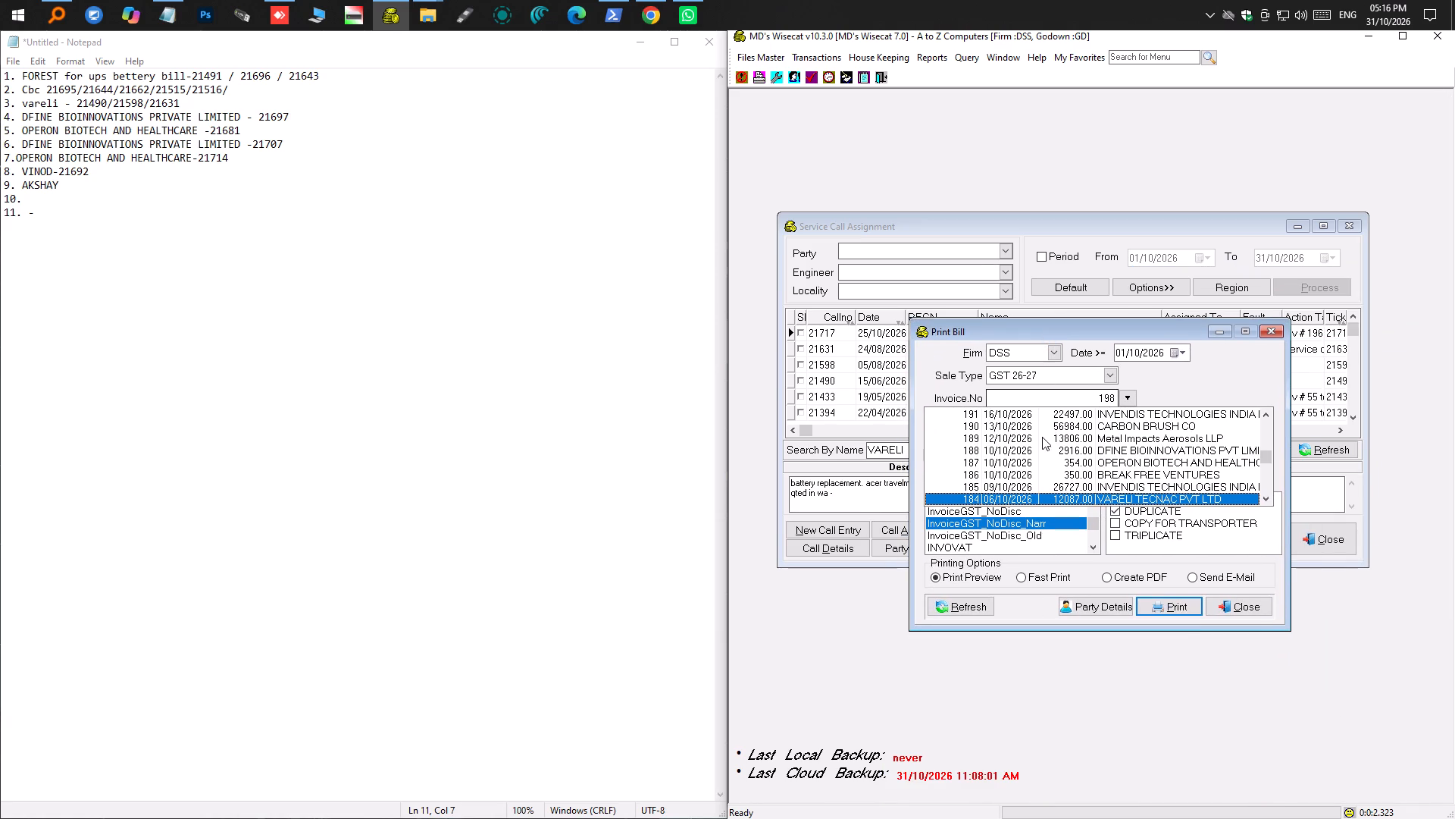
pyautogui.press('Up')
pyautogui.press('Up')
pyautogui.press('Up')
pyautogui.press('Up')
pyautogui.press('Up')
pyautogui.press('Up')
pyautogui.press('Up')
pyautogui.press('Up')
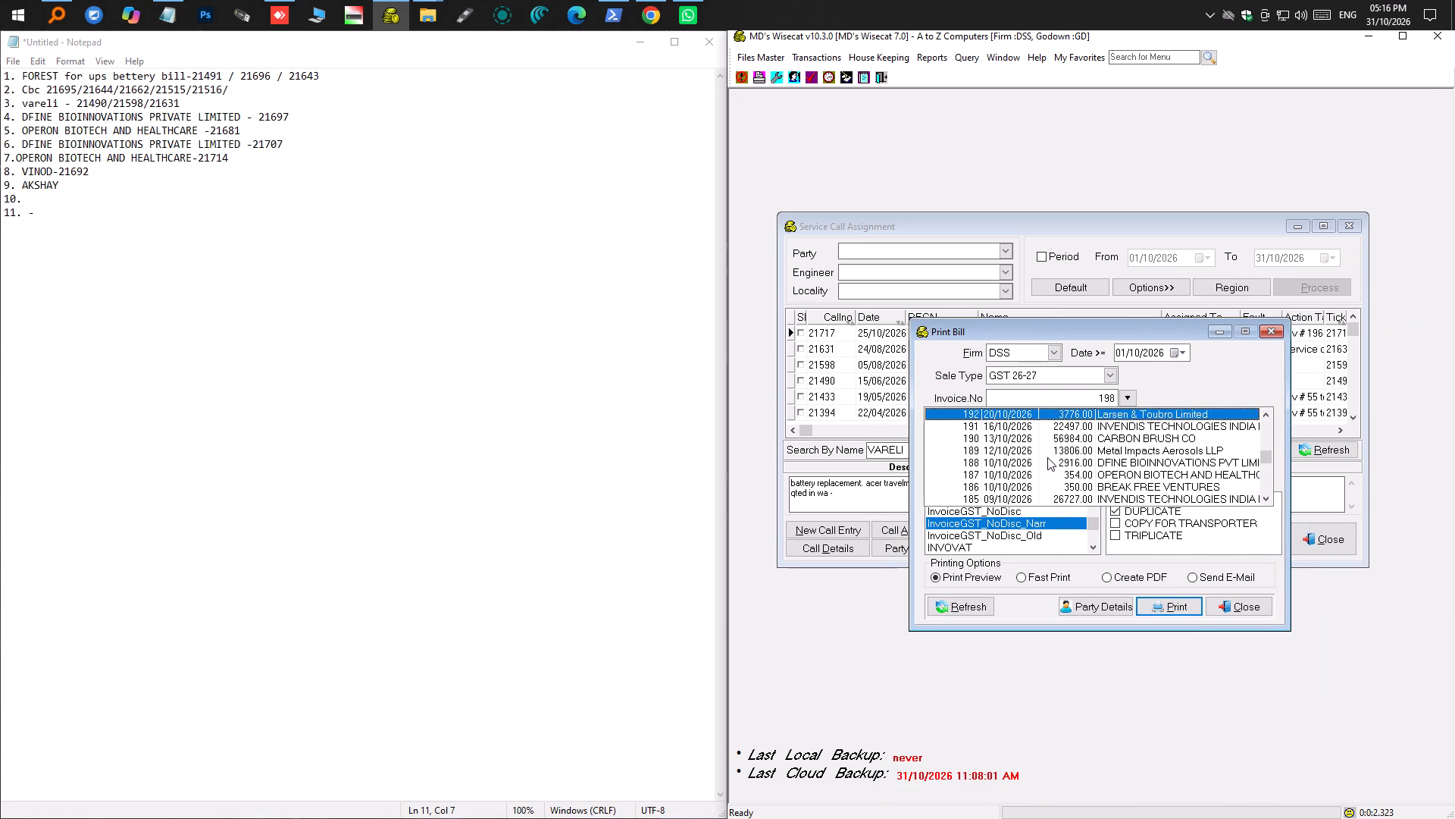
pyautogui.press('Up')
pyautogui.press('Up')
pyautogui.press('Up')
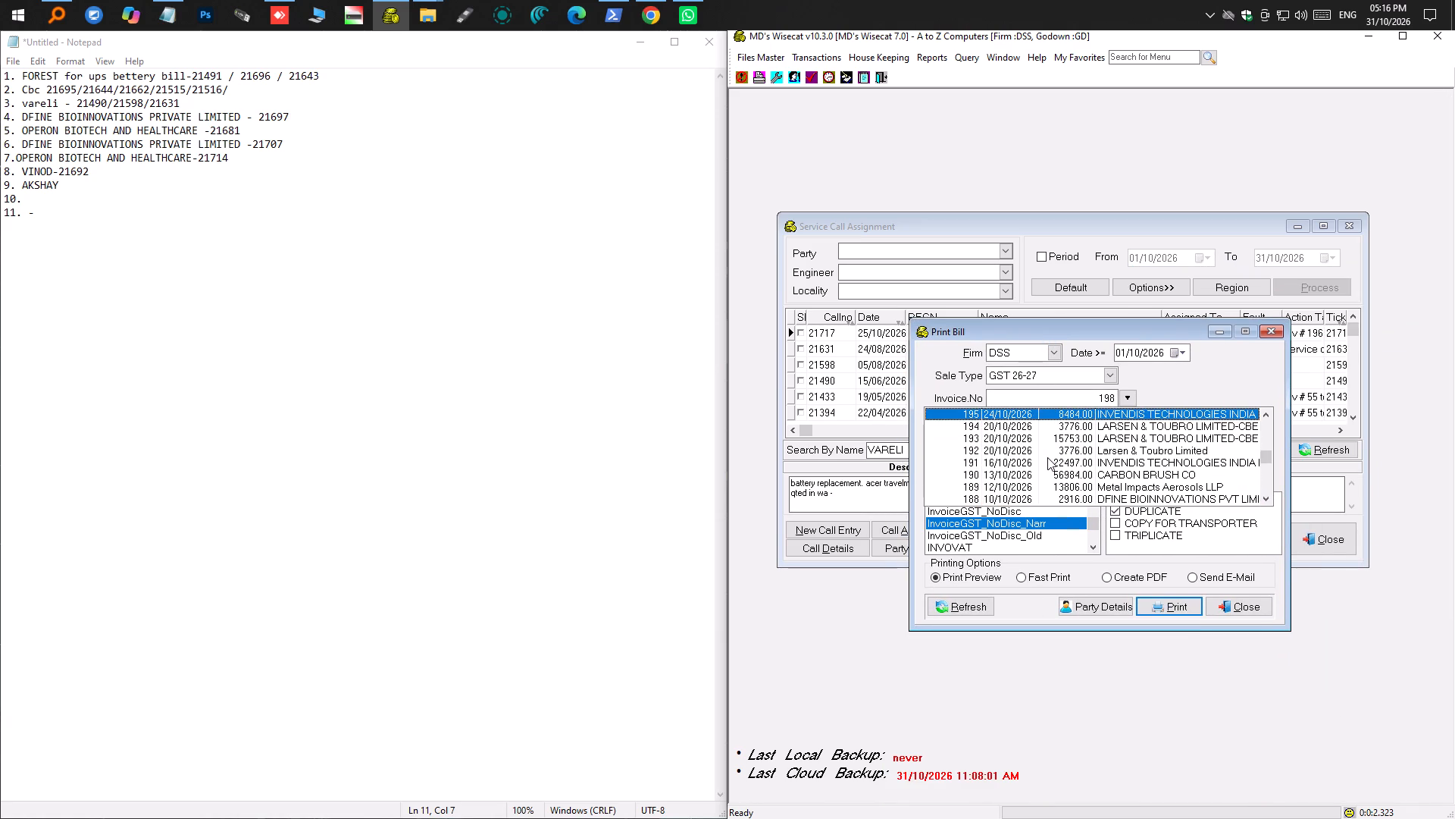
pyautogui.press('Up')
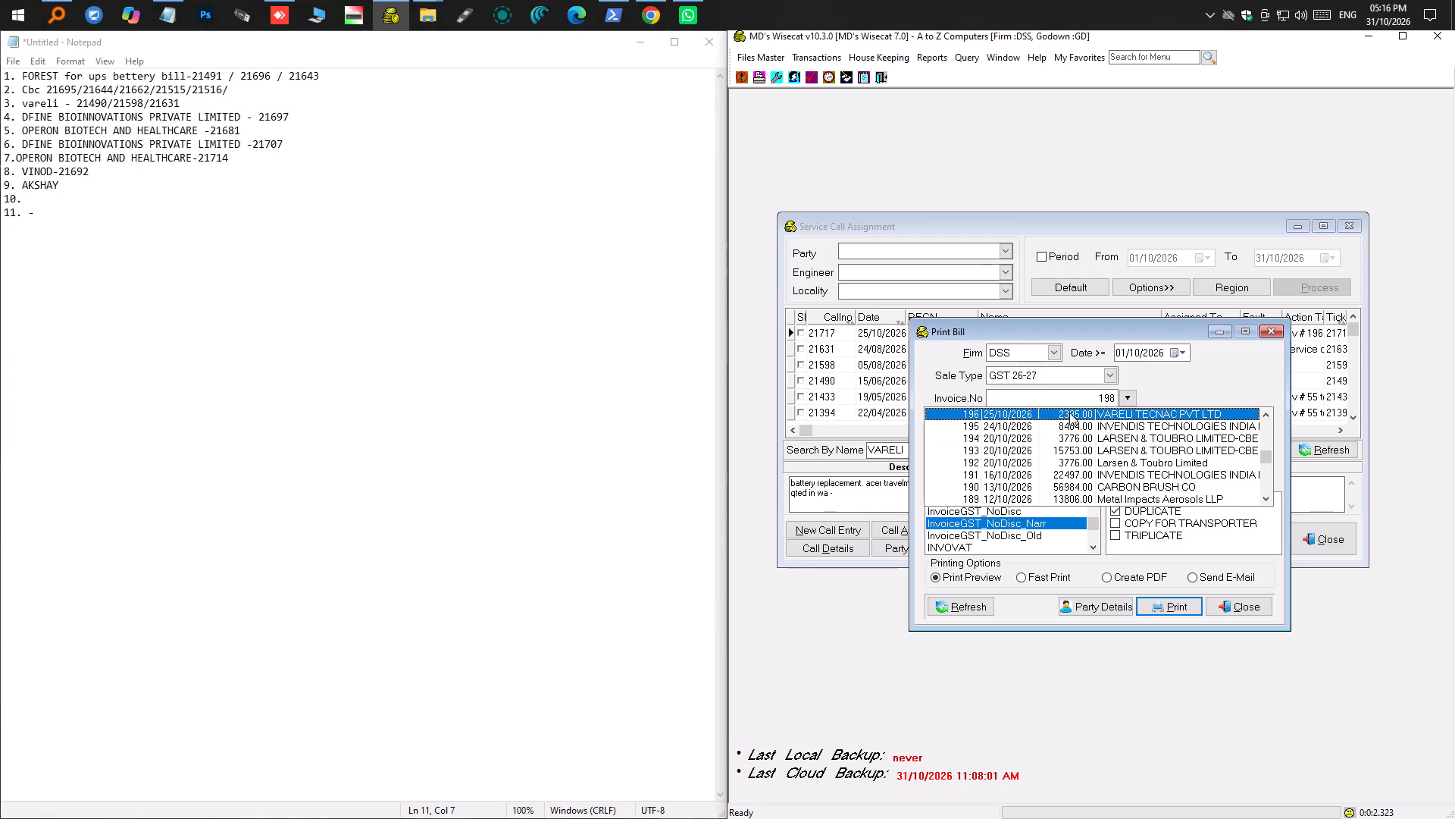
# Preview VARELI TECNAC invoice 196, read through its billed items and close the preview.
pyautogui.doubleClick(1069, 413)
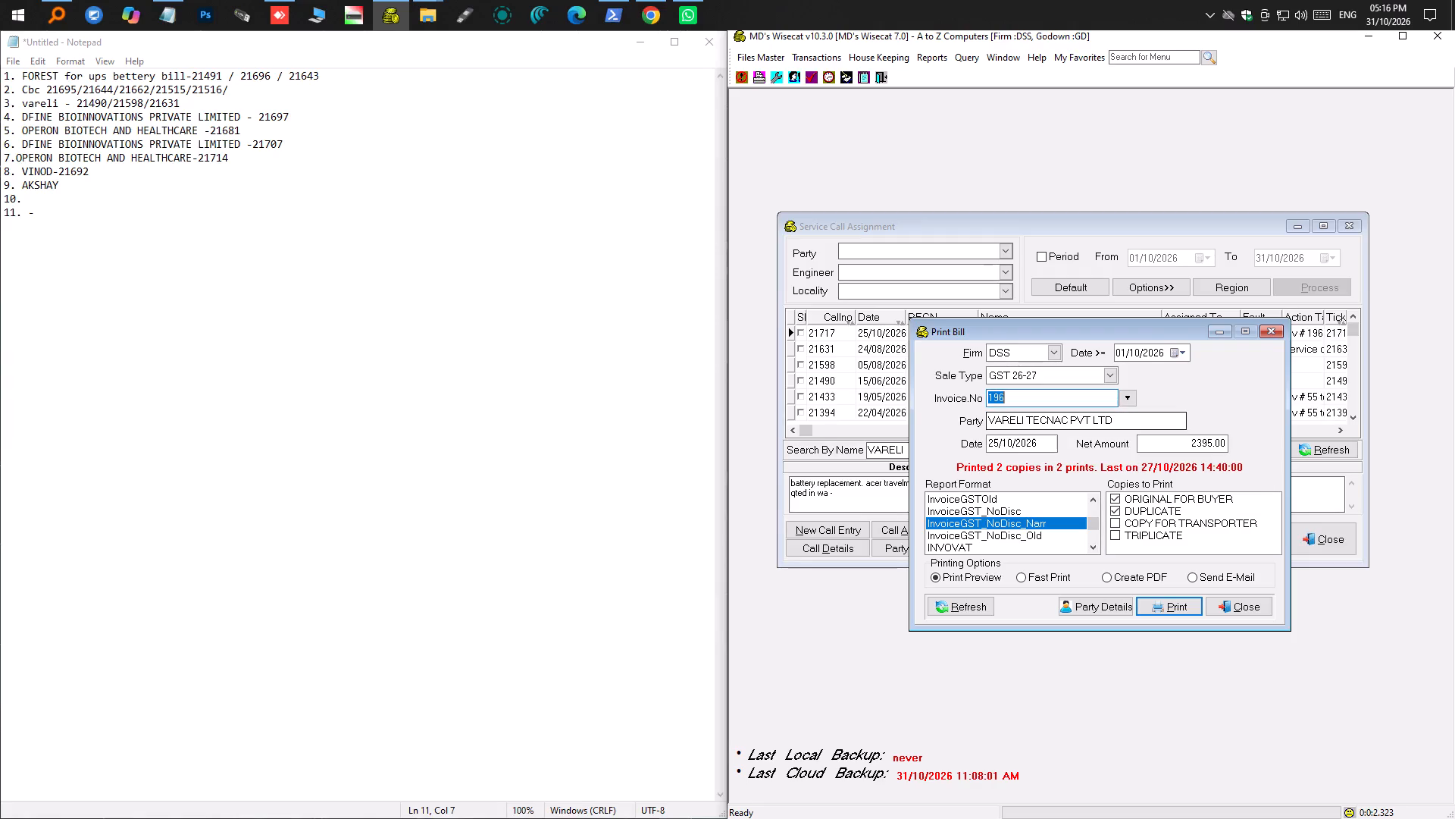
pyautogui.click(1160, 604)
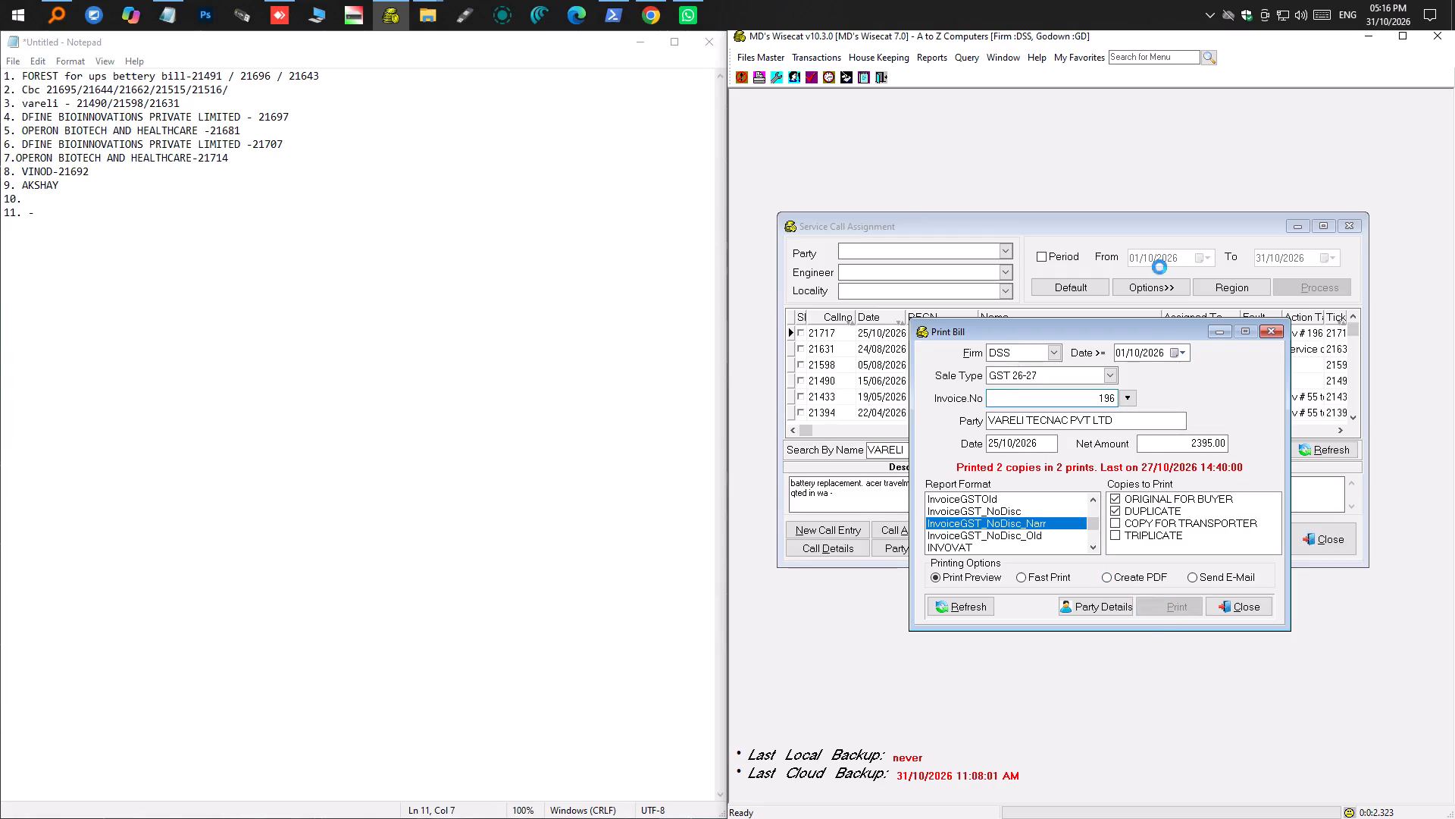
pyautogui.click(918, 461)
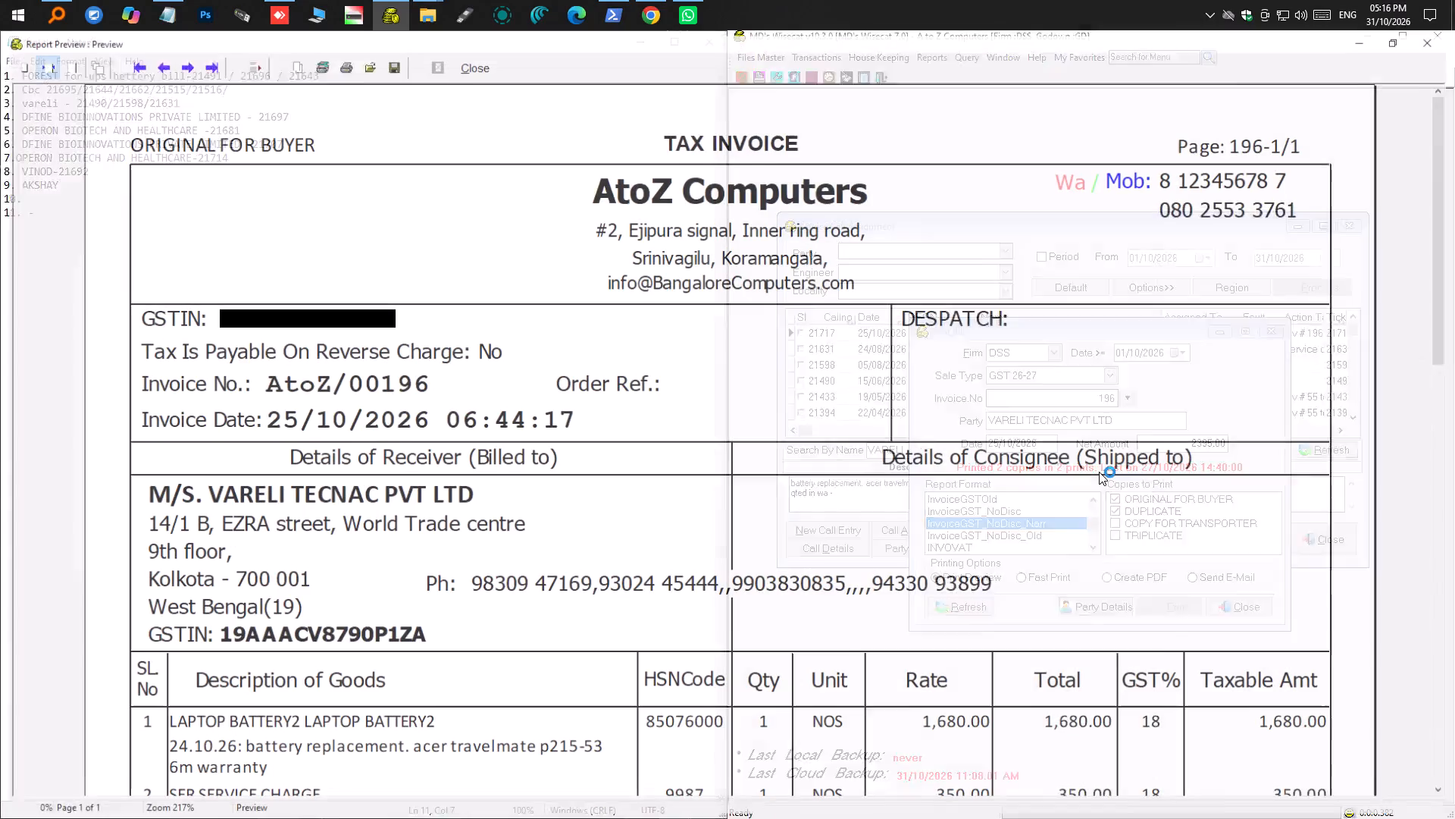
pyautogui.scroll(-12, 621, 517)
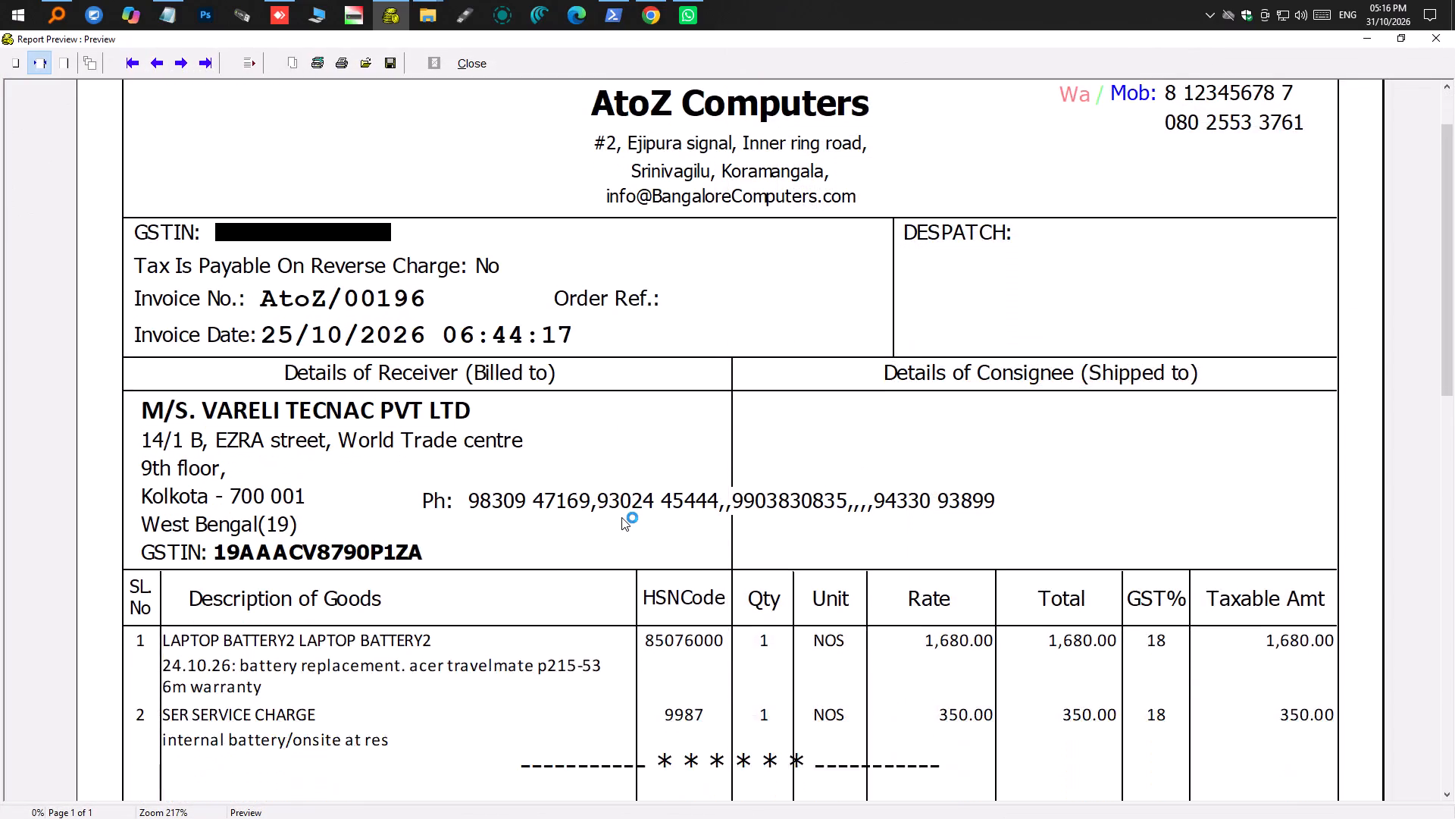
pyautogui.scroll(-8, 621, 517)
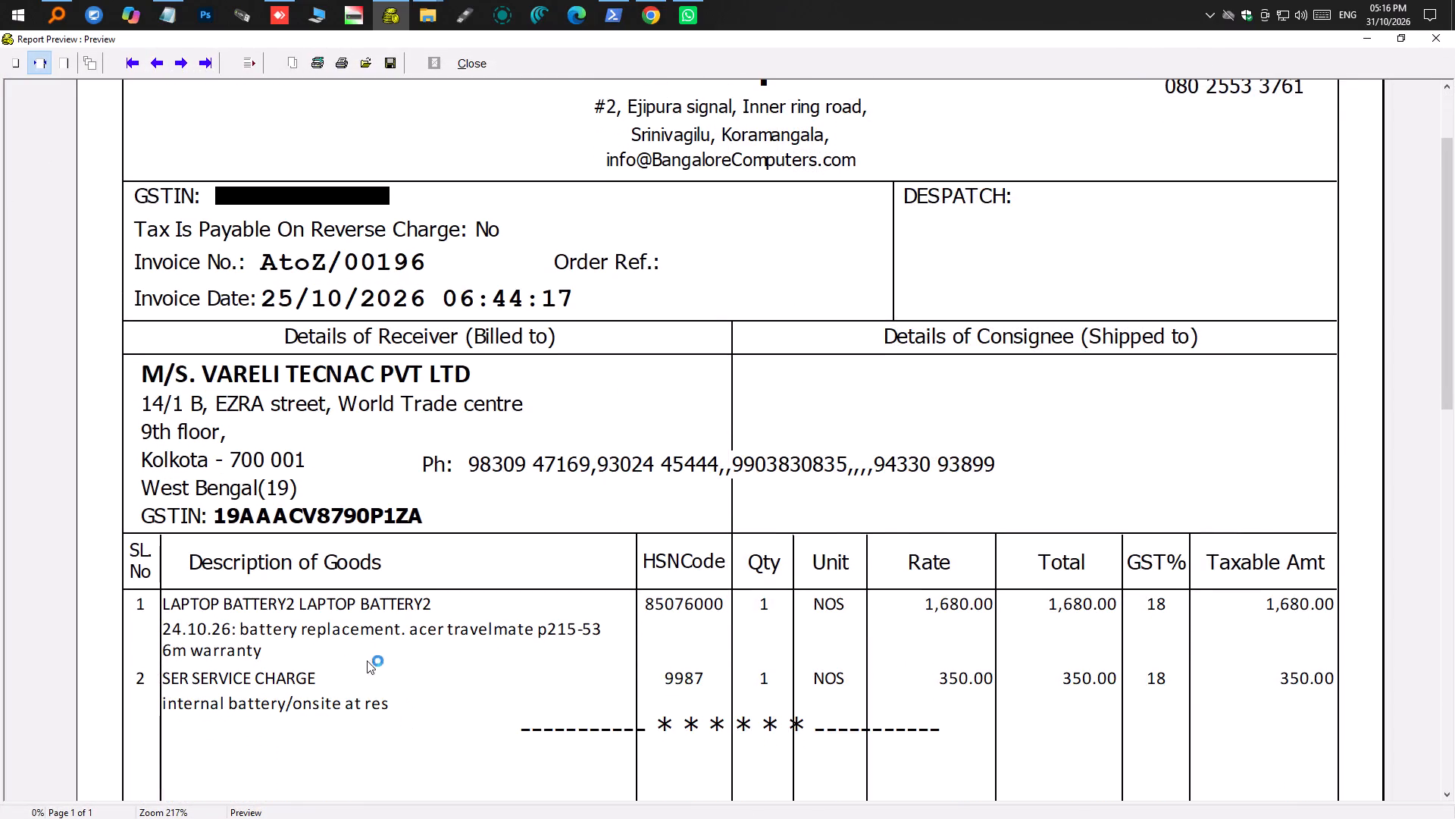
pyautogui.scroll(-14, 1192, 580)
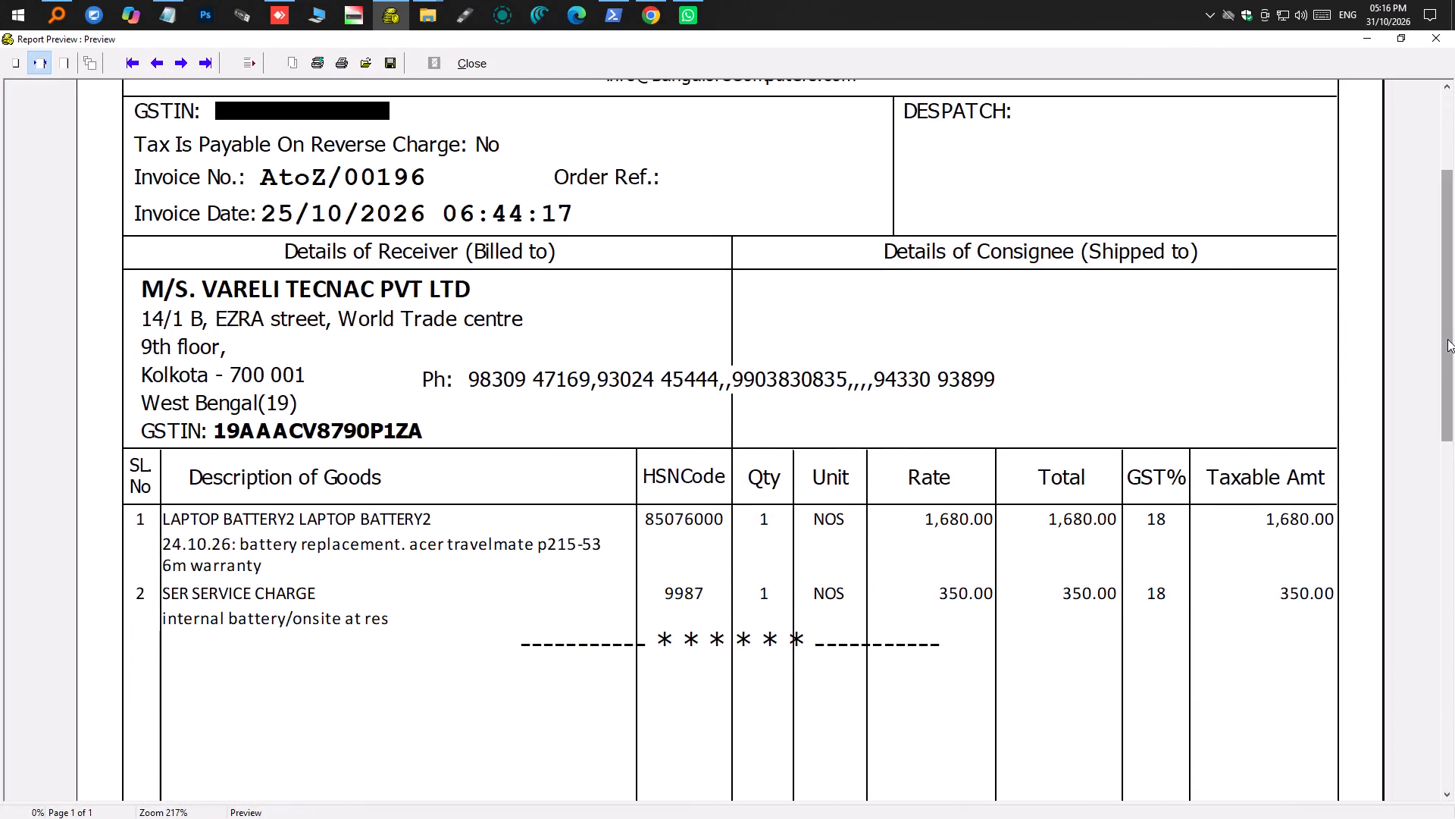
pyautogui.moveTo(1447, 339); pyautogui.dragTo(1454, 156)
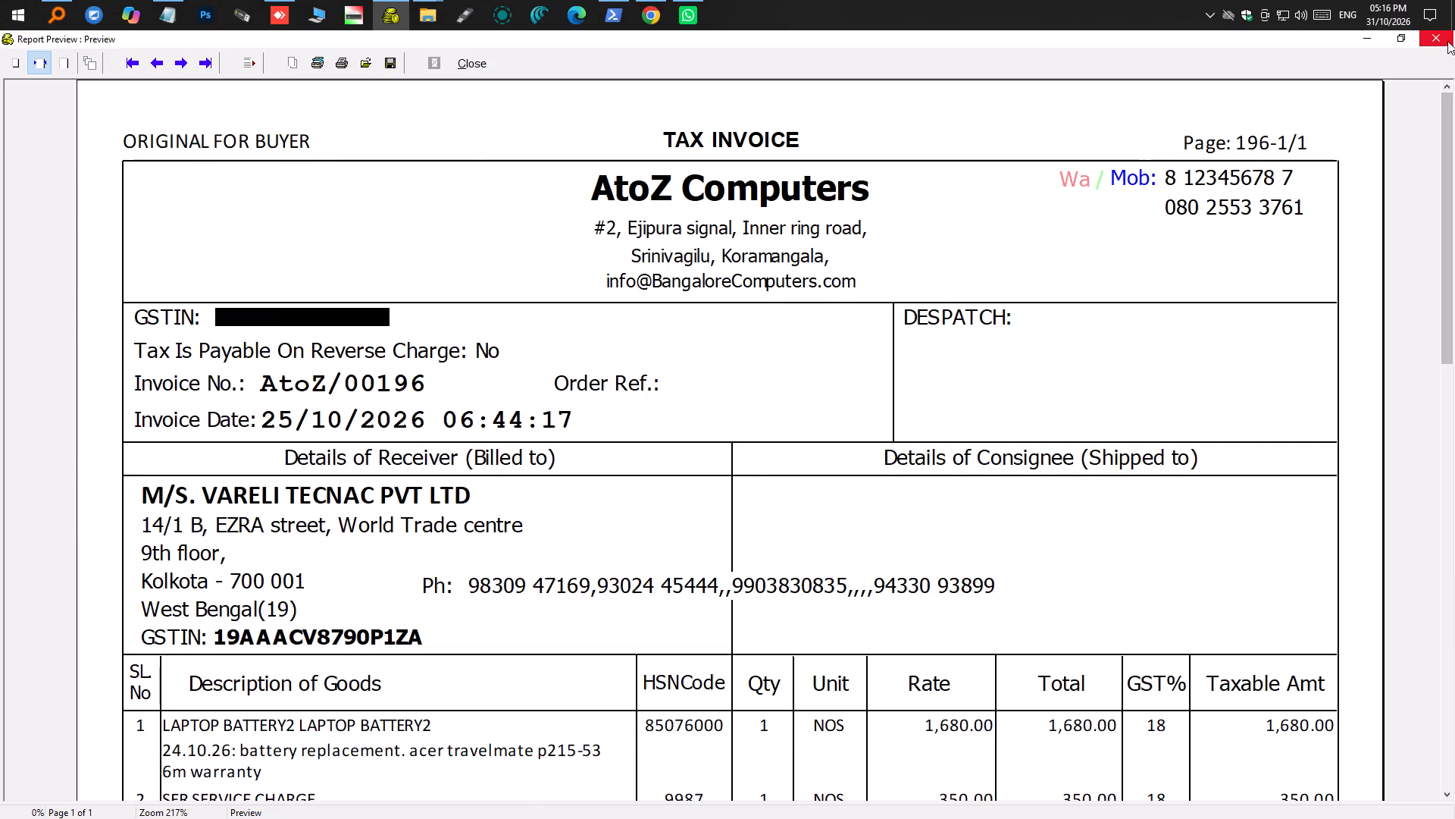
pyautogui.click(1447, 41)
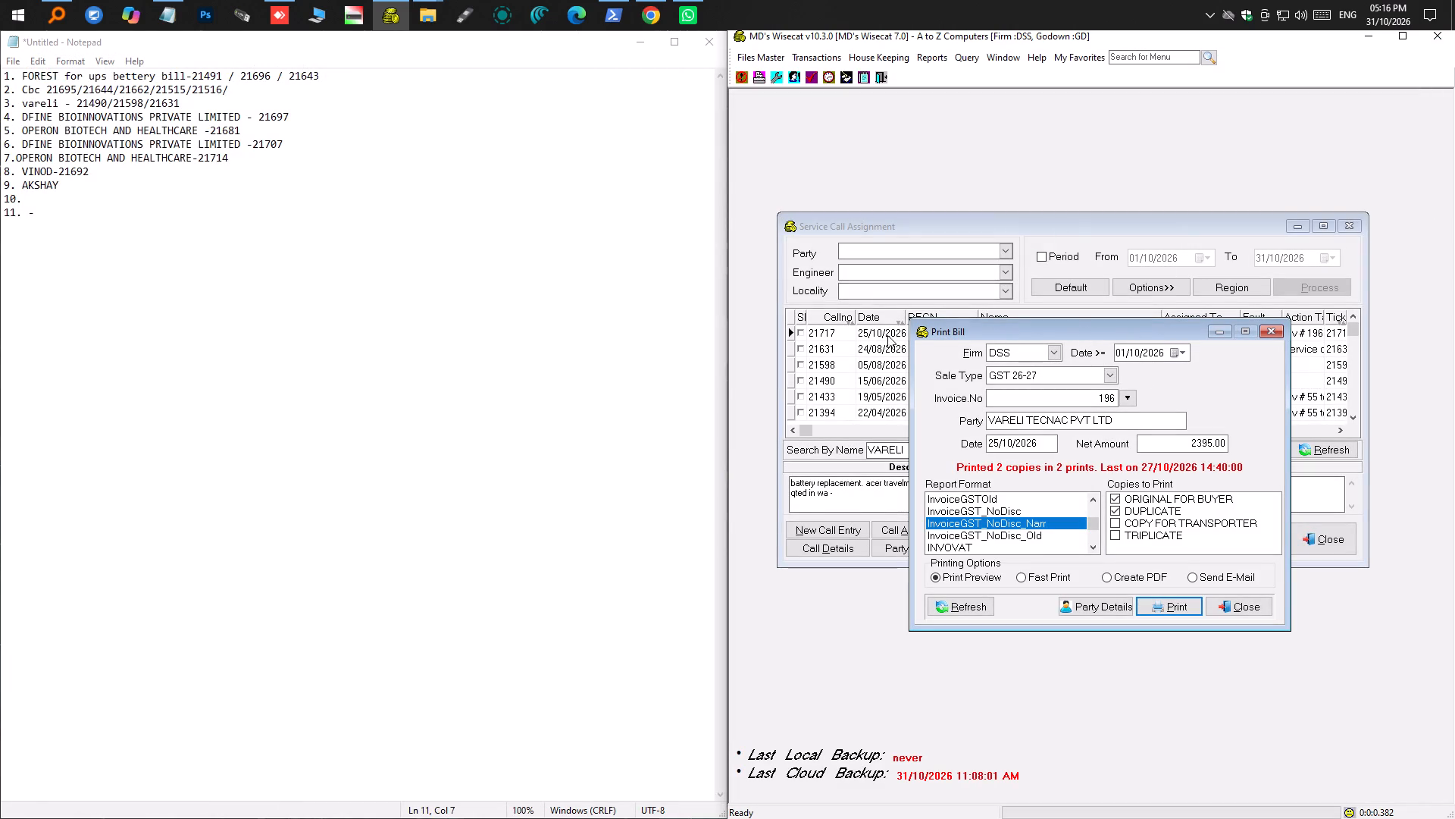
# Select VARELI TECNAC invoice 184, dated 06/10/2026, in Print Bill and open its print preview without a re-print reason.
pyautogui.moveTo(1034, 329); pyautogui.dragTo(1043, 400)
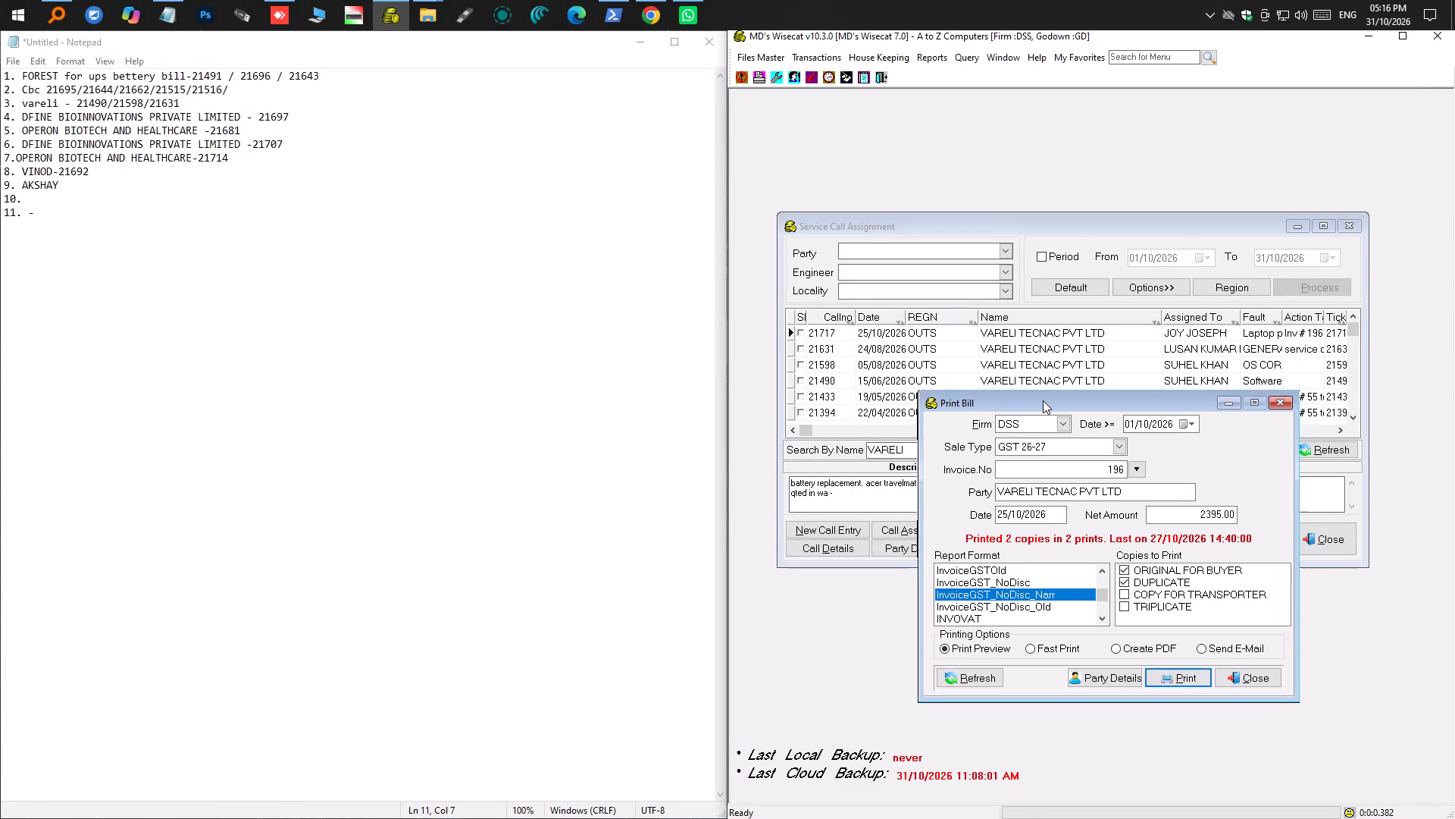
pyautogui.click(1134, 474)
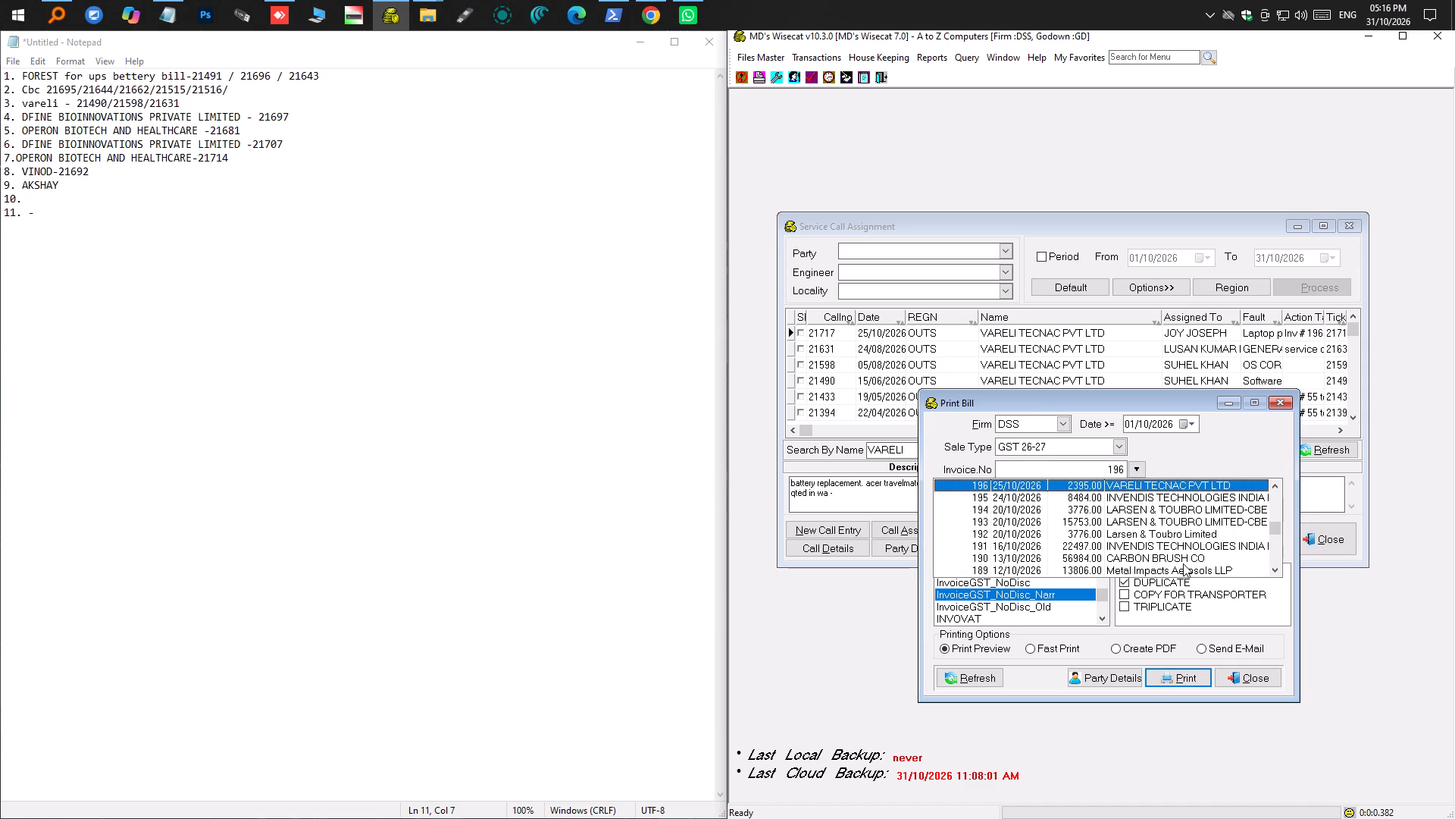
pyautogui.click(1273, 571)
pyautogui.tripleClick(1273, 571)
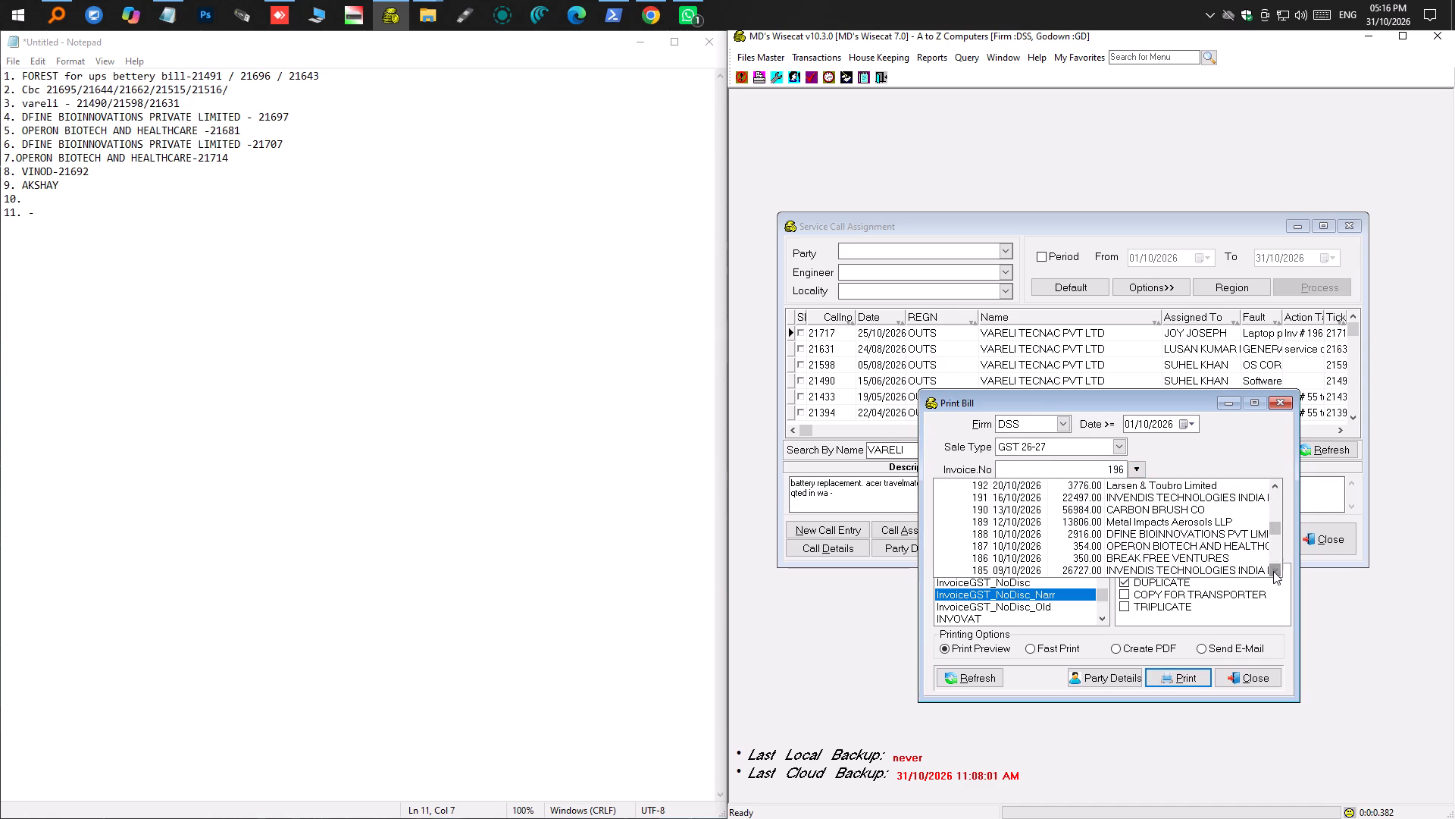
pyautogui.click(1273, 571)
pyautogui.click(1273, 571)
pyautogui.click(1011, 558)
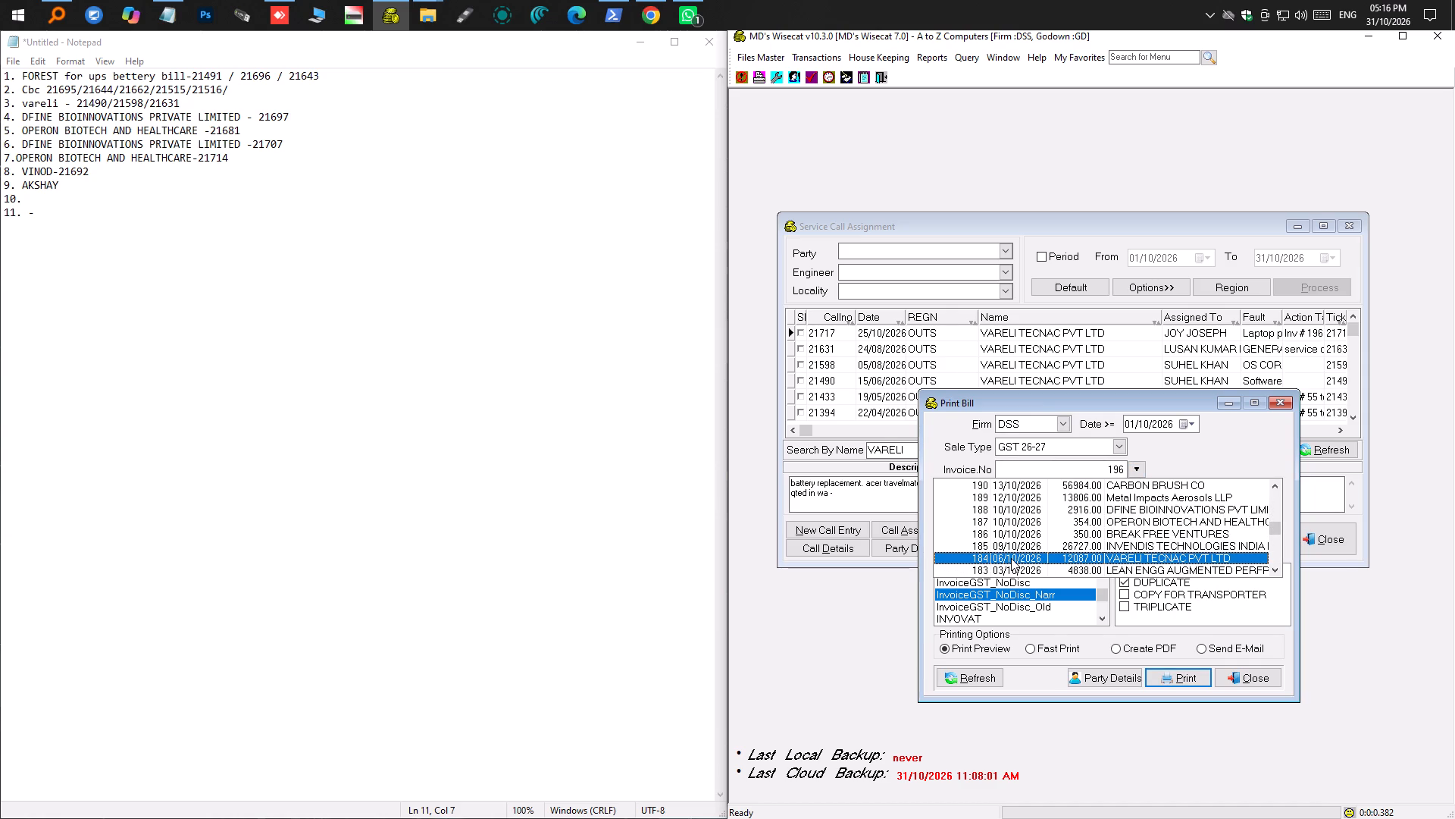
pyautogui.doubleClick(1011, 558)
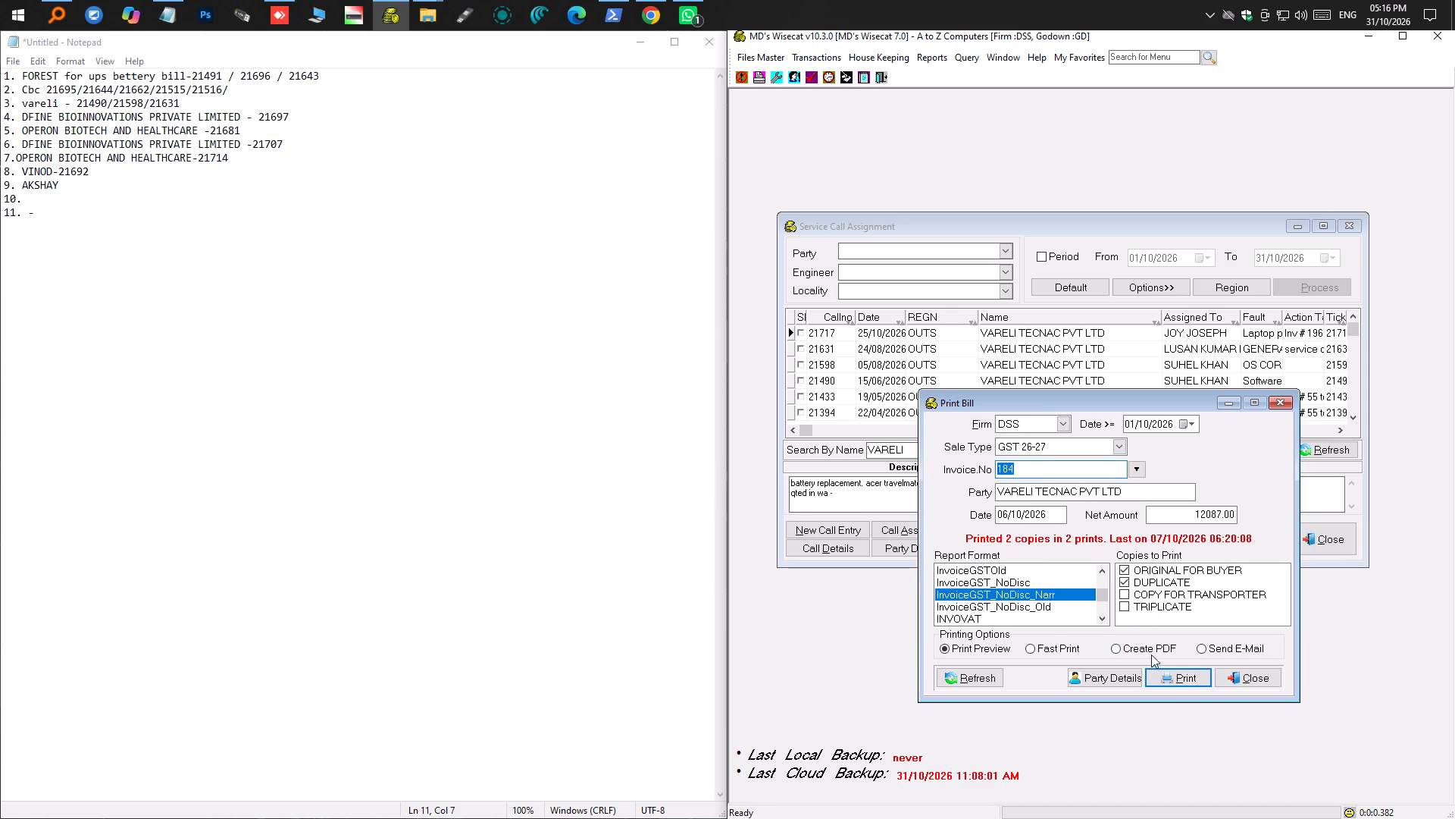
pyautogui.click(1154, 675)
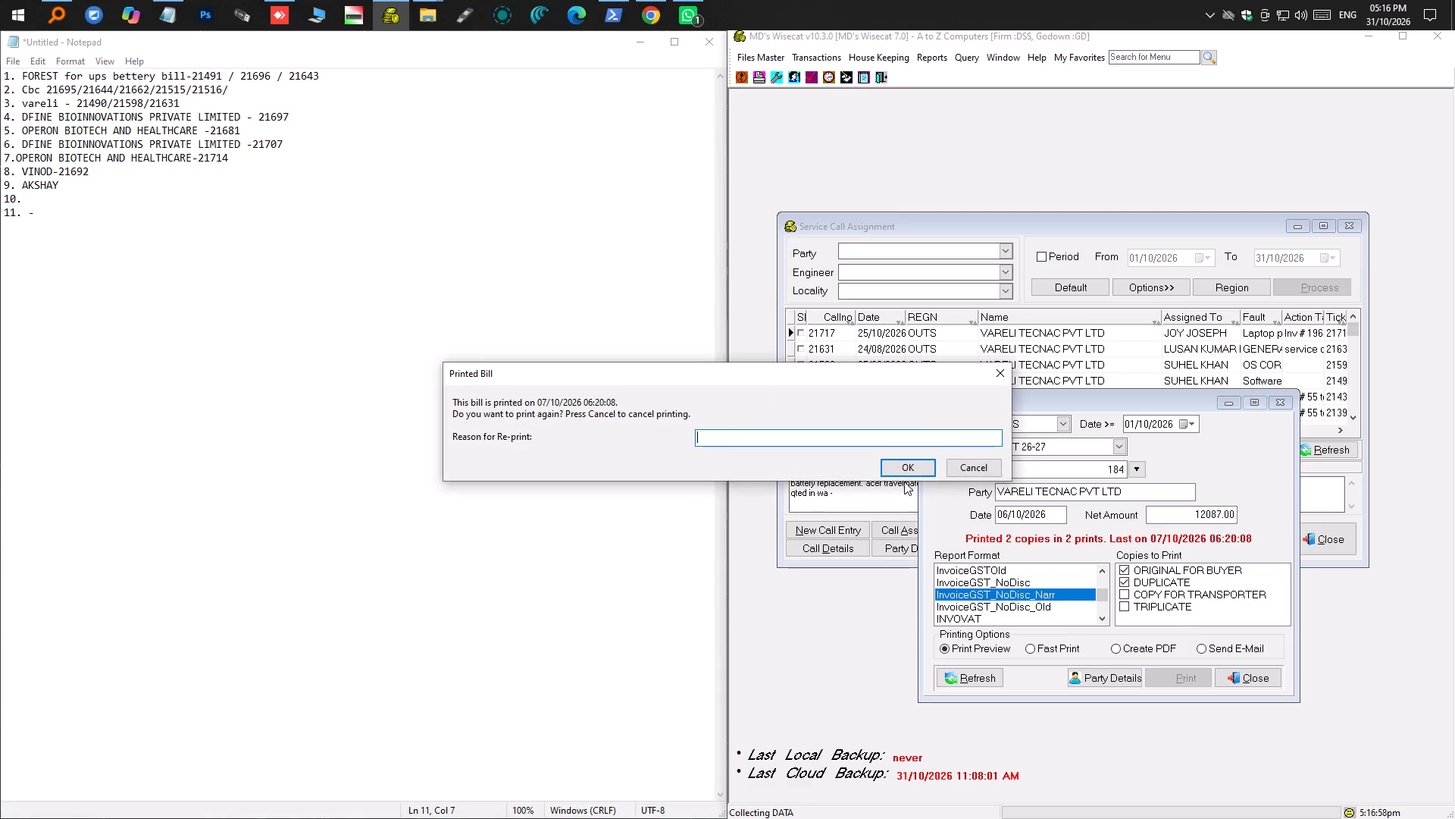
pyautogui.click(901, 468)
# Examine the dated line items on invoice 184 against the VARELI service calls, and close the preview.
pyautogui.scroll(-9, 789, 436)
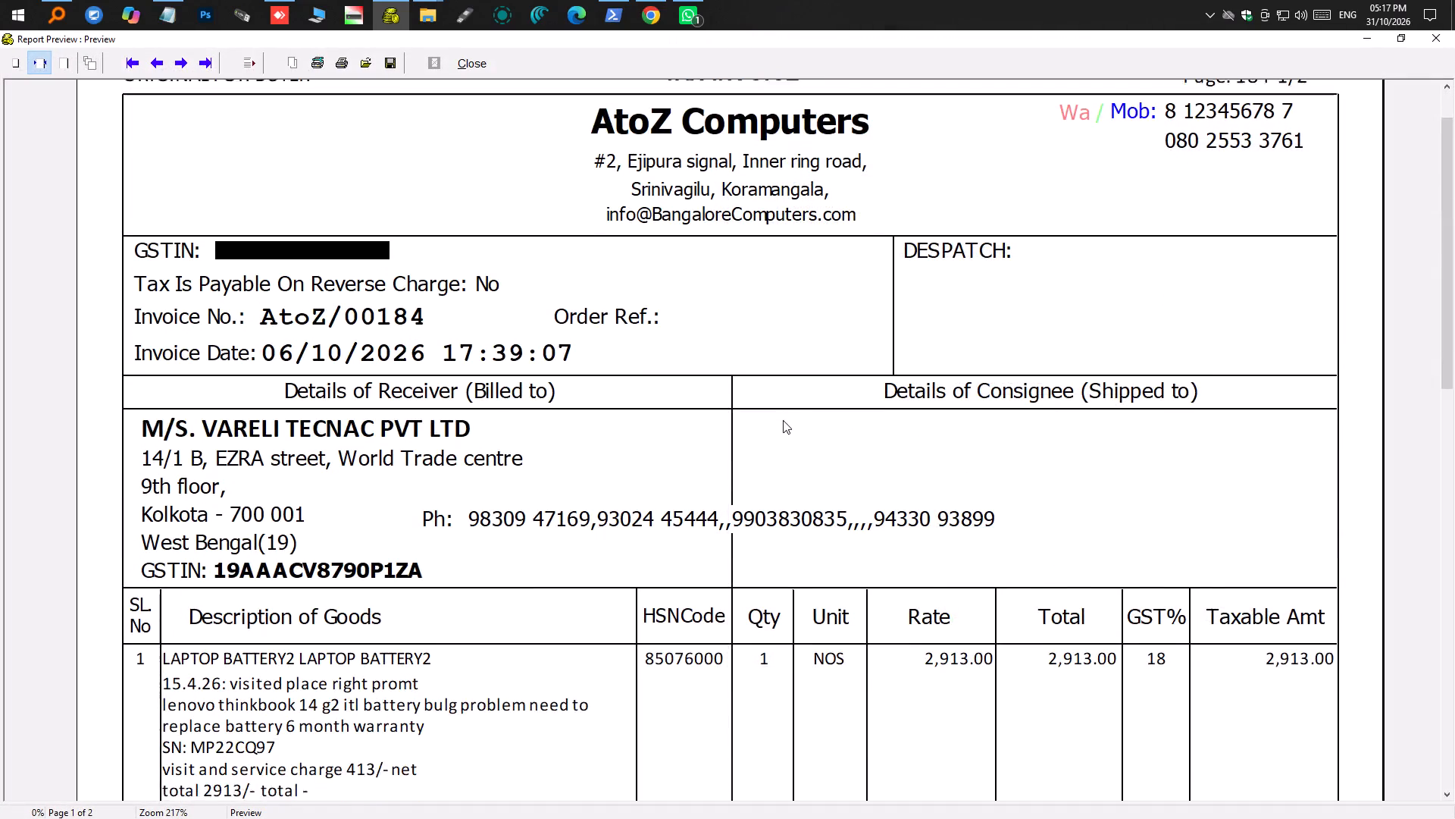
pyautogui.scroll(-12, 783, 420)
pyautogui.scroll(-10, 690, 387)
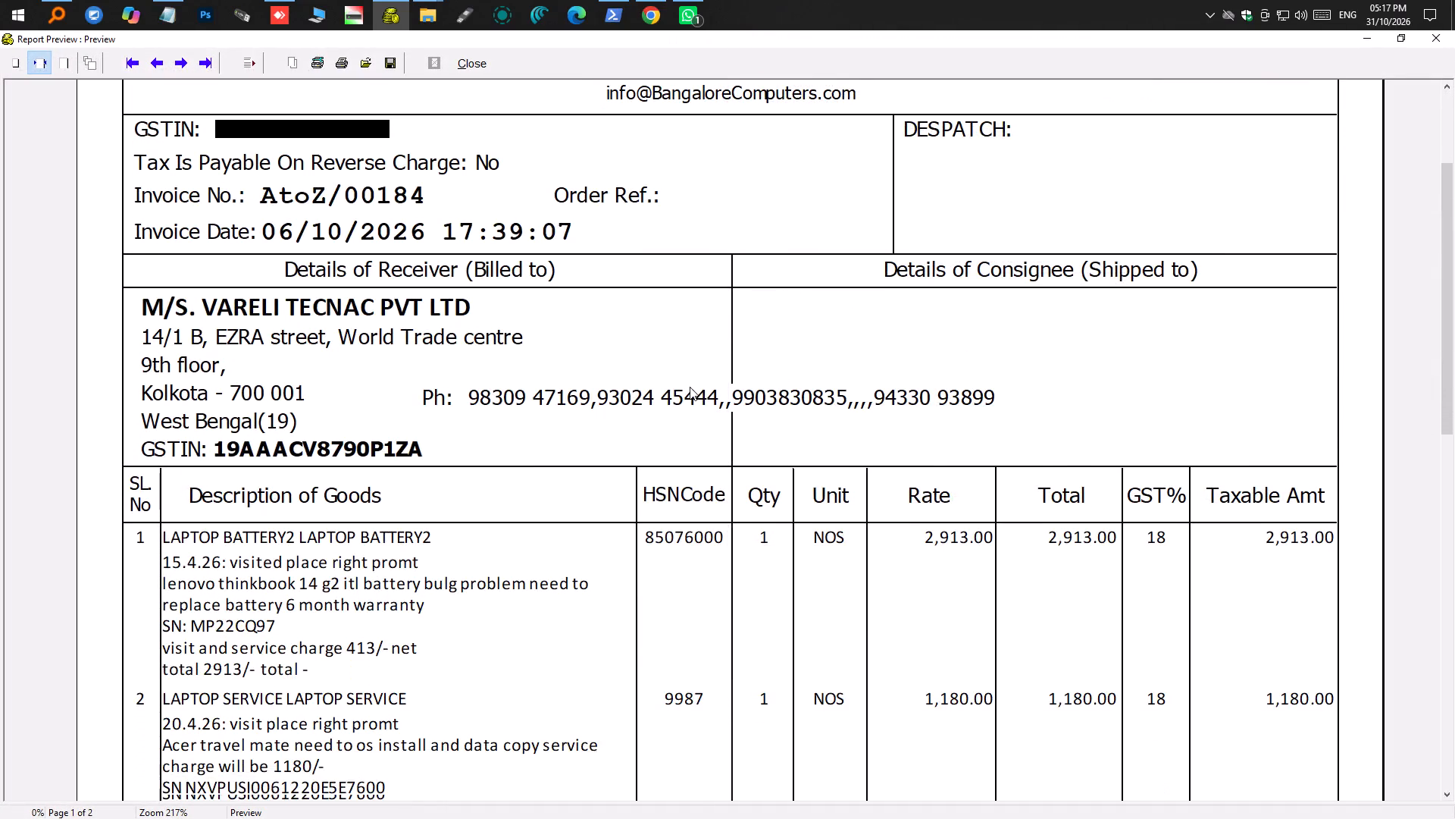
pyautogui.scroll(-10, 690, 387)
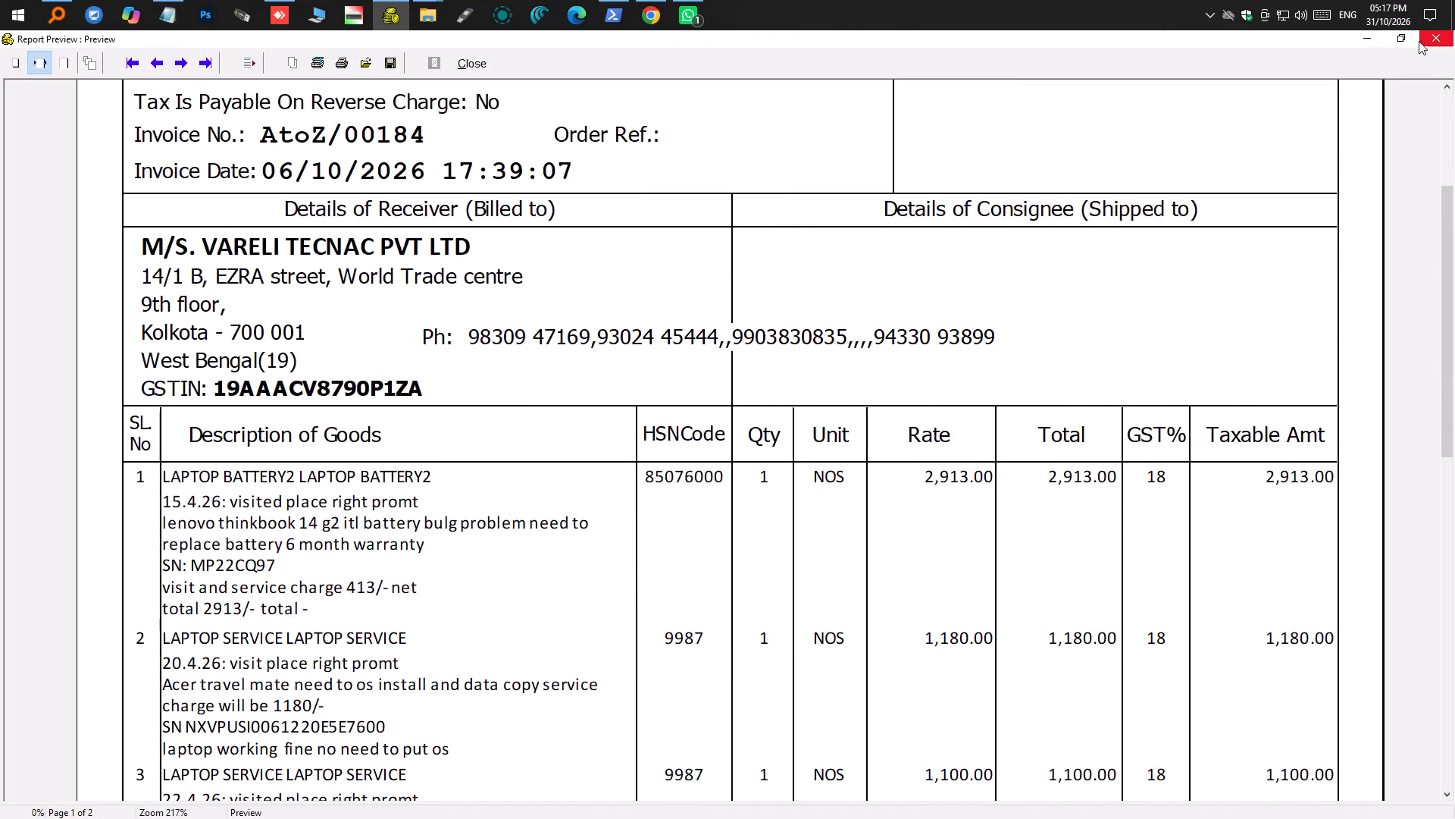
pyautogui.scroll(-19, 972, 409)
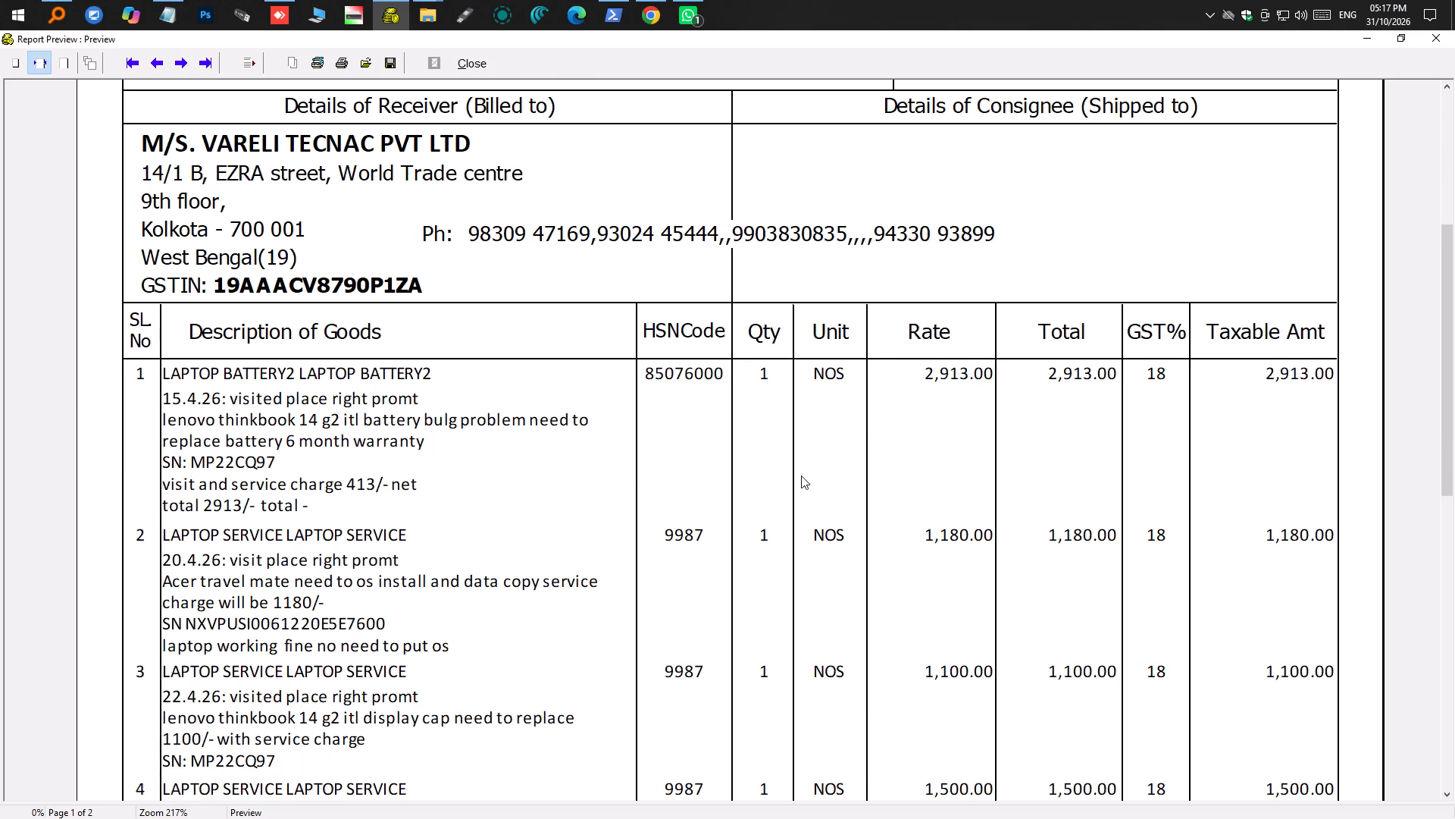
pyautogui.scroll(-20, 801, 475)
pyautogui.scroll(-20, 801, 475)
pyautogui.scroll(-9, 801, 475)
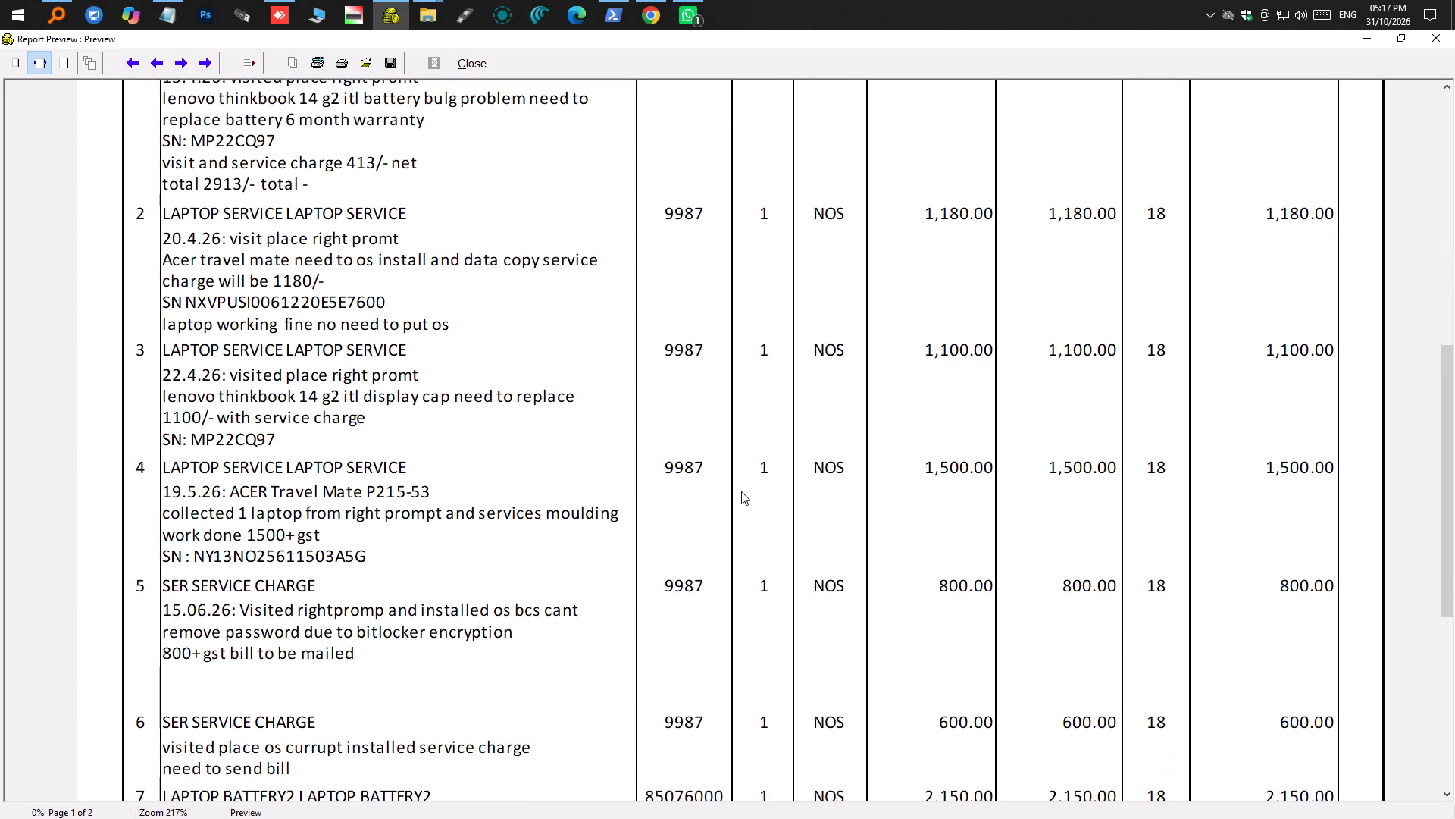
pyautogui.scroll(-20, 741, 491)
pyautogui.scroll(-20, 741, 491)
pyautogui.scroll(-9, 741, 491)
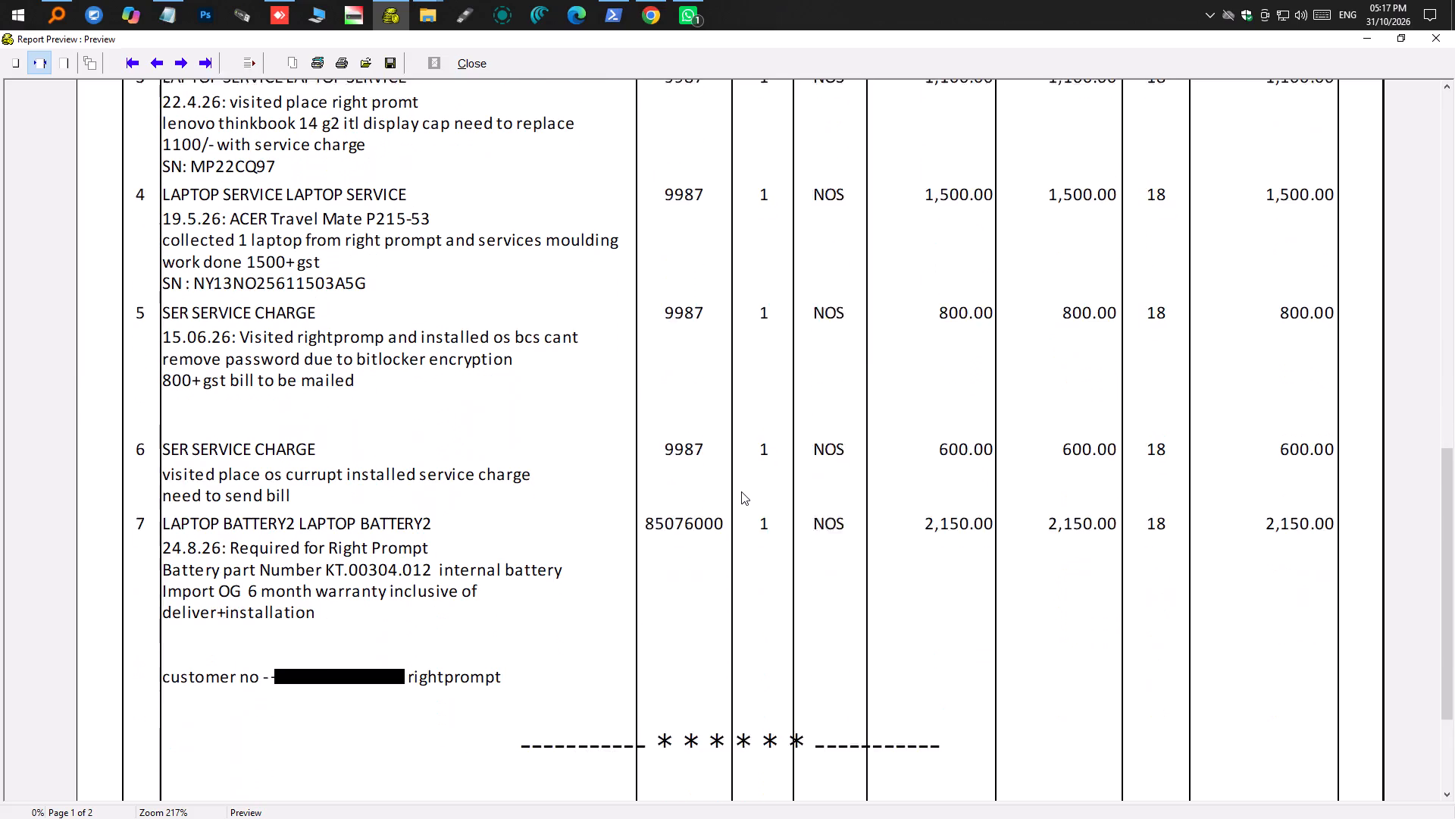
pyautogui.scroll(-6, 741, 491)
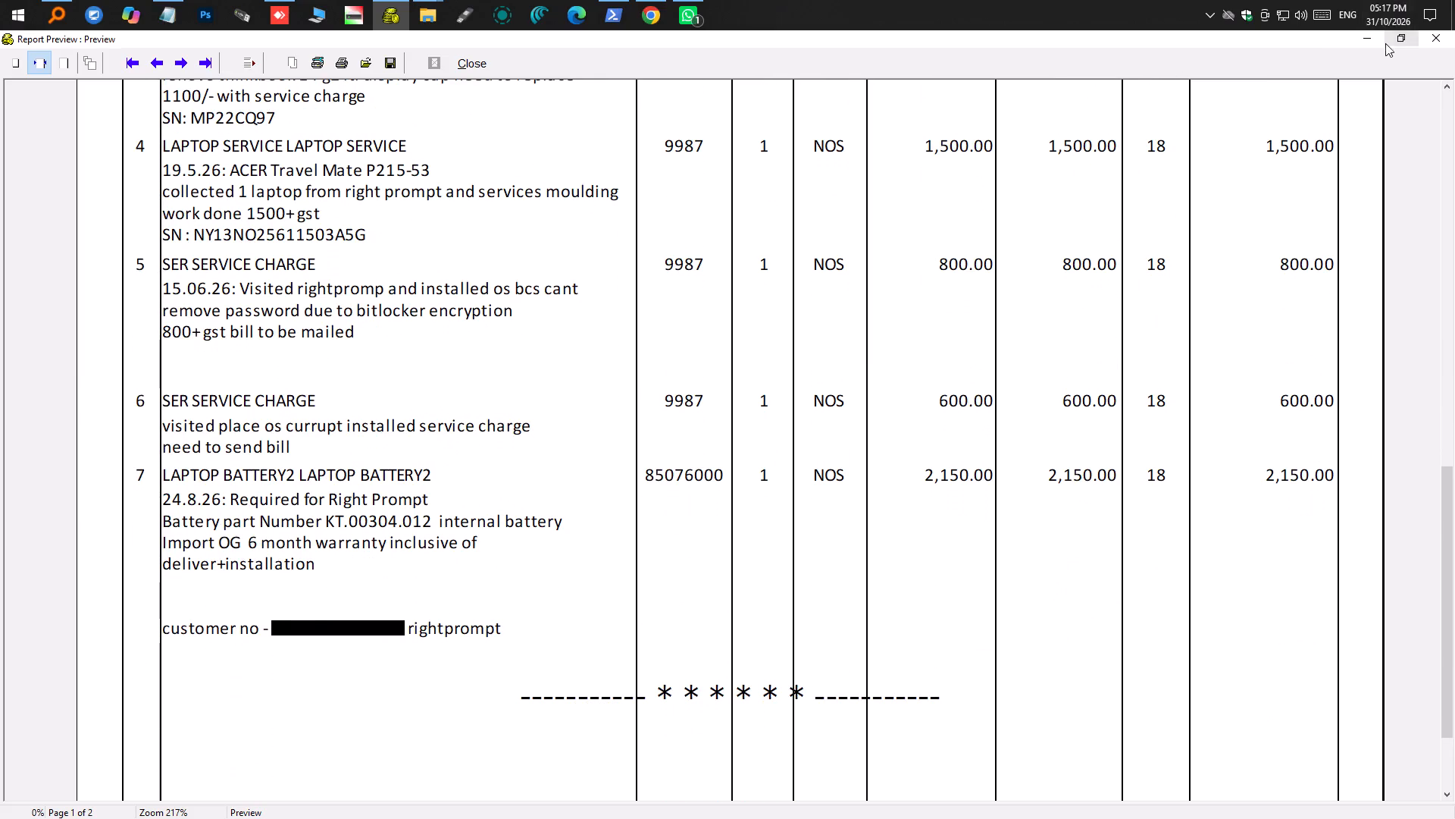
pyautogui.click(1398, 39)
pyautogui.moveTo(731, 178); pyautogui.dragTo(1091, 159)
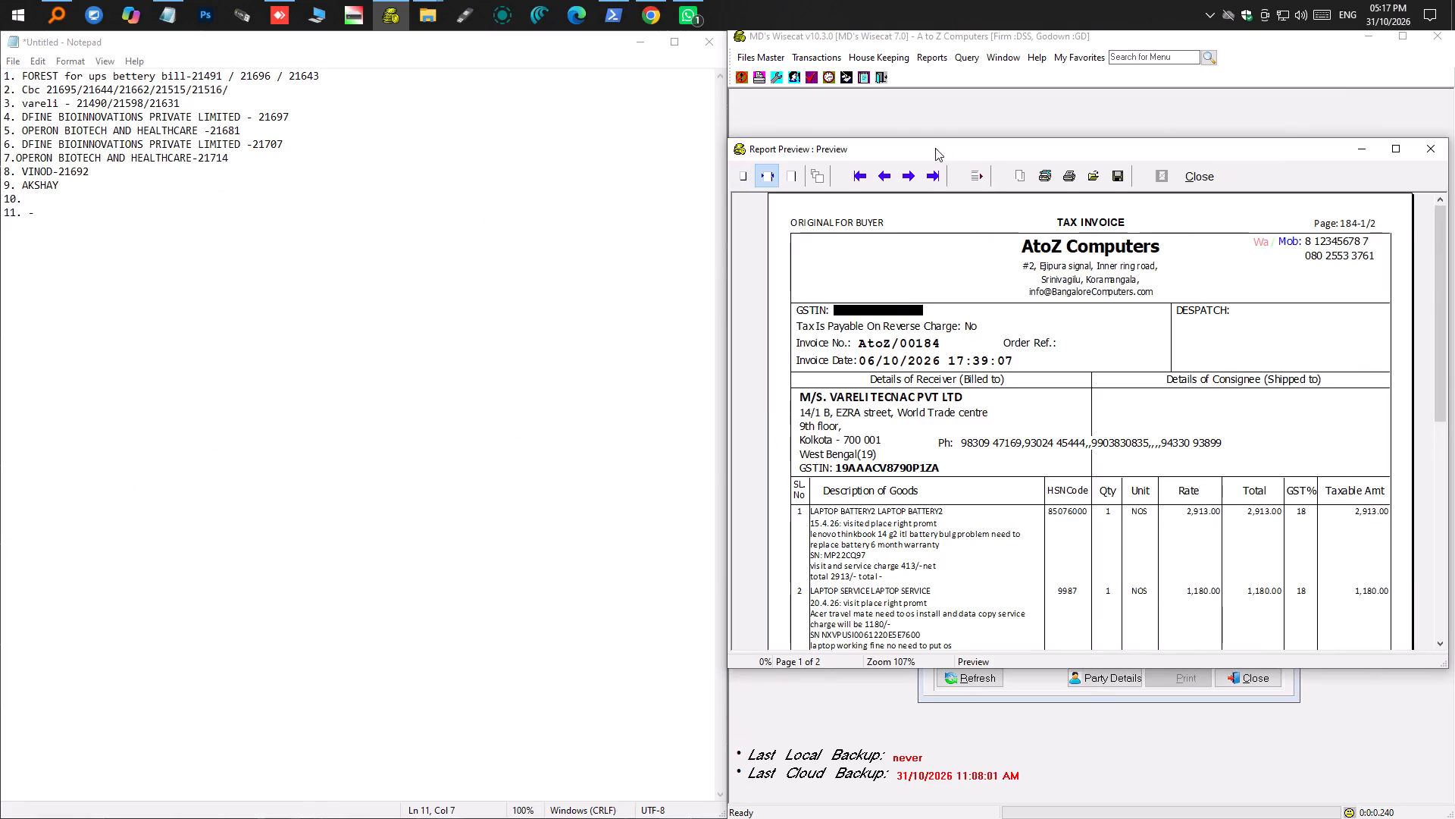
pyautogui.moveTo(935, 146); pyautogui.dragTo(356, 146)
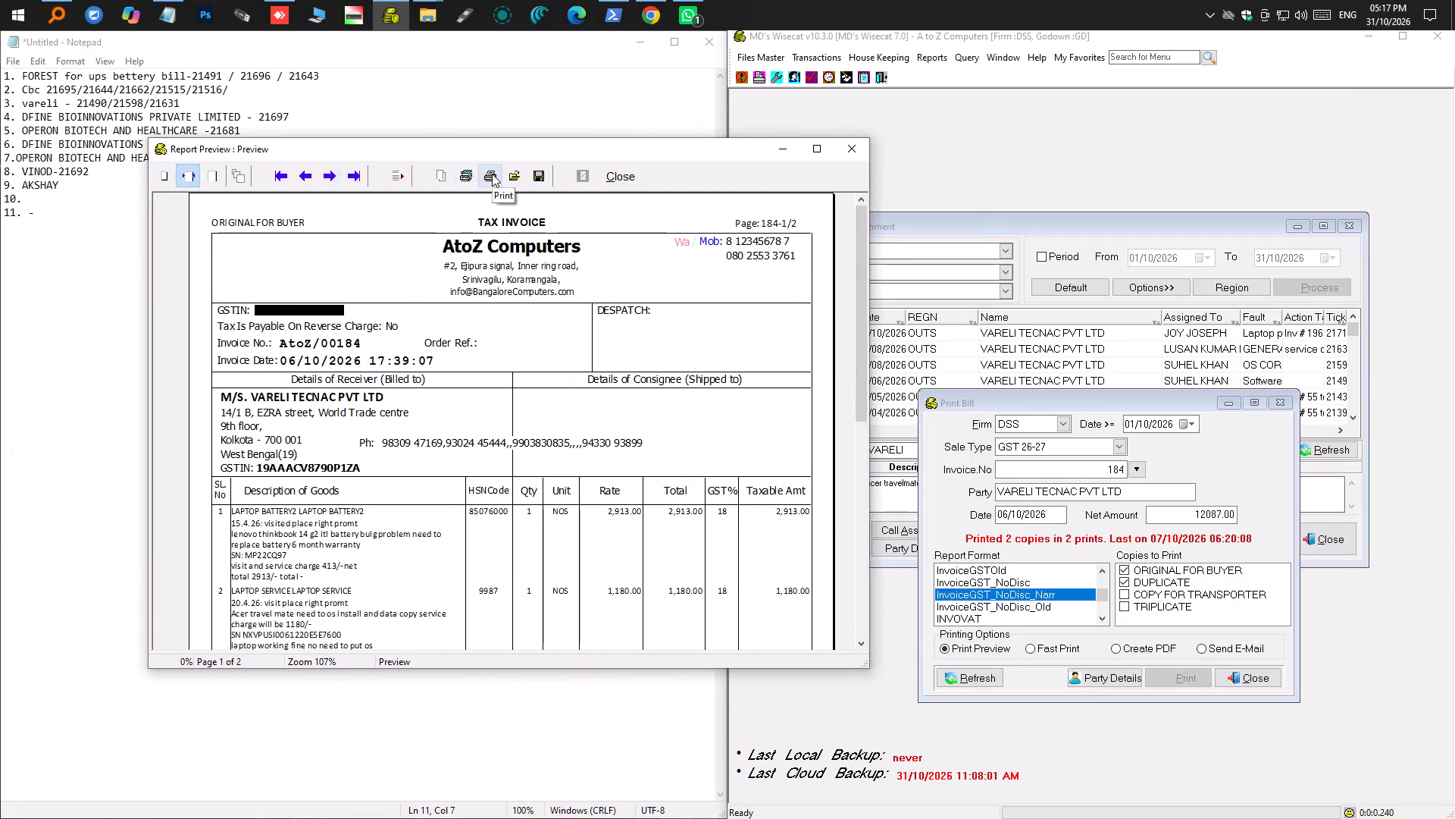
pyautogui.click(842, 152)
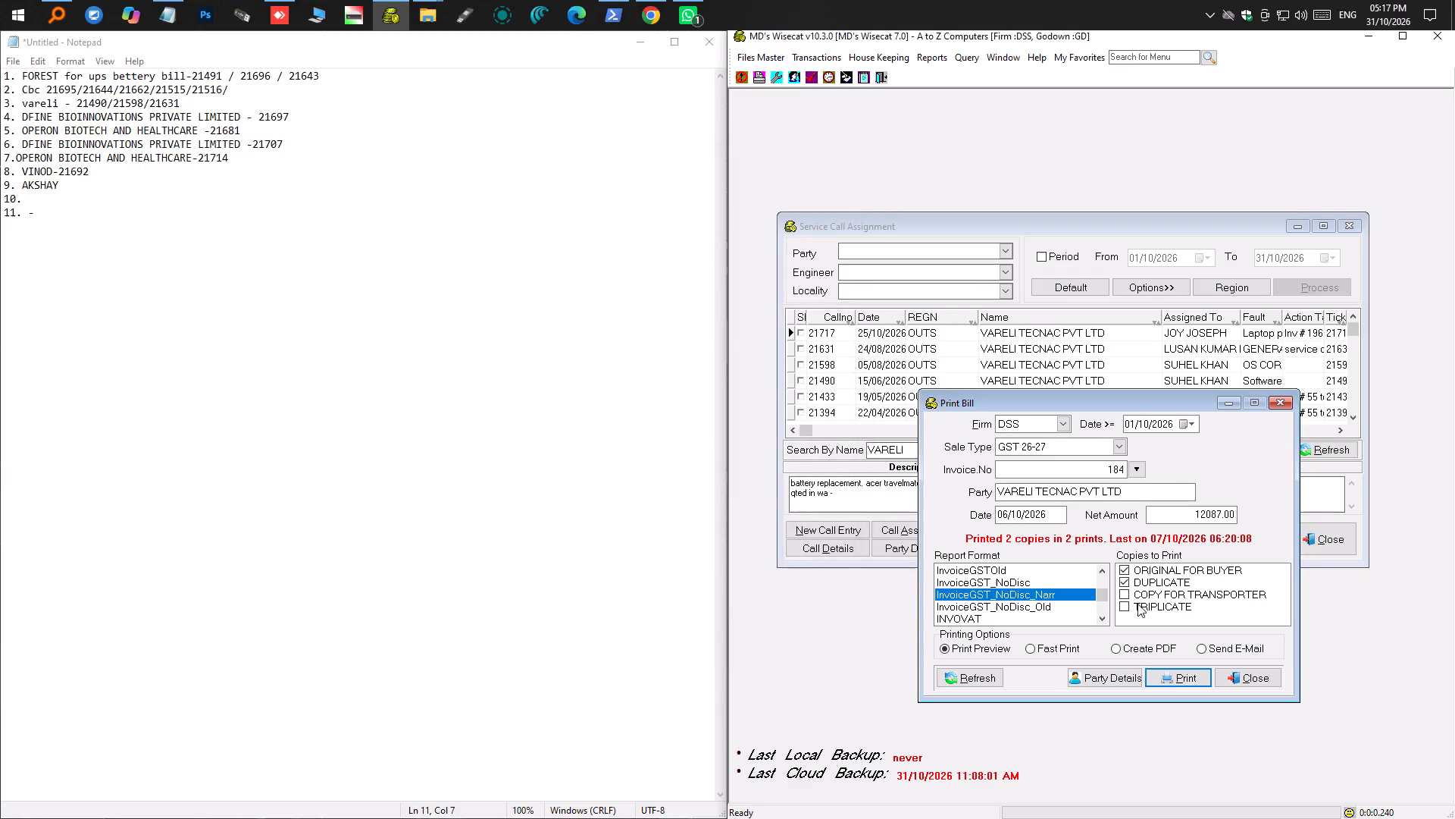
# Save VARELI invoice 184 as a PDF in Downloads, with only the Original for Buyer copy and no Duplicate.
pyautogui.click(1129, 654)
pyautogui.click(1125, 586)
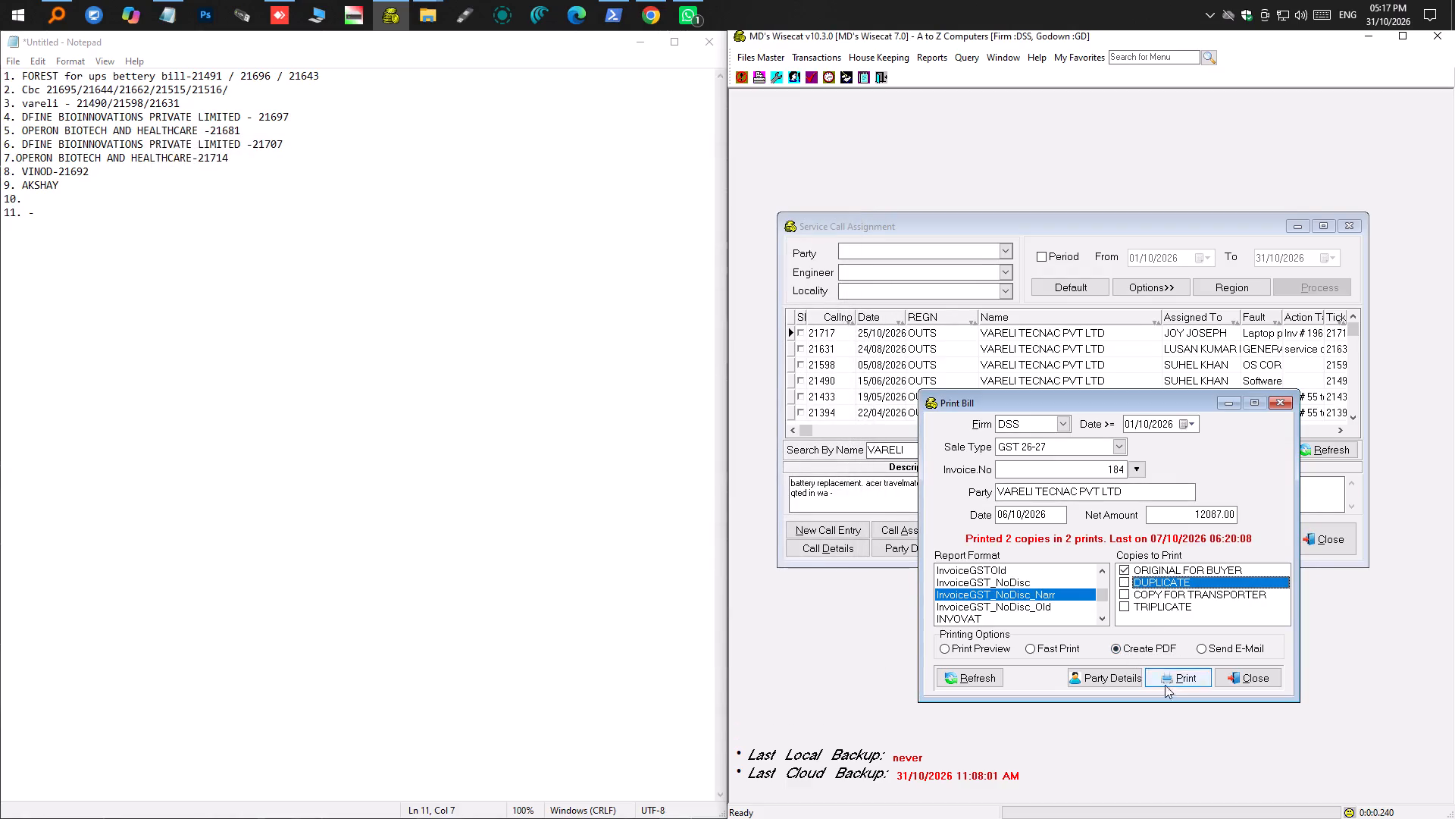
pyautogui.click(1166, 681)
pyautogui.click(901, 467)
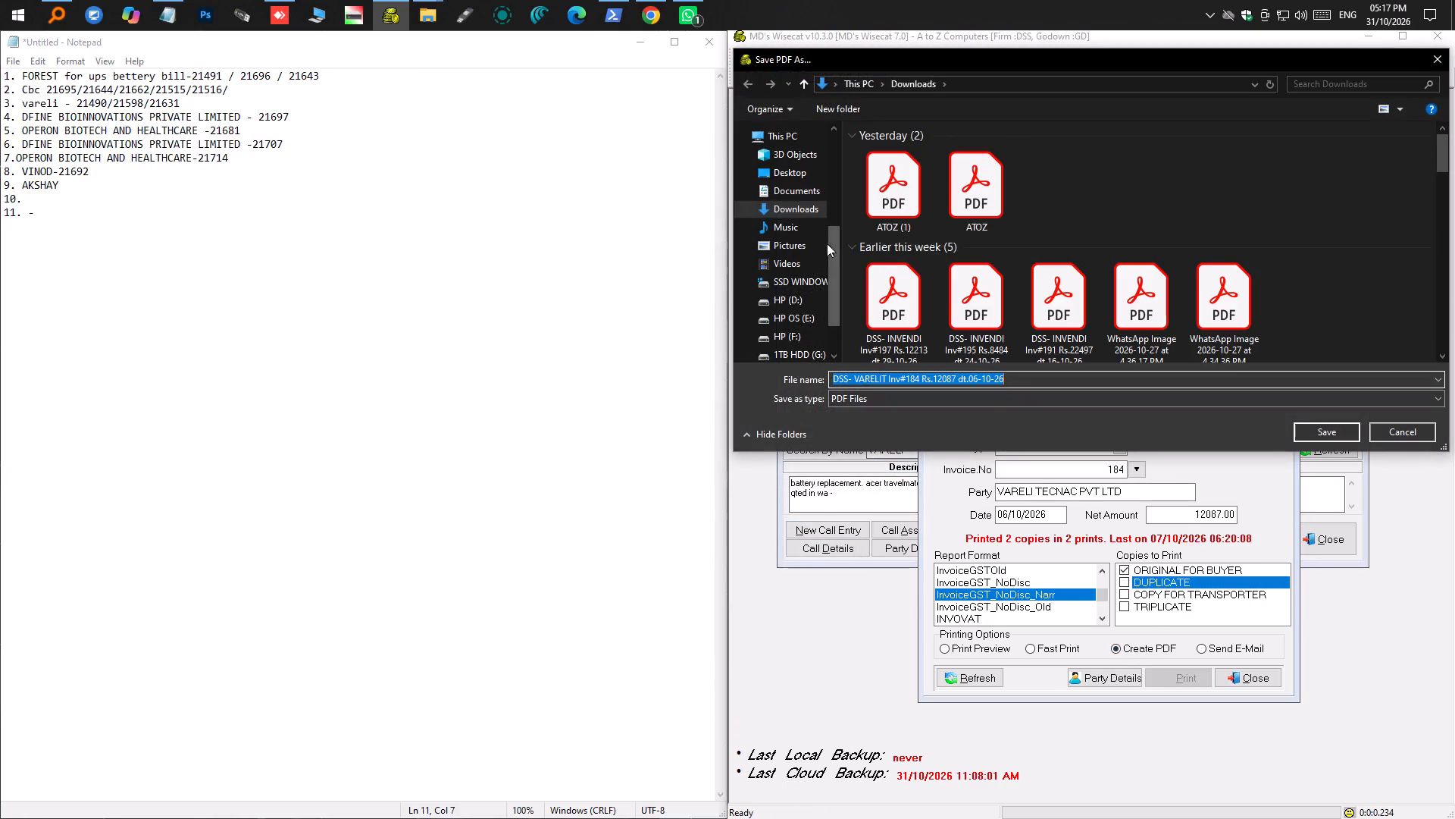
pyautogui.click(1311, 431)
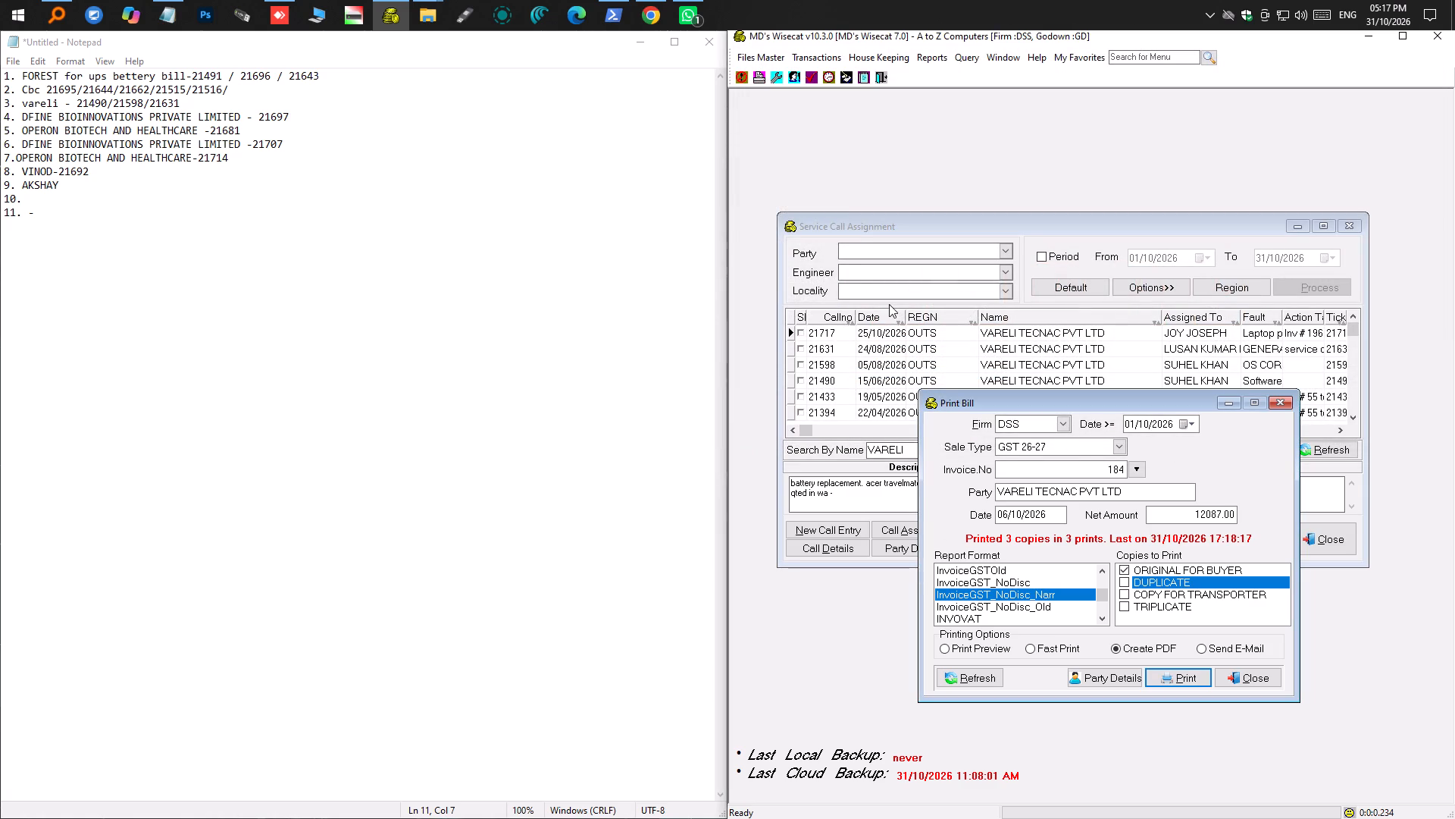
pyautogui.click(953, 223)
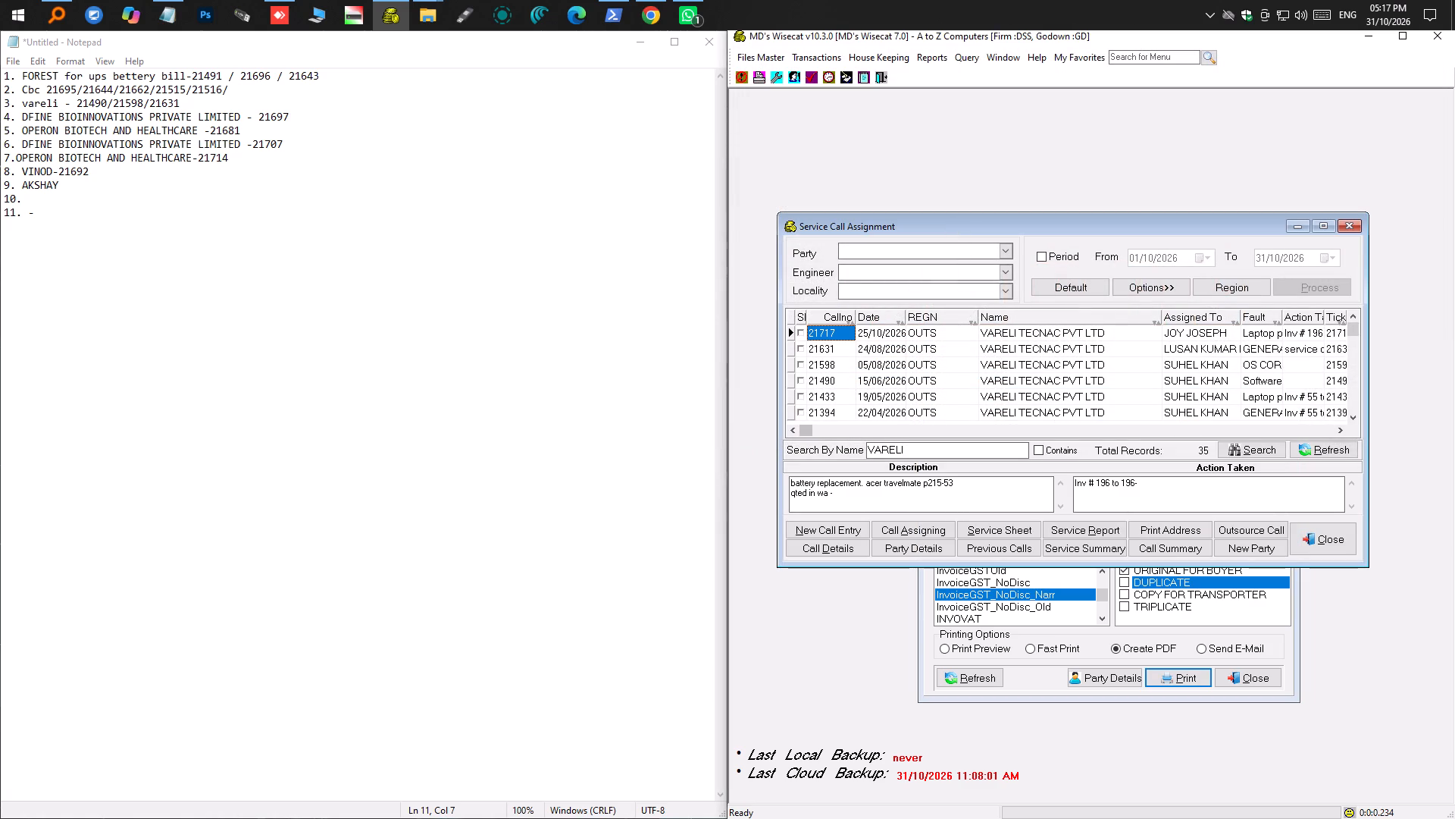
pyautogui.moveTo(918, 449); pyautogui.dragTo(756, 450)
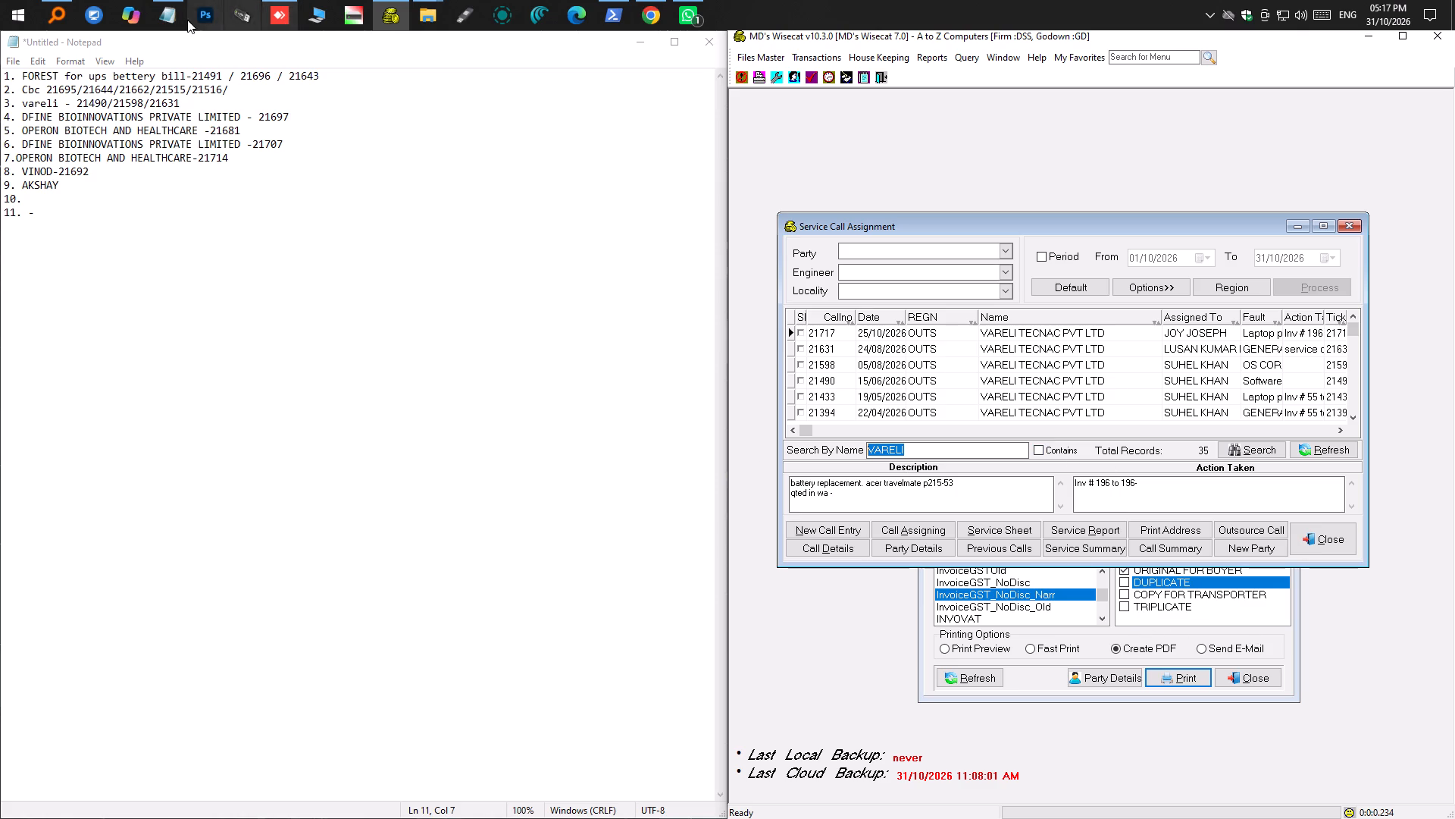
# Open the saved VARELI invoice 184 PDF from the Downloads folder in File Explorer and close the folder window.
pyautogui.click(430, 8)
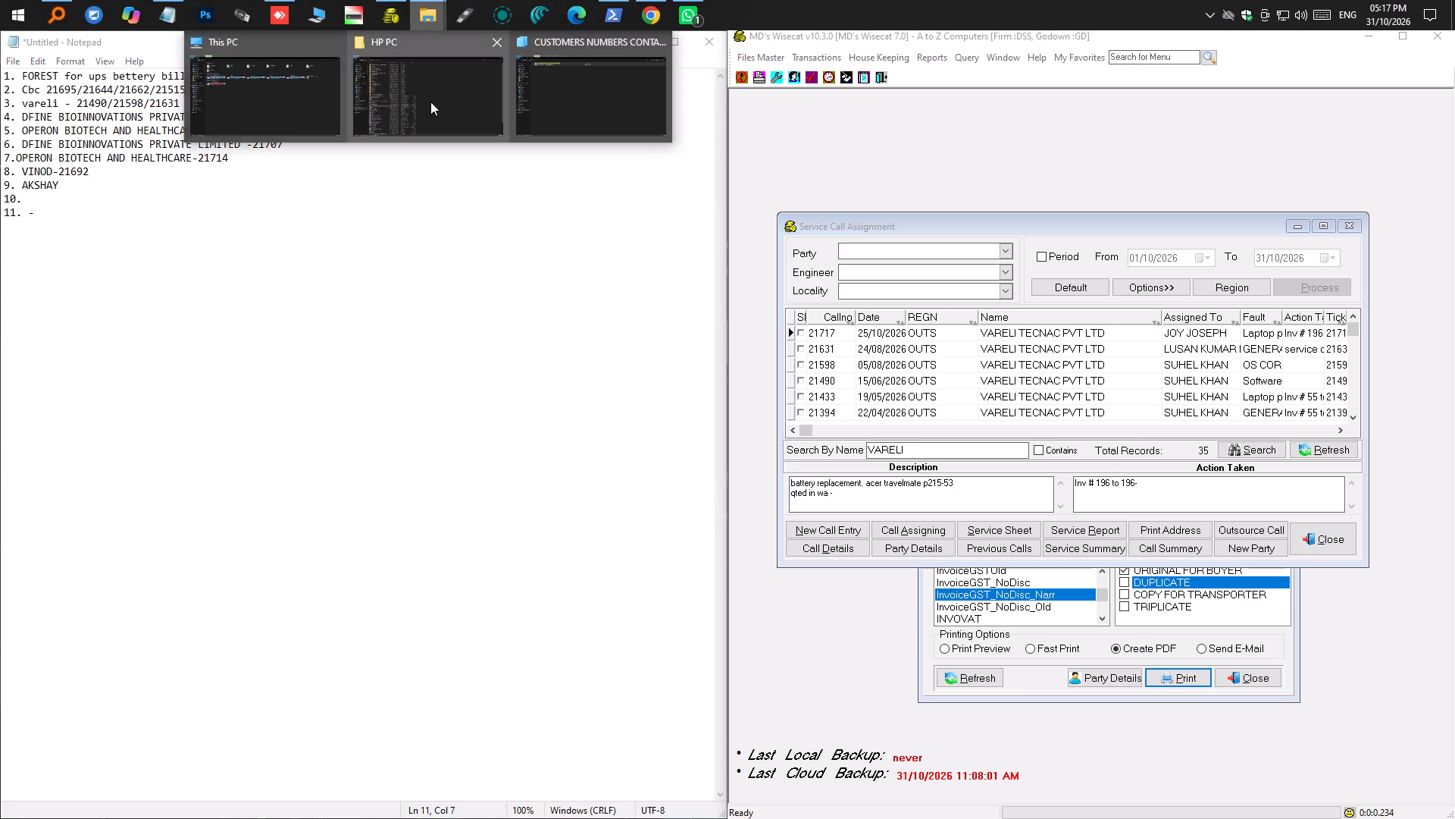
pyautogui.click(283, 103)
pyautogui.click(61, 156)
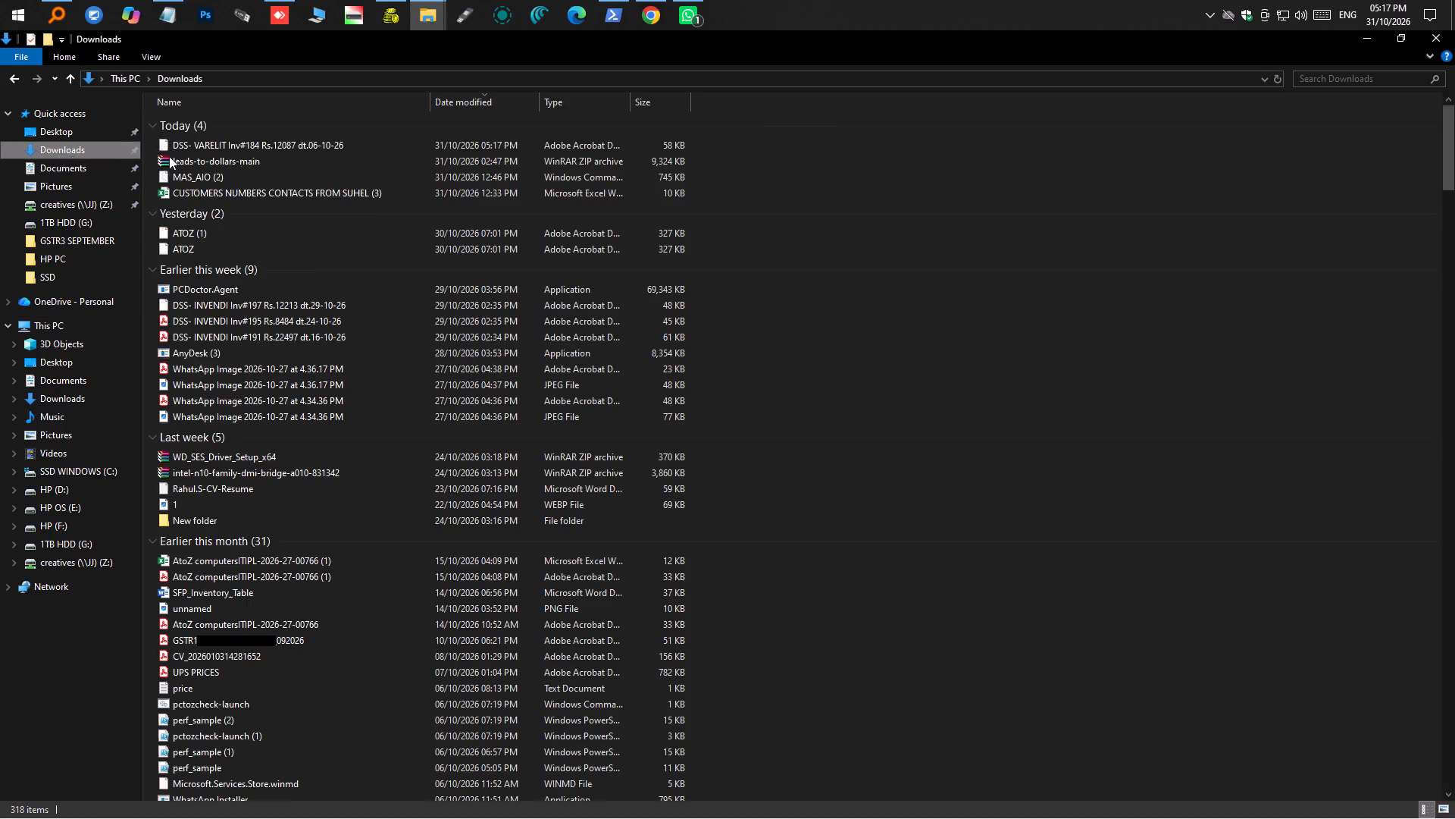
pyautogui.doubleClick(214, 149)
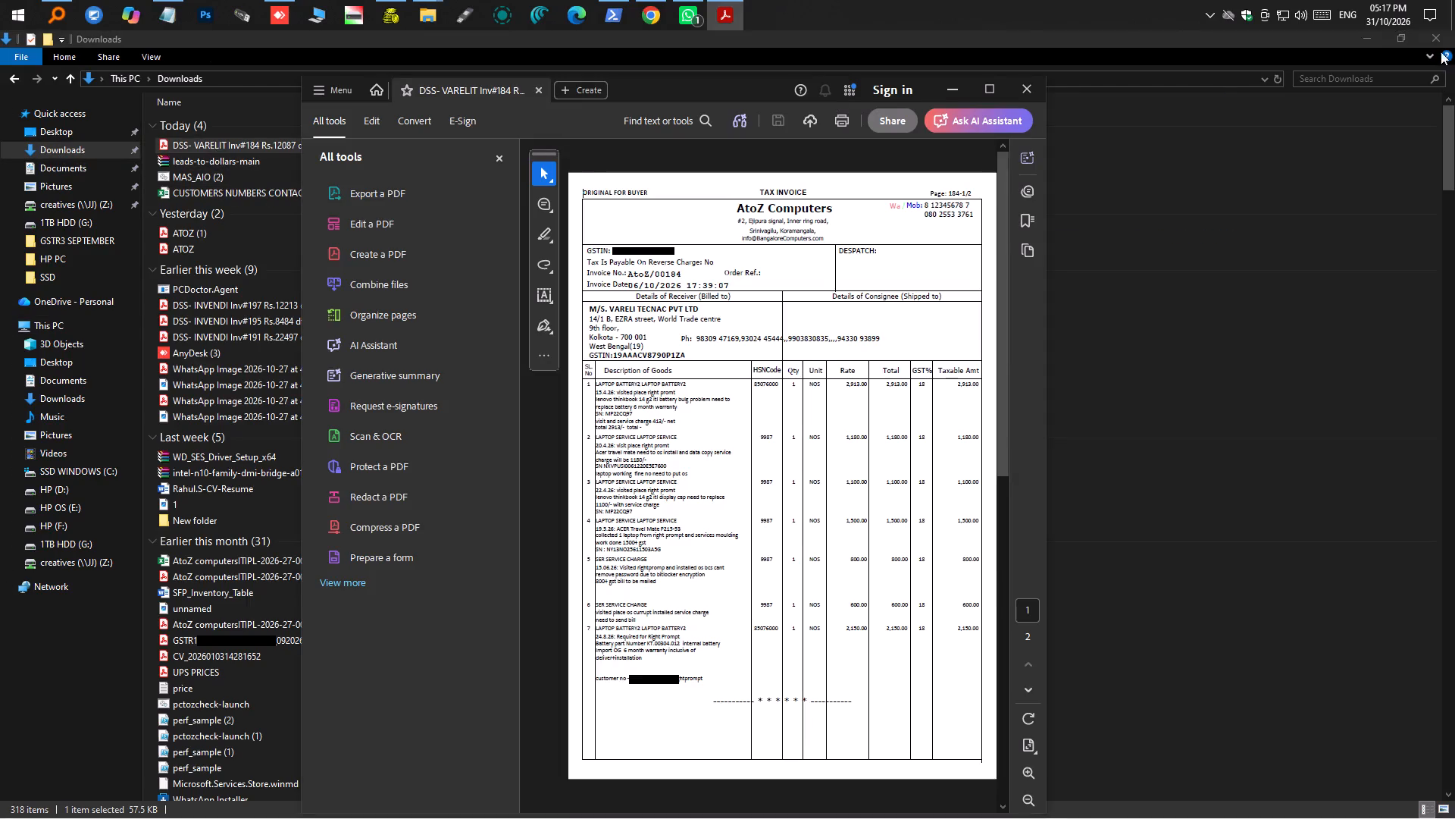
pyautogui.click(1436, 39)
pyautogui.moveTo(664, 86); pyautogui.dragTo(854, 309)
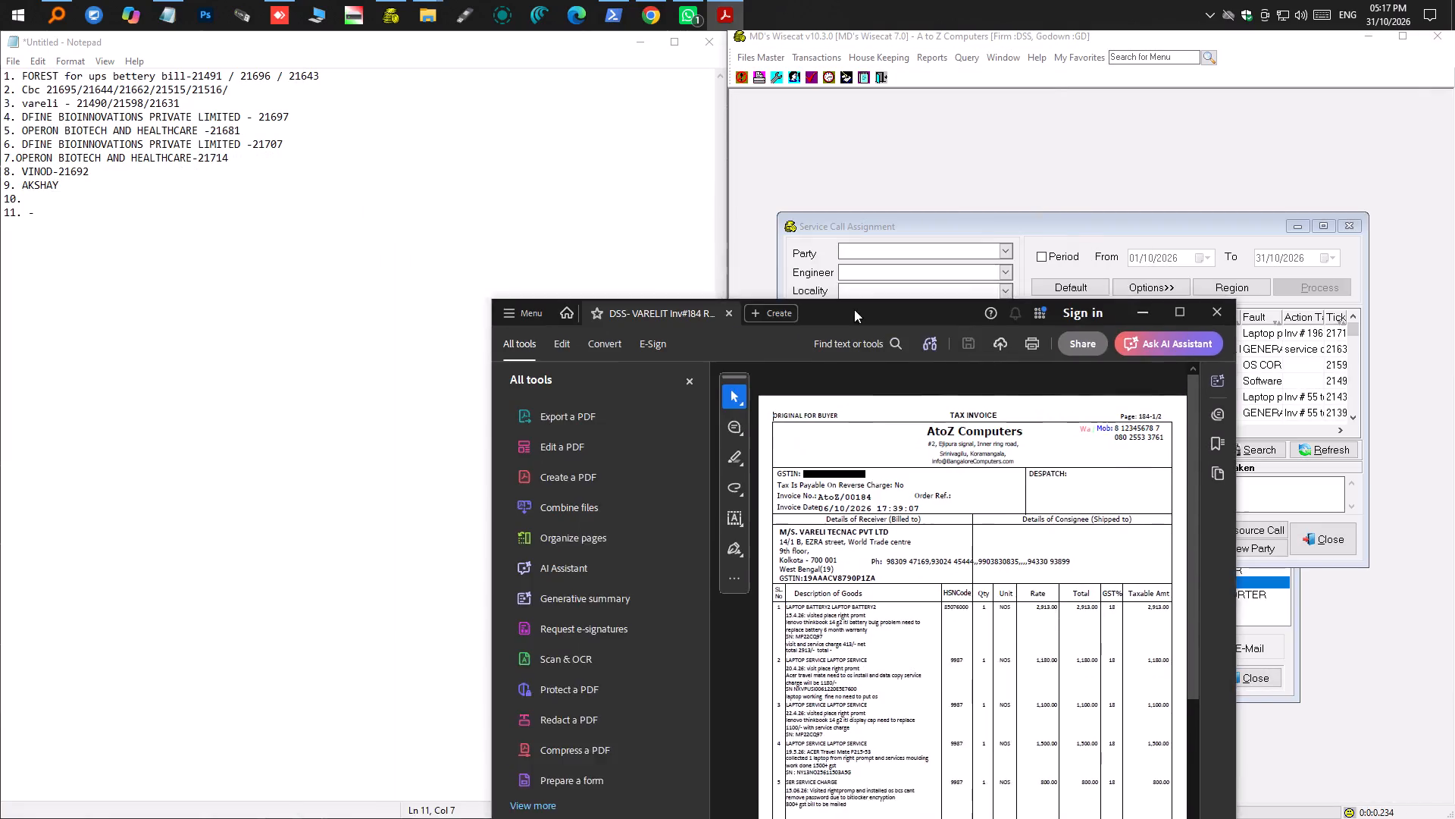
pyautogui.moveTo(854, 309); pyautogui.dragTo(609, 271)
pyautogui.click(931, 271)
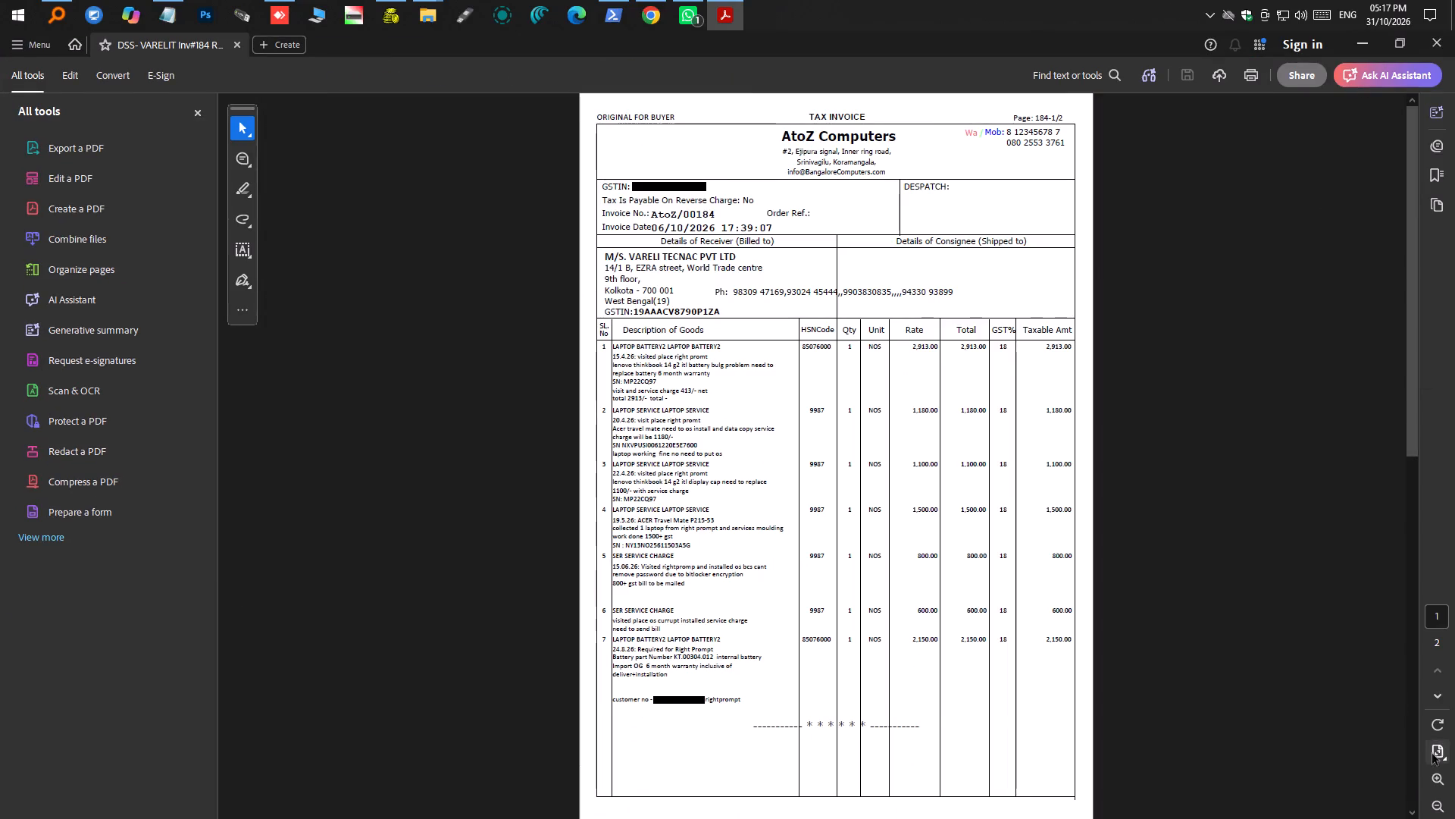
pyautogui.tripleClick(1439, 778)
pyautogui.click(1439, 777)
pyautogui.scroll(-5, 543, 470)
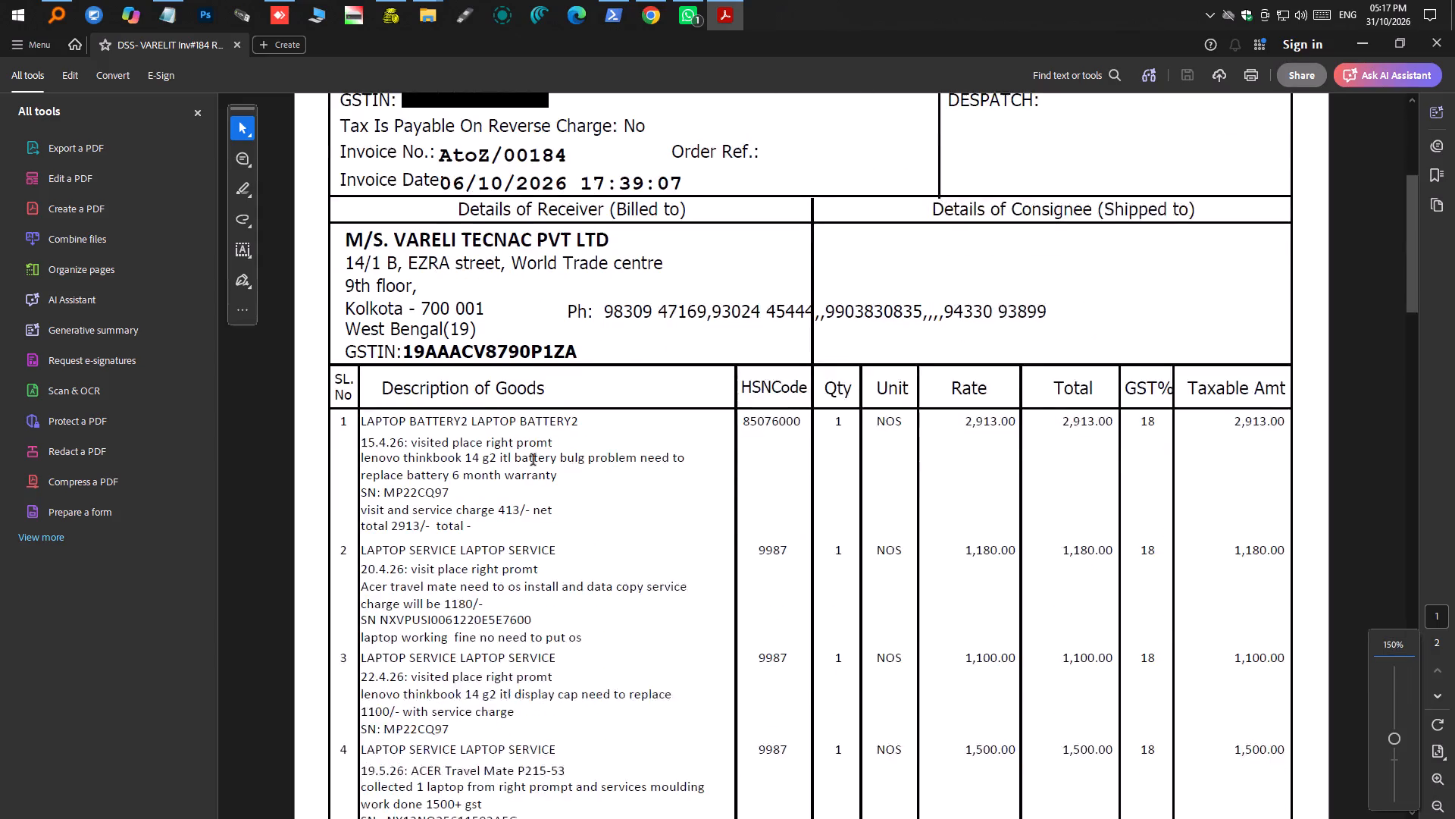
pyautogui.scroll(-5, 521, 450)
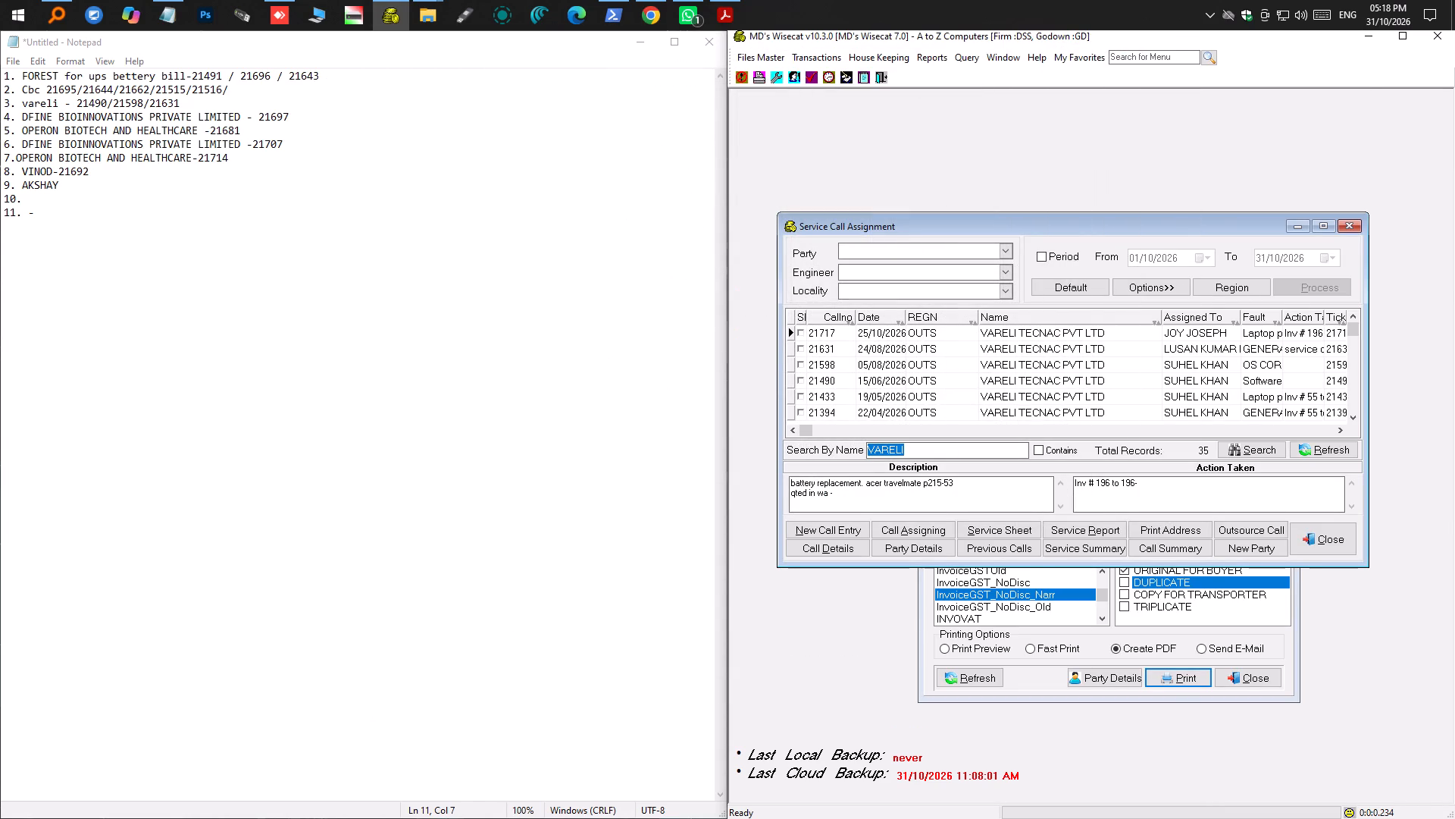
pyautogui.click(834, 416)
pyautogui.press('Up')
pyautogui.press('Up')
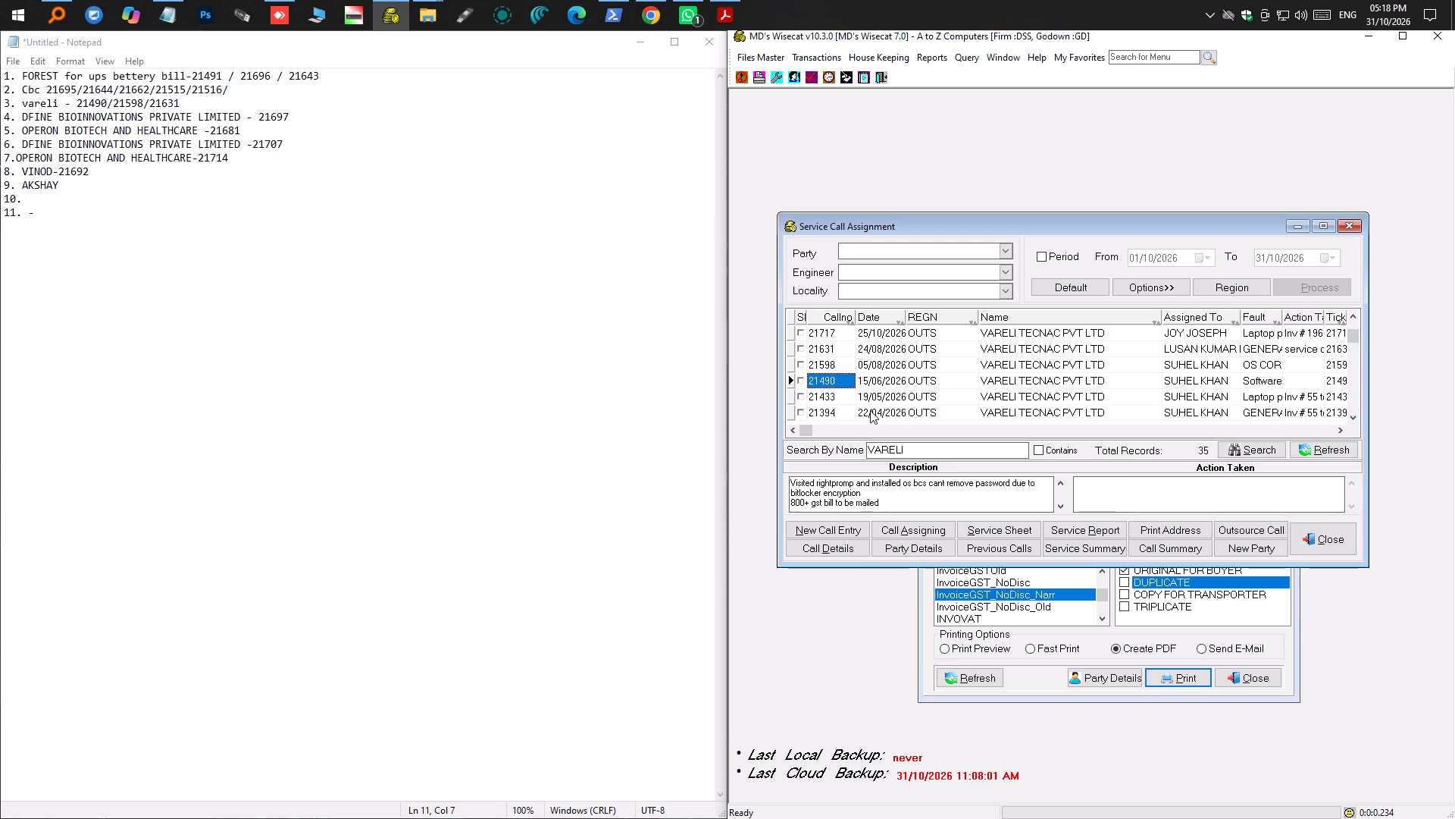
pyautogui.click(1063, 510)
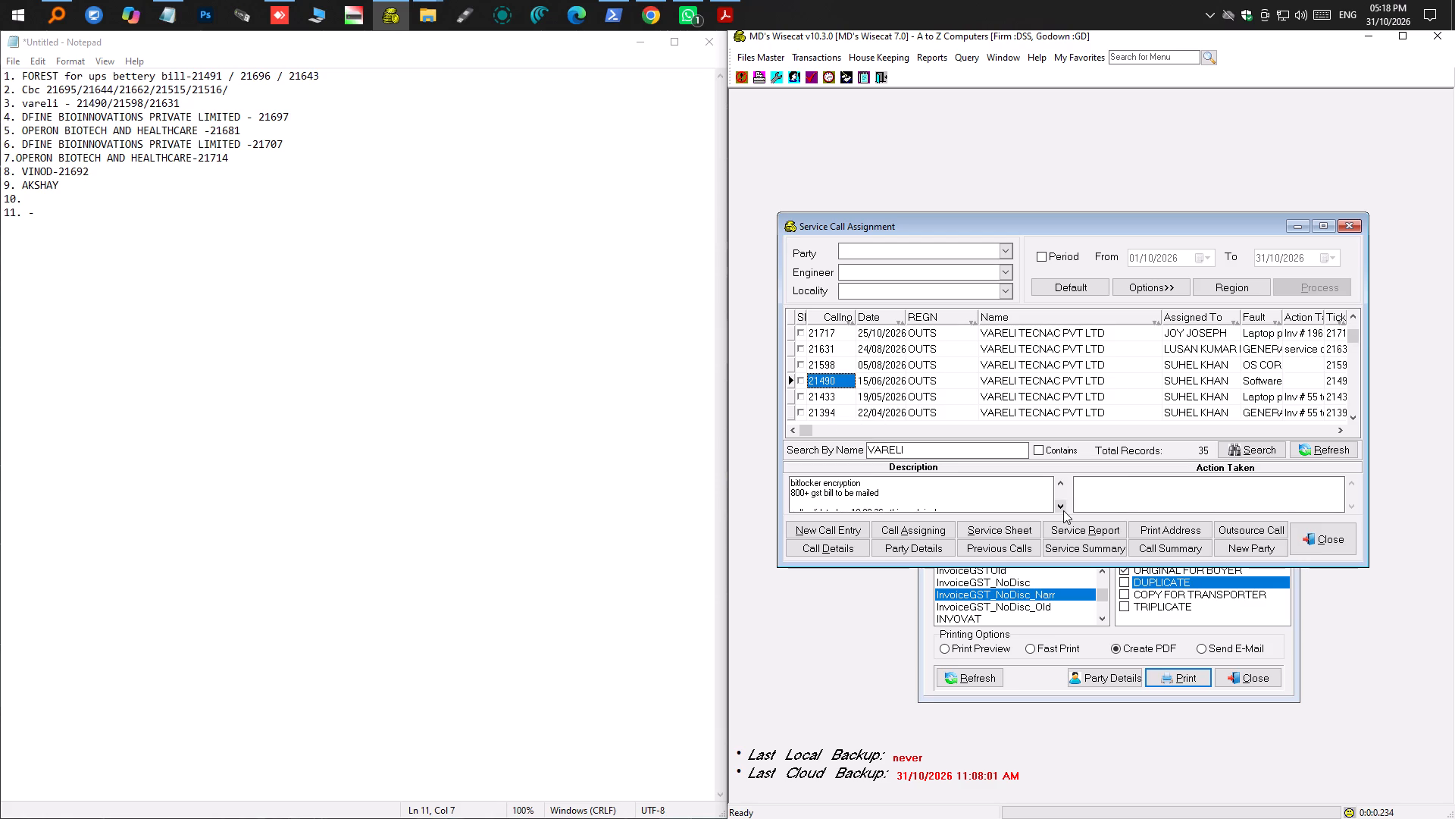
pyautogui.click(1063, 510)
pyautogui.tripleClick(1063, 510)
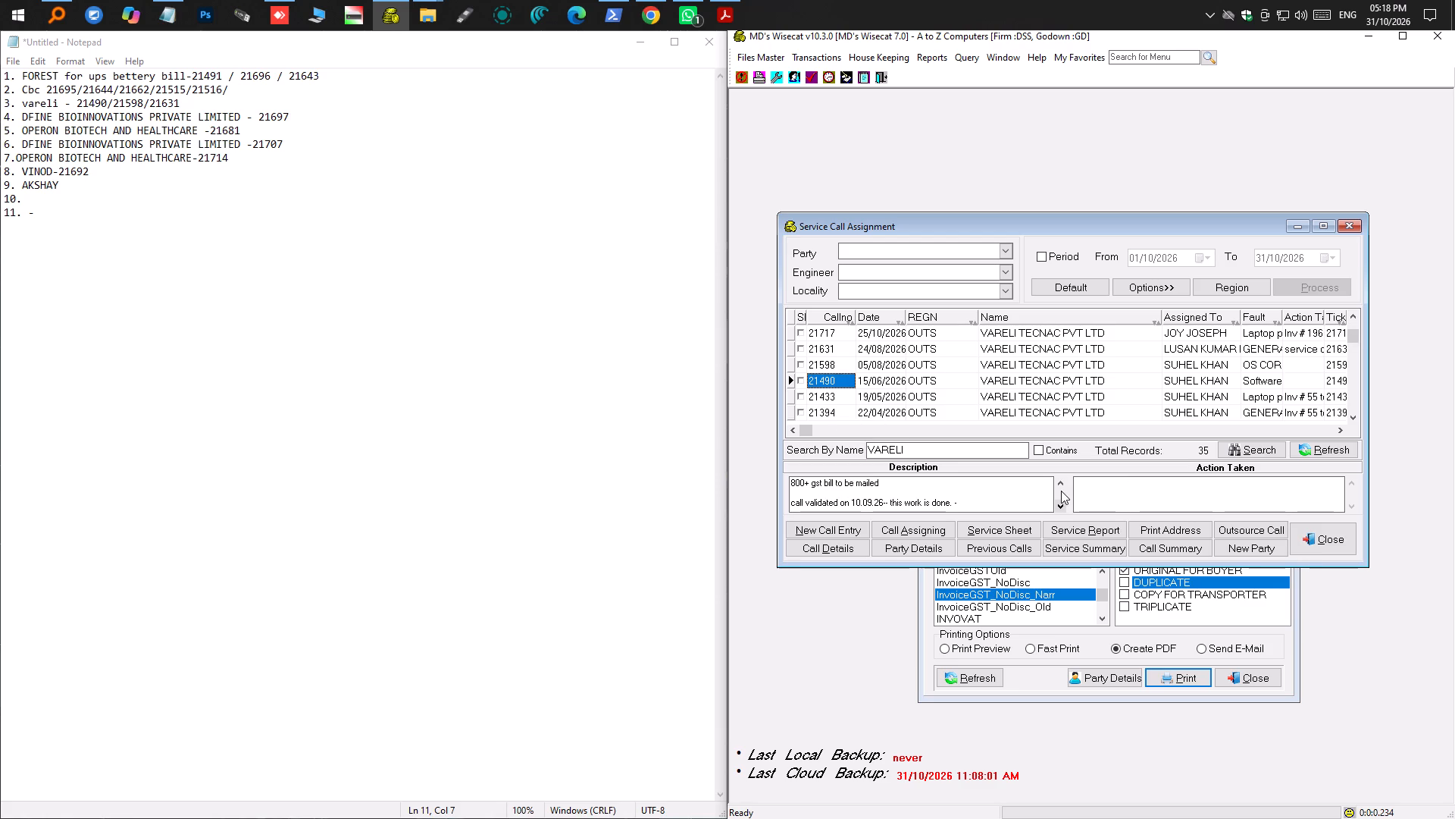
pyautogui.tripleClick(1060, 485)
pyautogui.doubleClick(1060, 485)
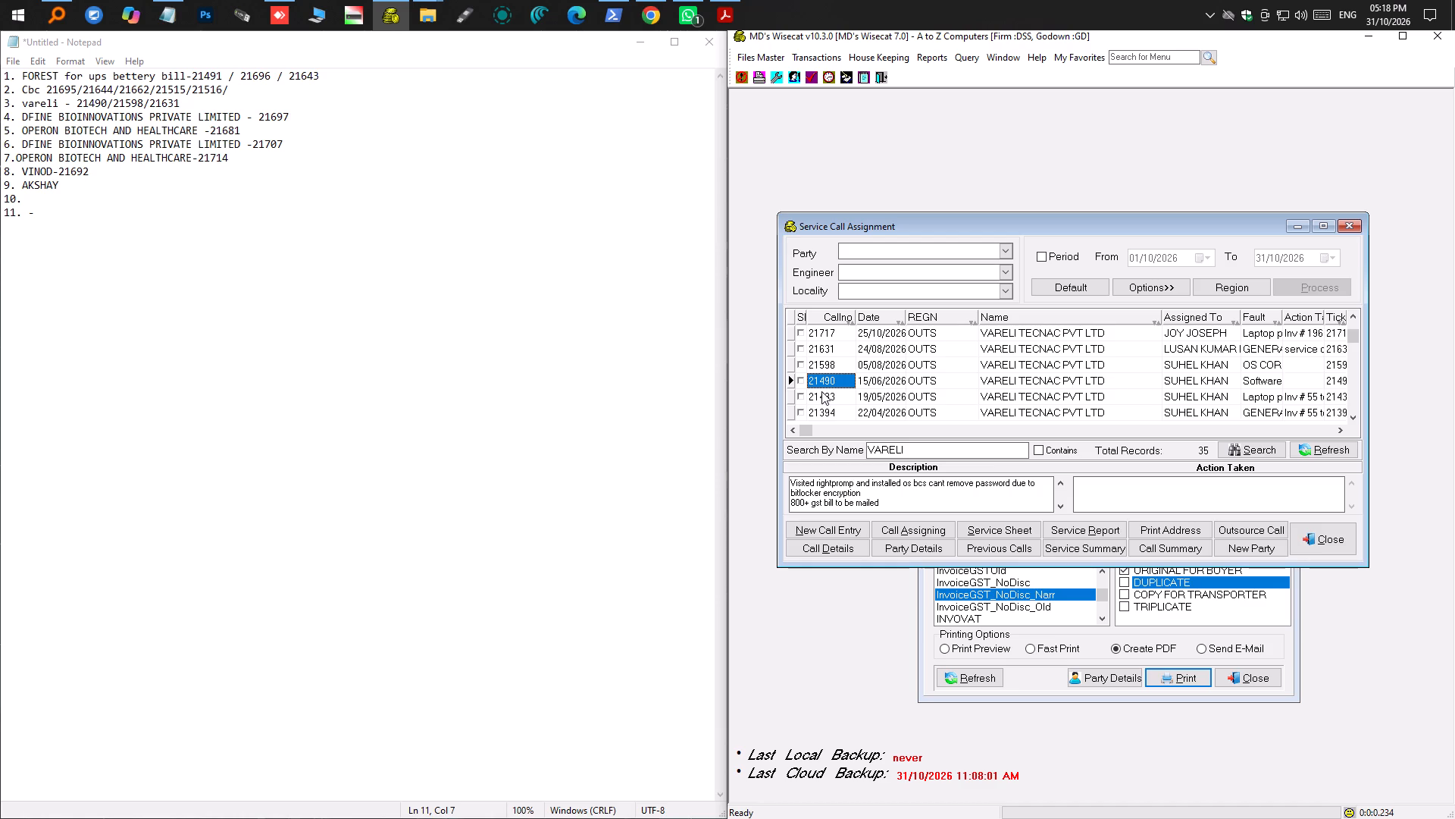
pyautogui.tripleClick(1062, 501)
pyautogui.tripleClick(1062, 501)
pyautogui.click(1062, 501)
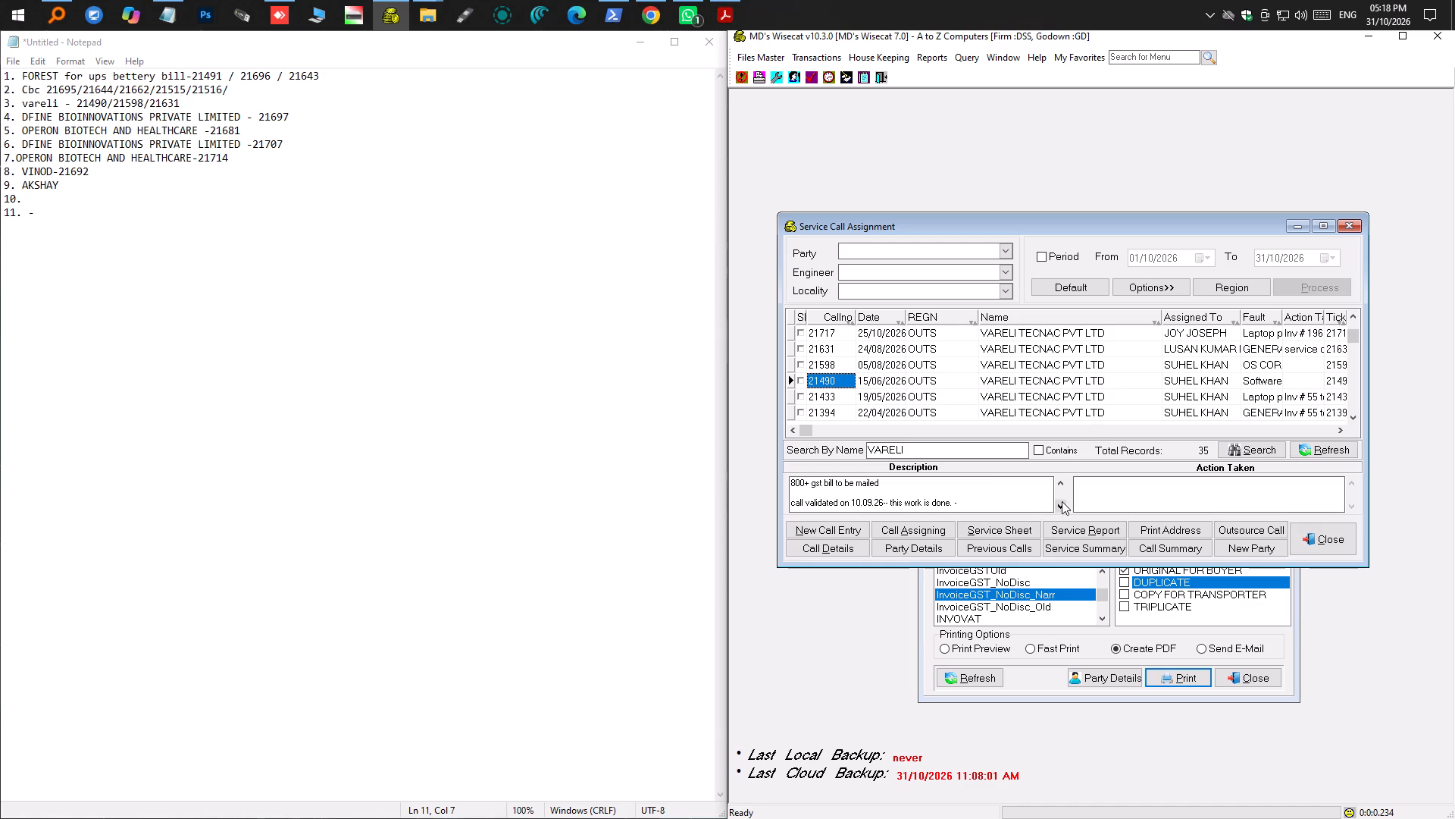
pyautogui.click(1062, 482)
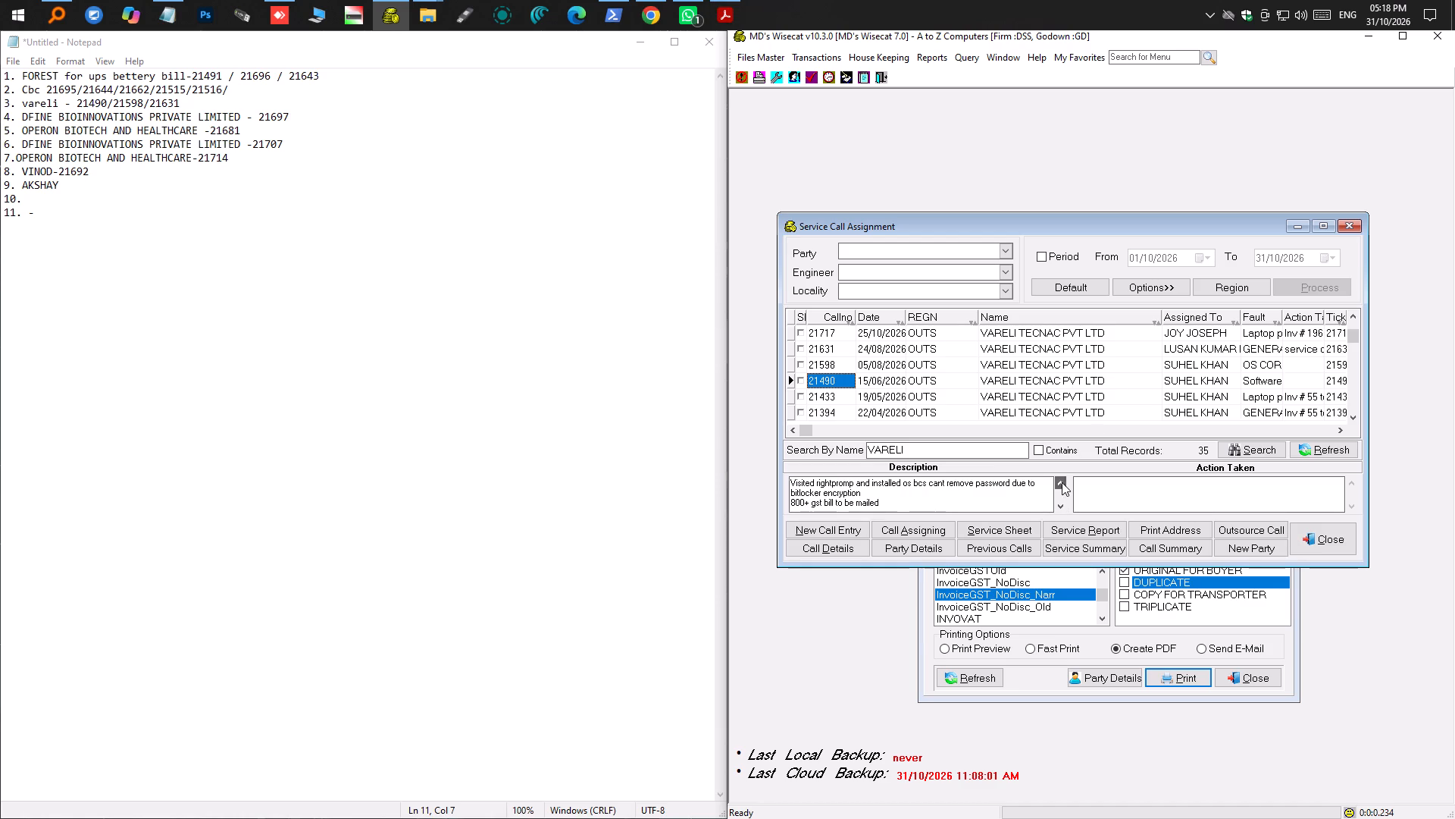
pyautogui.click(1062, 482)
pyautogui.click(1062, 482)
pyautogui.click(1062, 482)
pyautogui.tripleClick(1064, 502)
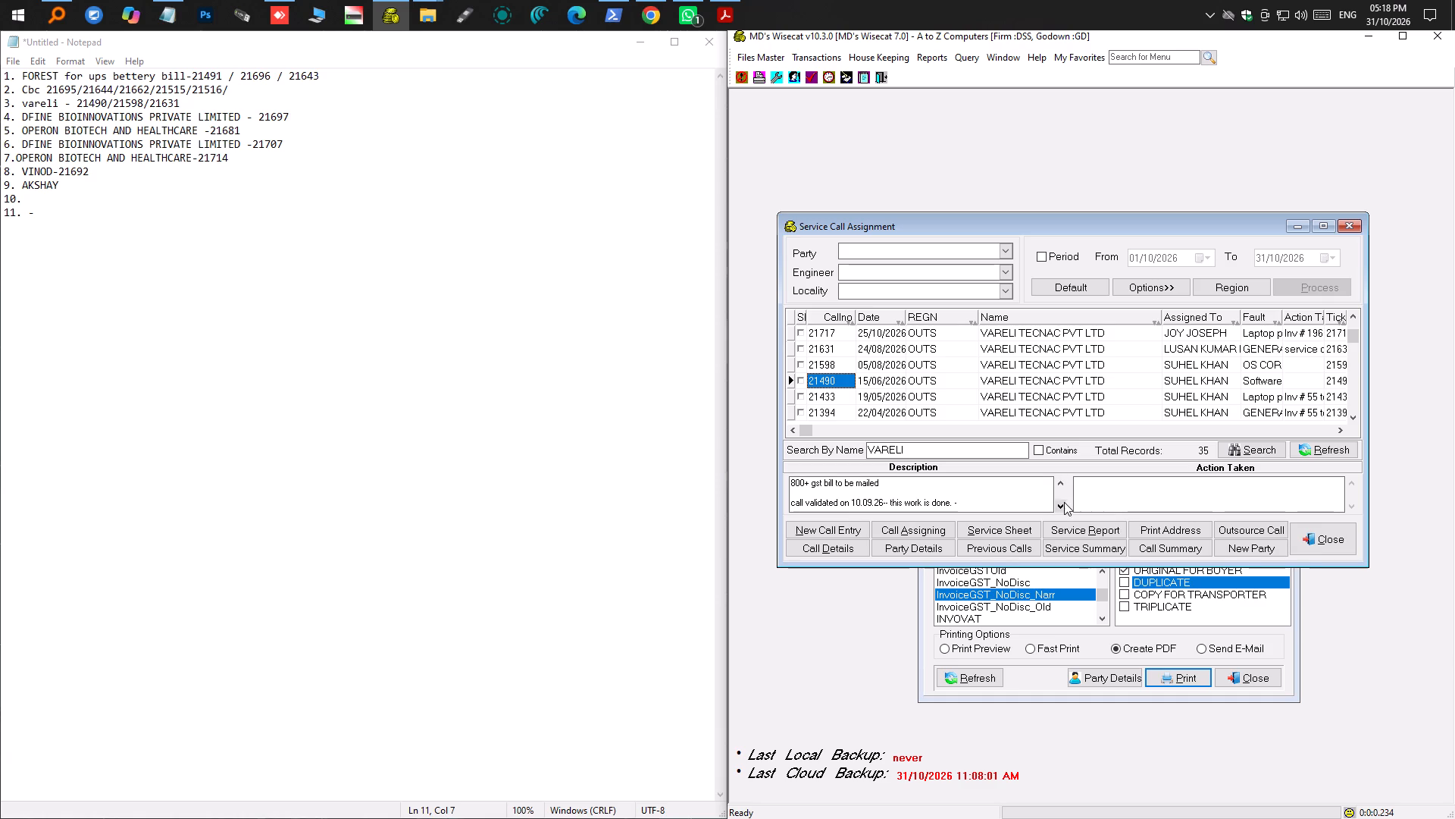
pyautogui.doubleClick(1064, 502)
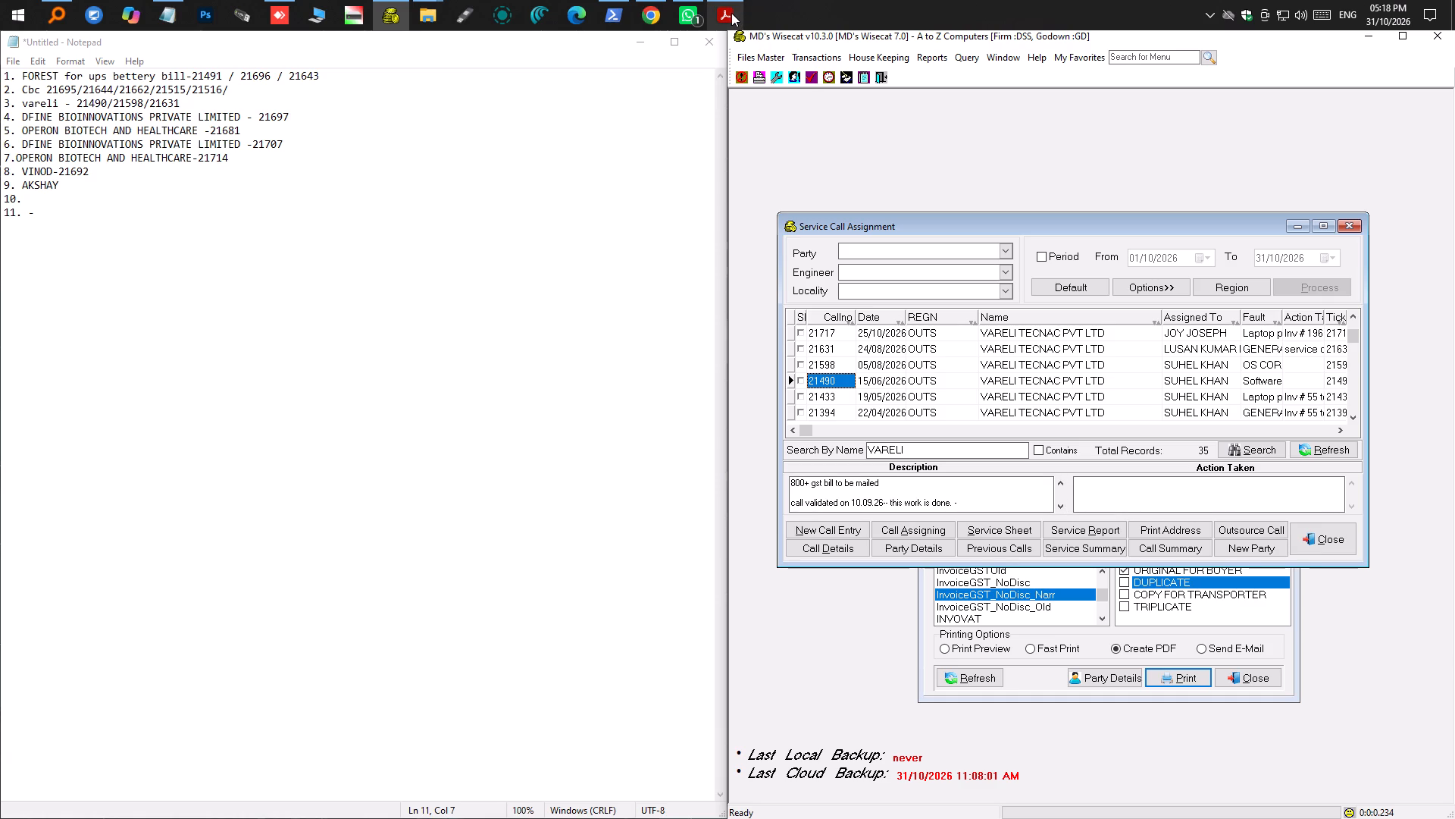
# Return to the invoice 184 PDF in Acrobat Reader and check its line items against VARELI call 21490.
pyautogui.click(731, 13)
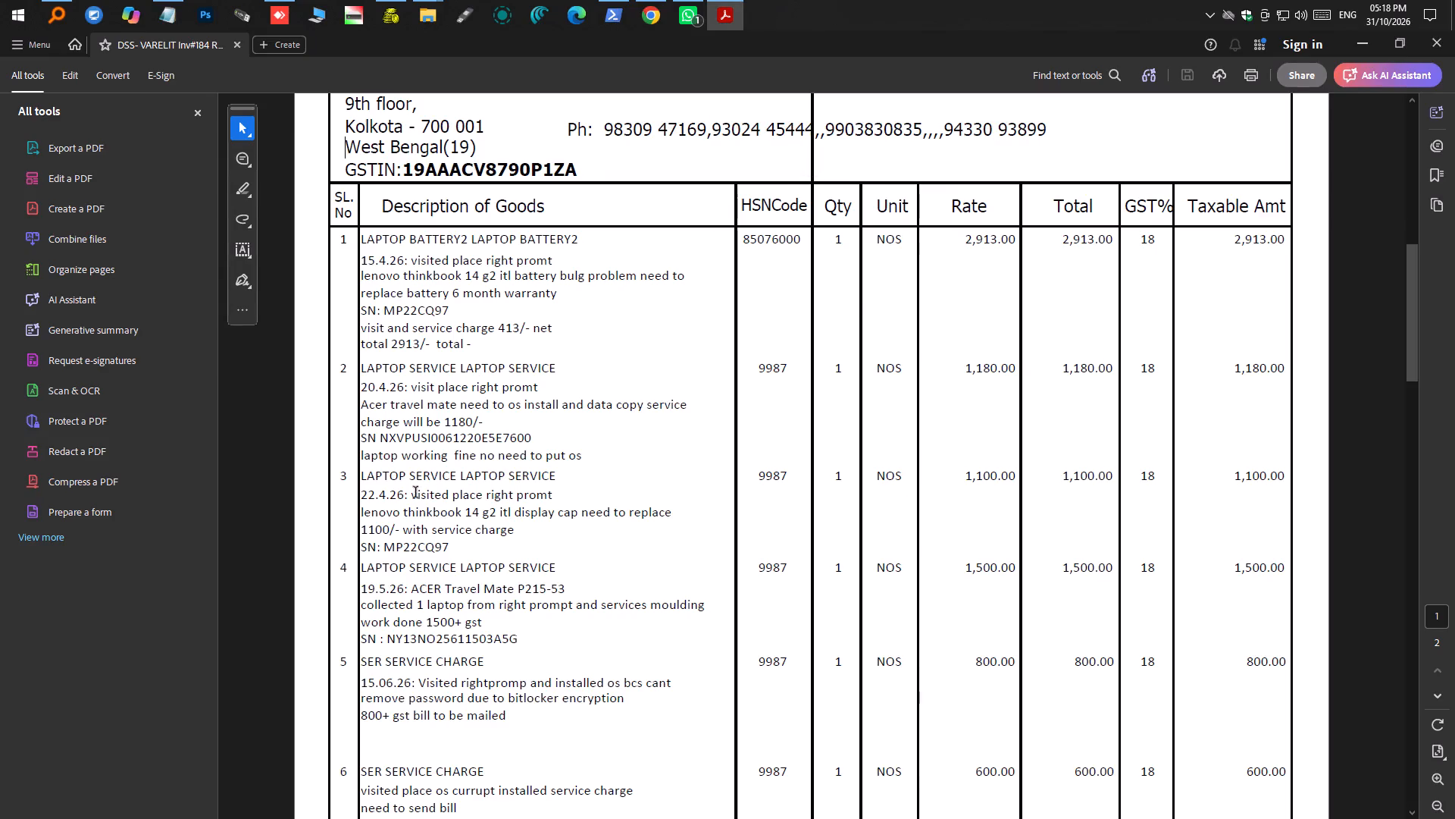
pyautogui.scroll(-3, 462, 546)
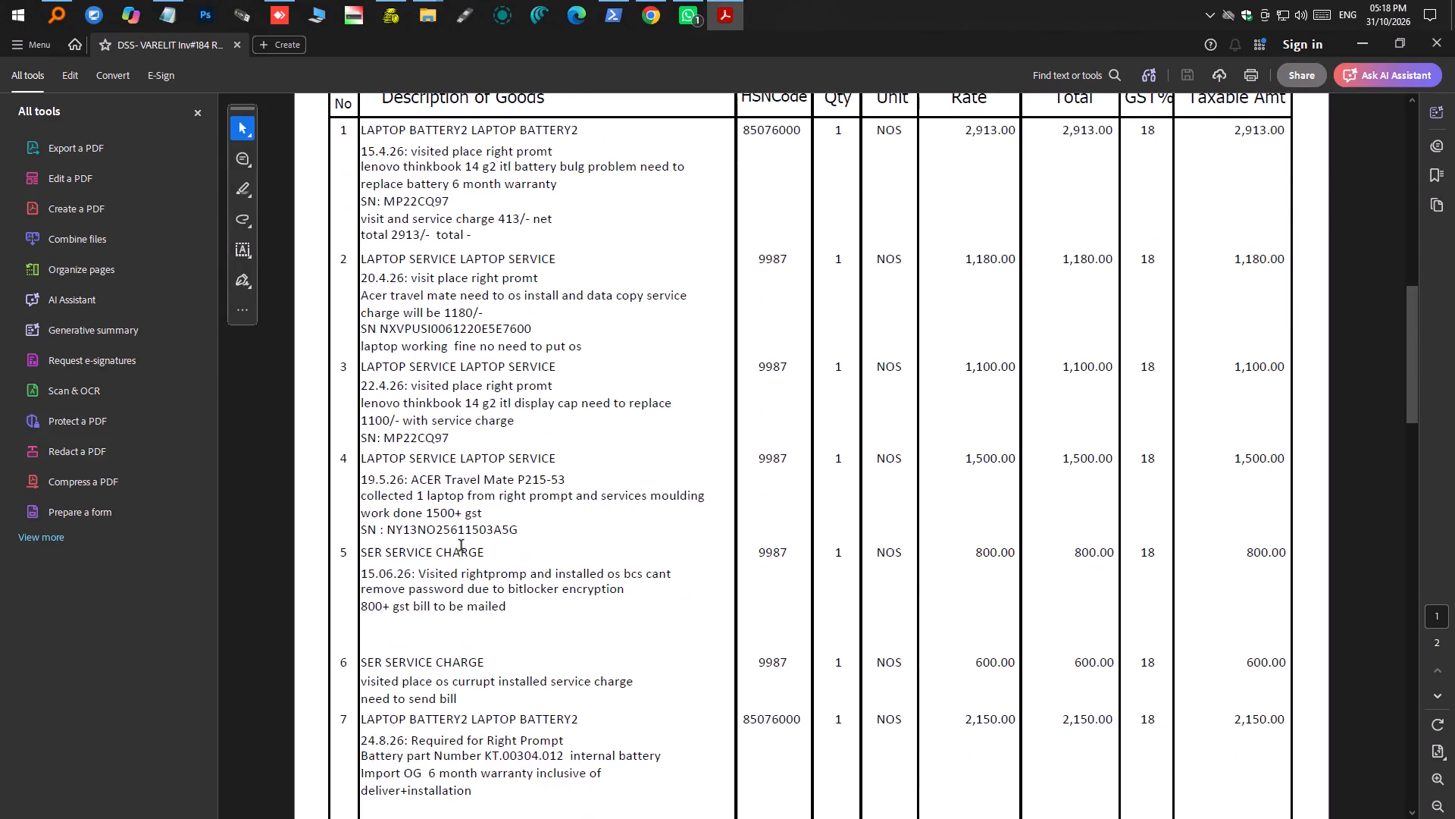
pyautogui.scroll(-3, 462, 546)
pyautogui.scroll(7, 462, 546)
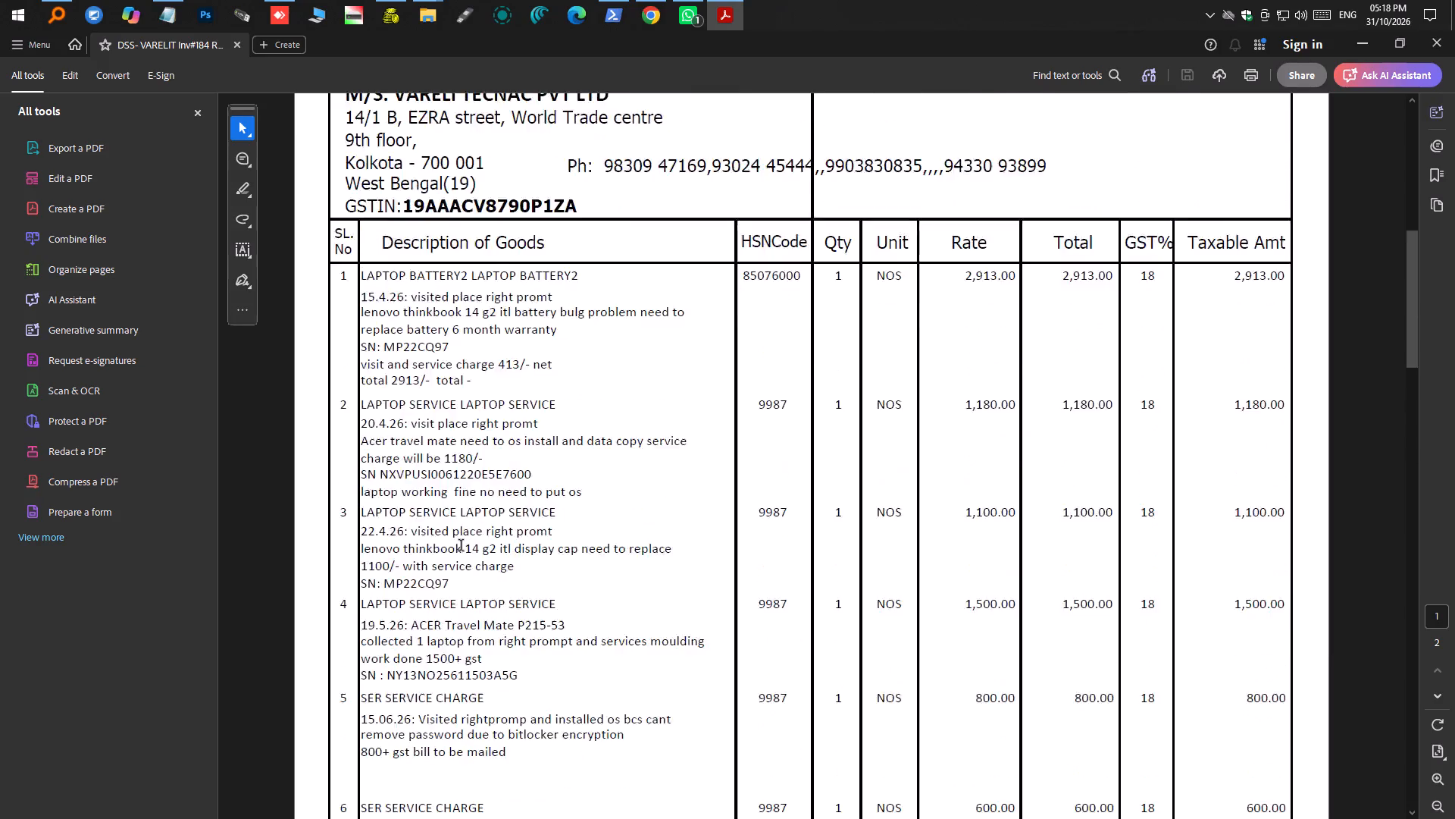
pyautogui.scroll(4, 462, 546)
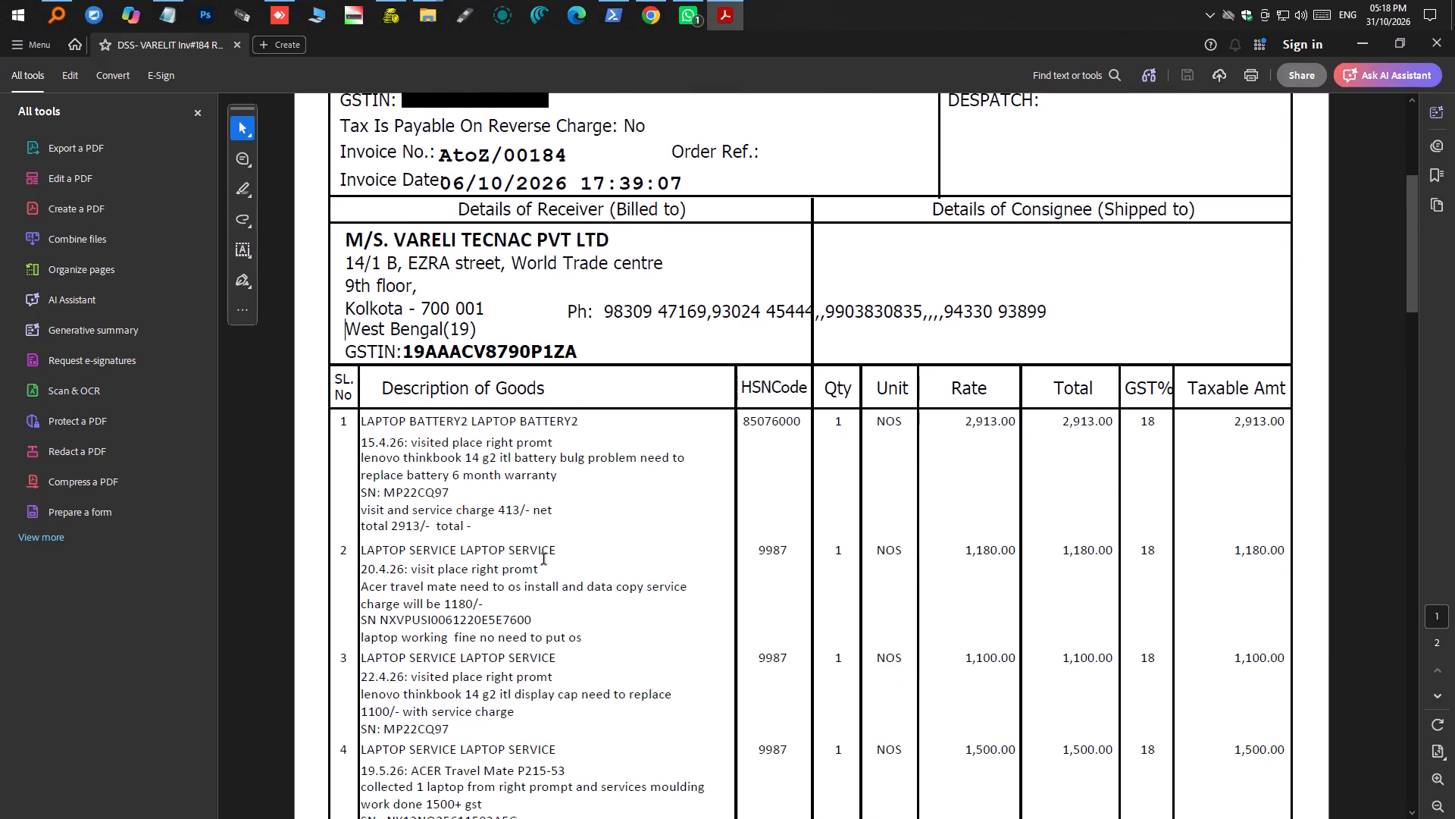
pyautogui.scroll(-2, 544, 560)
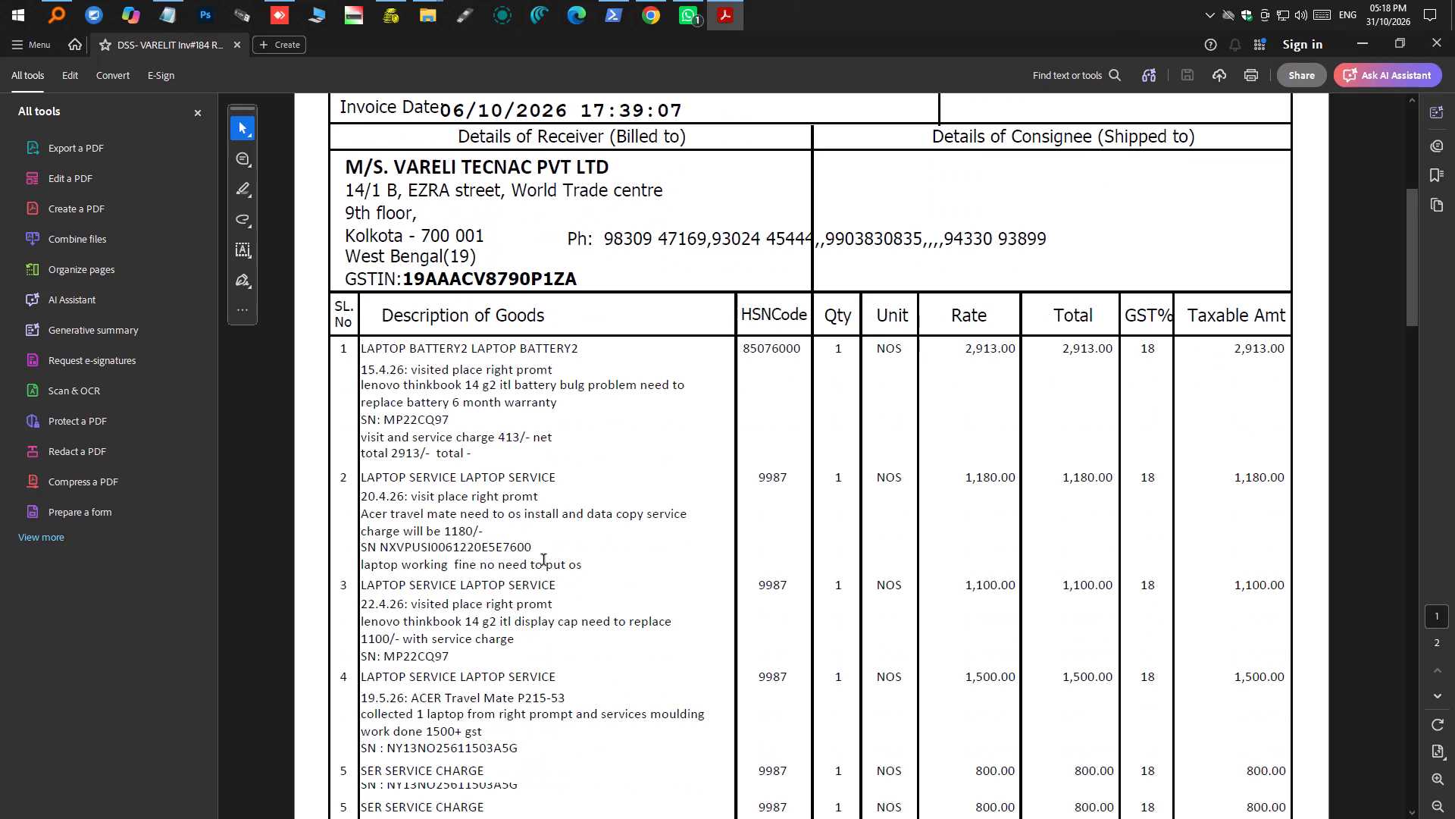
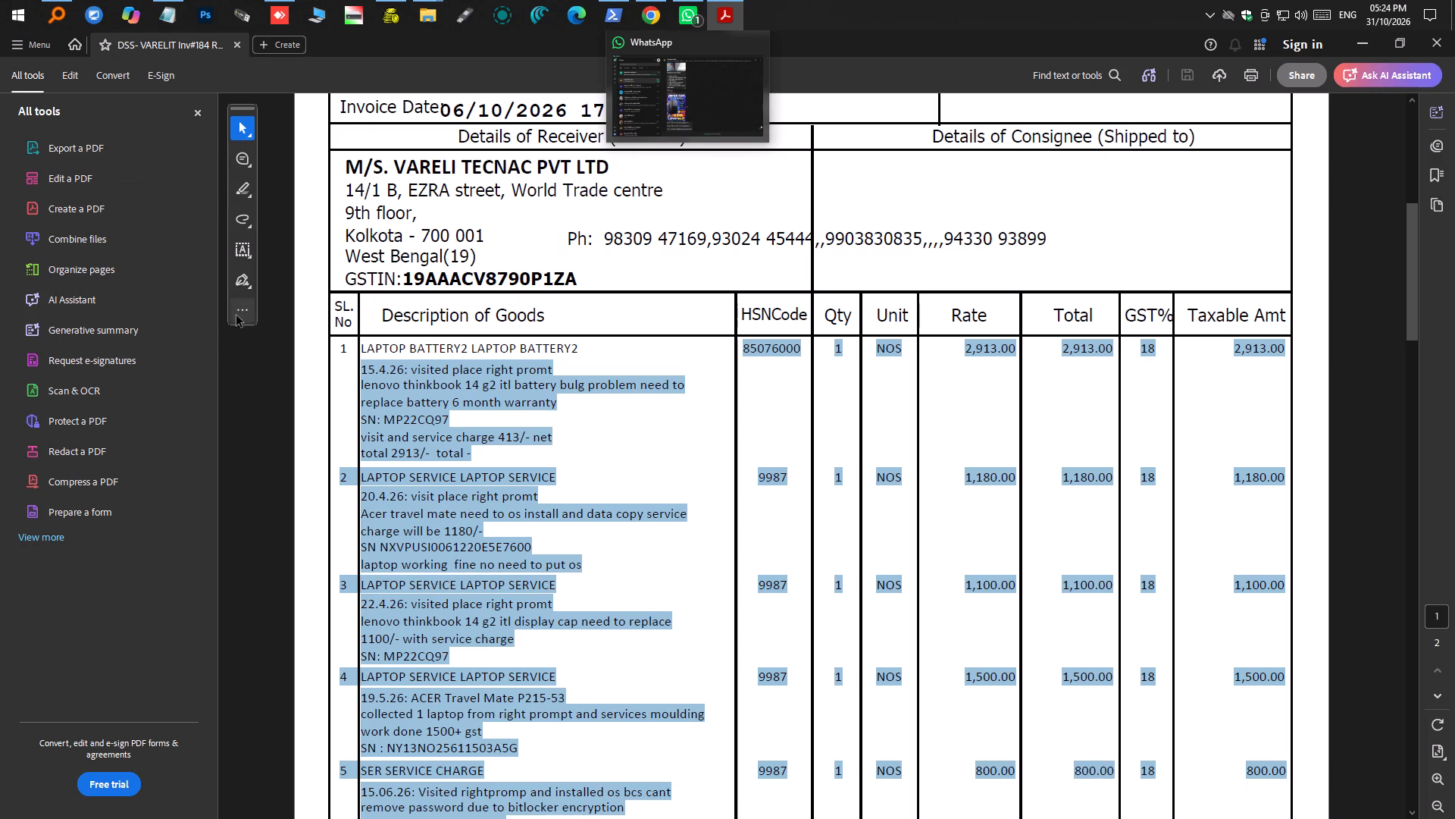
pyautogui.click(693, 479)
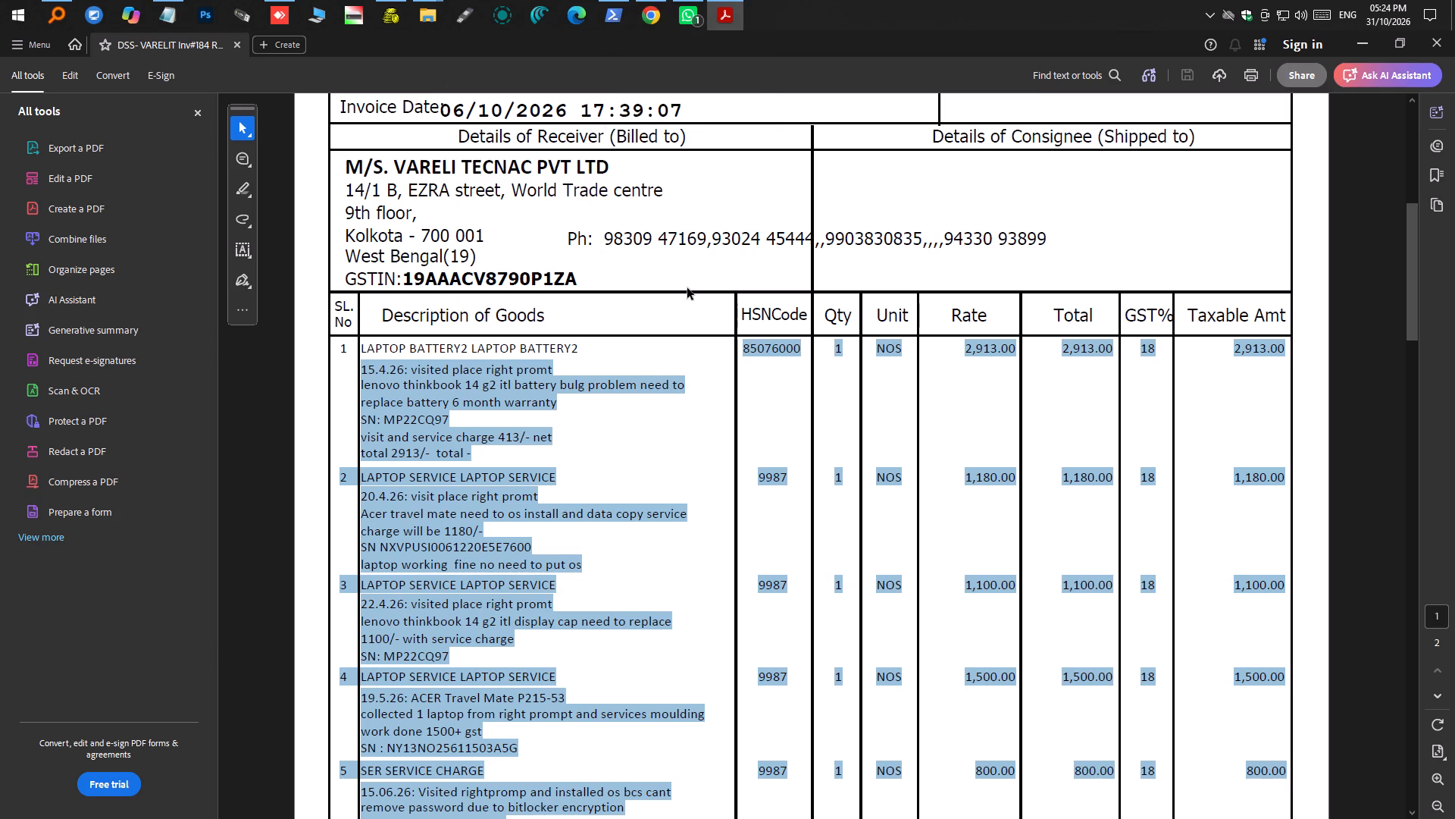
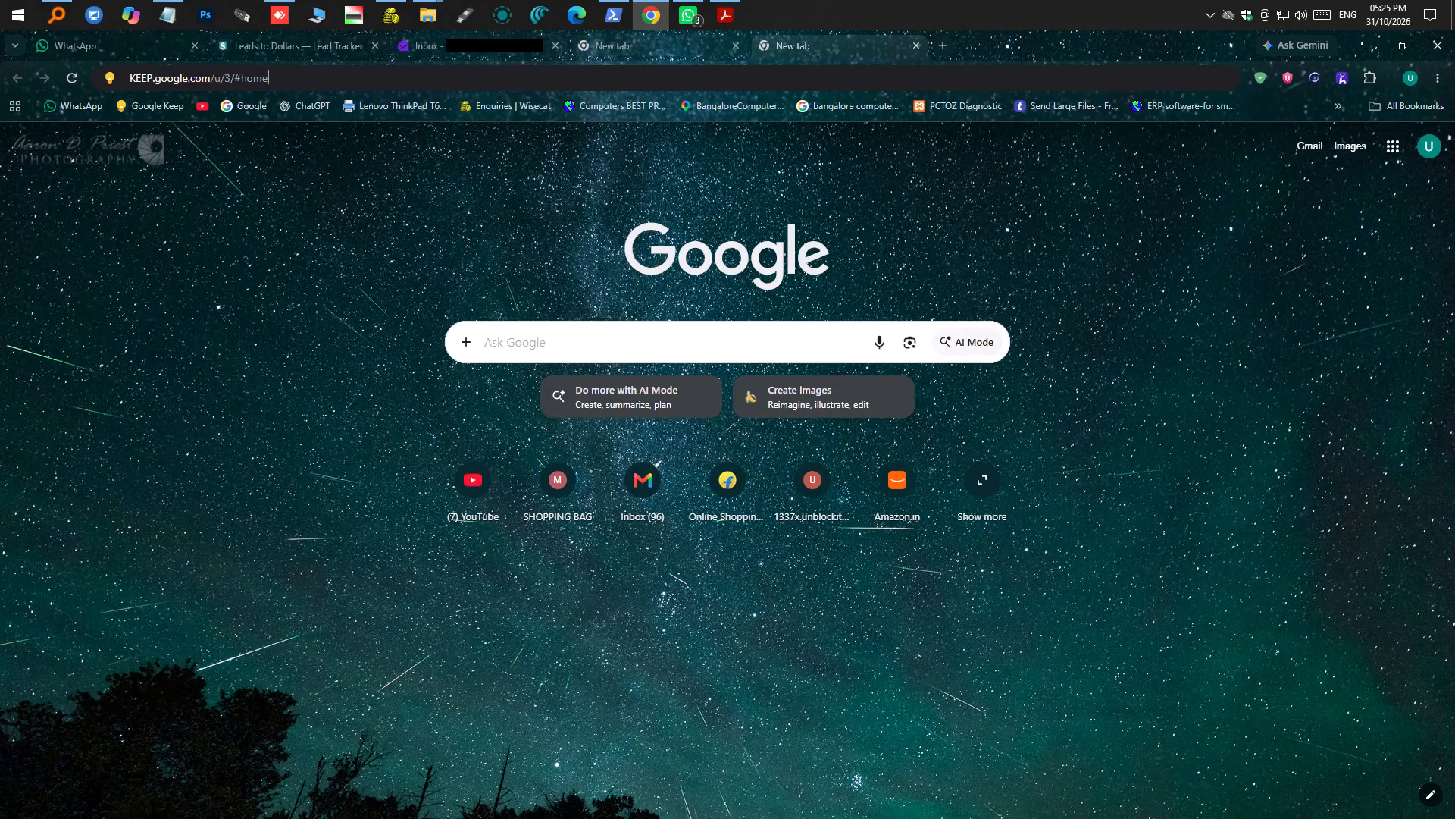
# Open Google Keep under the account listed directly after the default one, and close the Keep tab of the empty account.
pyautogui.press('Return')
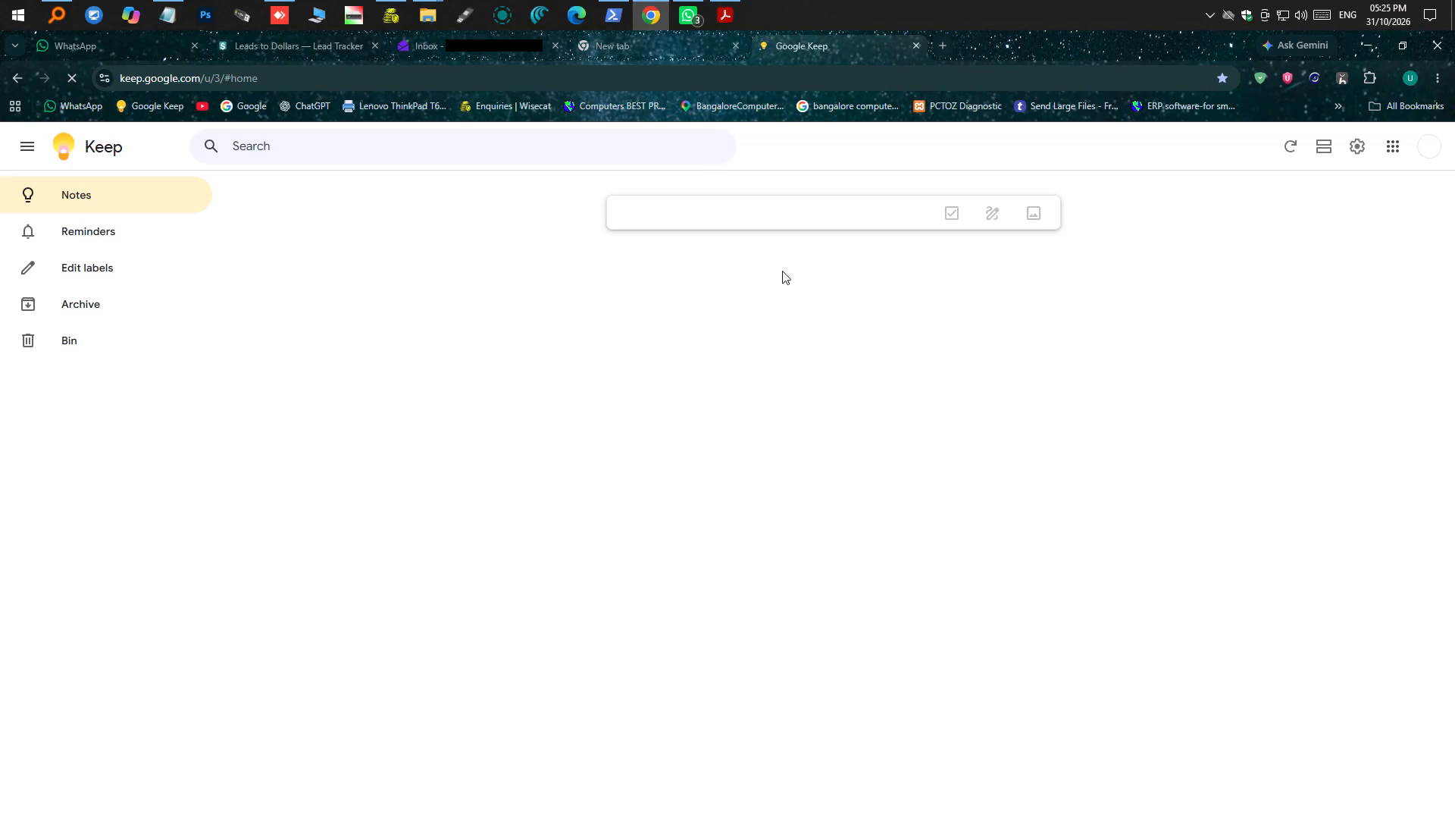
pyautogui.click(1420, 144)
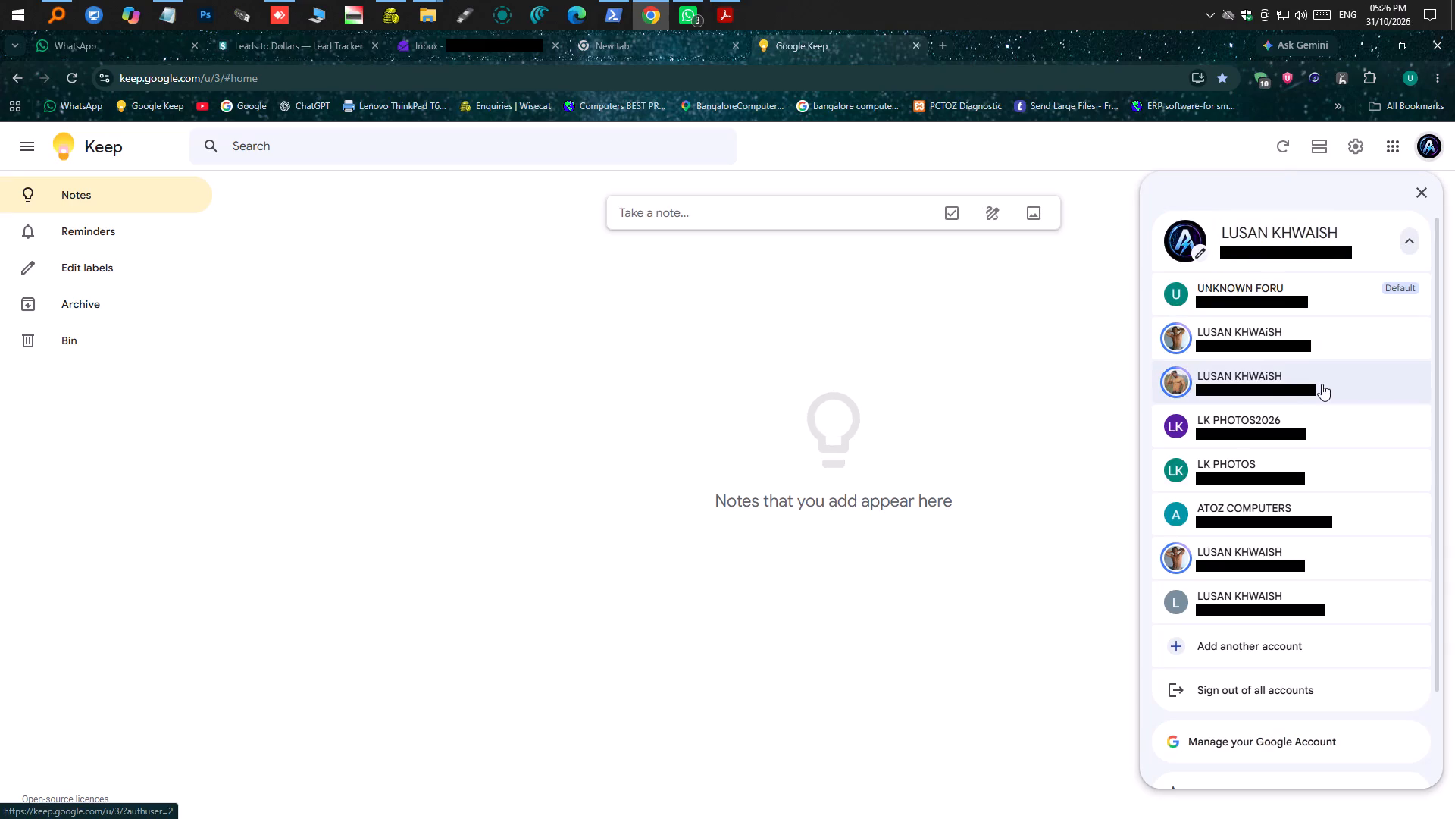
pyautogui.click(1262, 344)
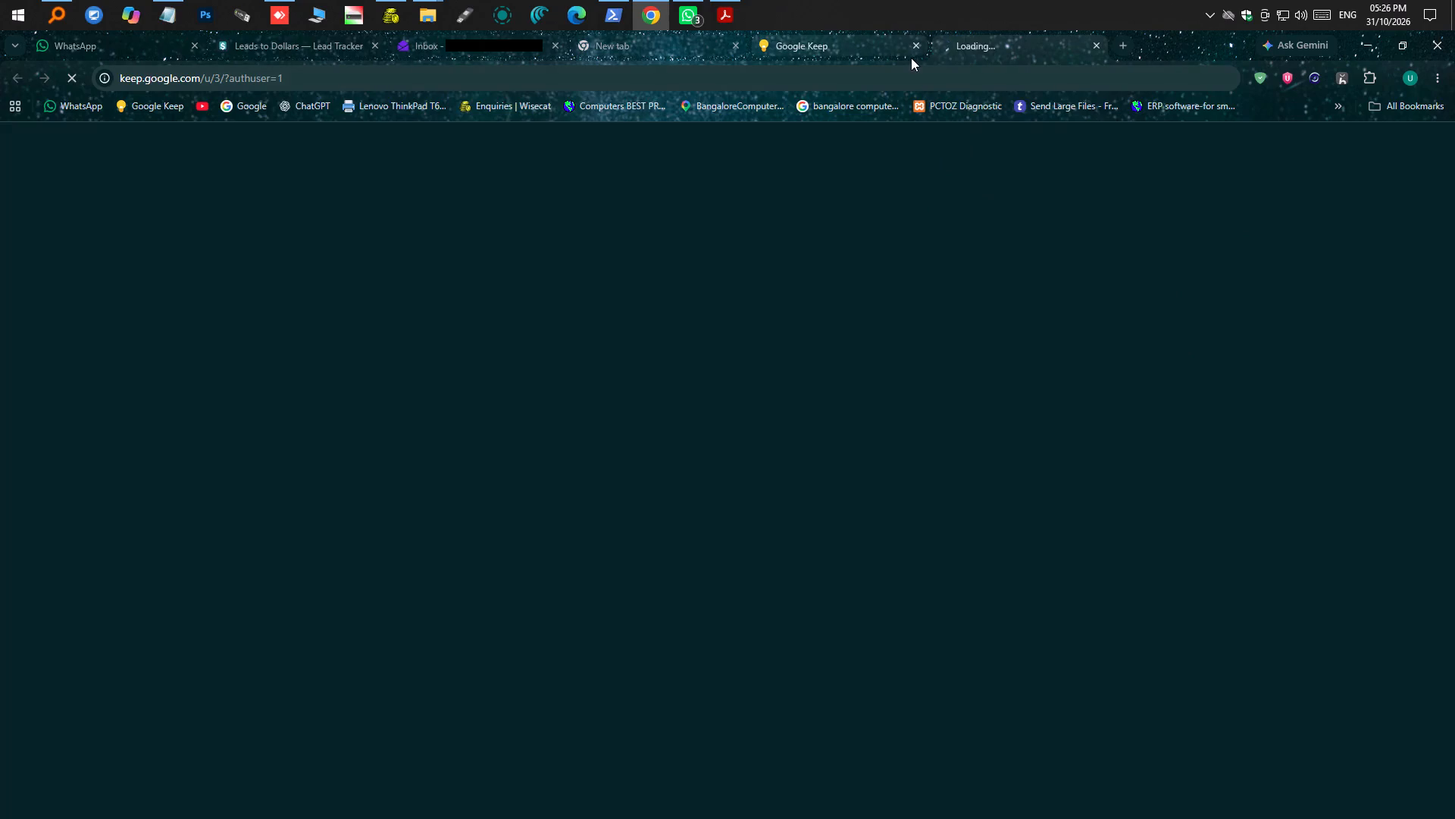
pyautogui.click(915, 44)
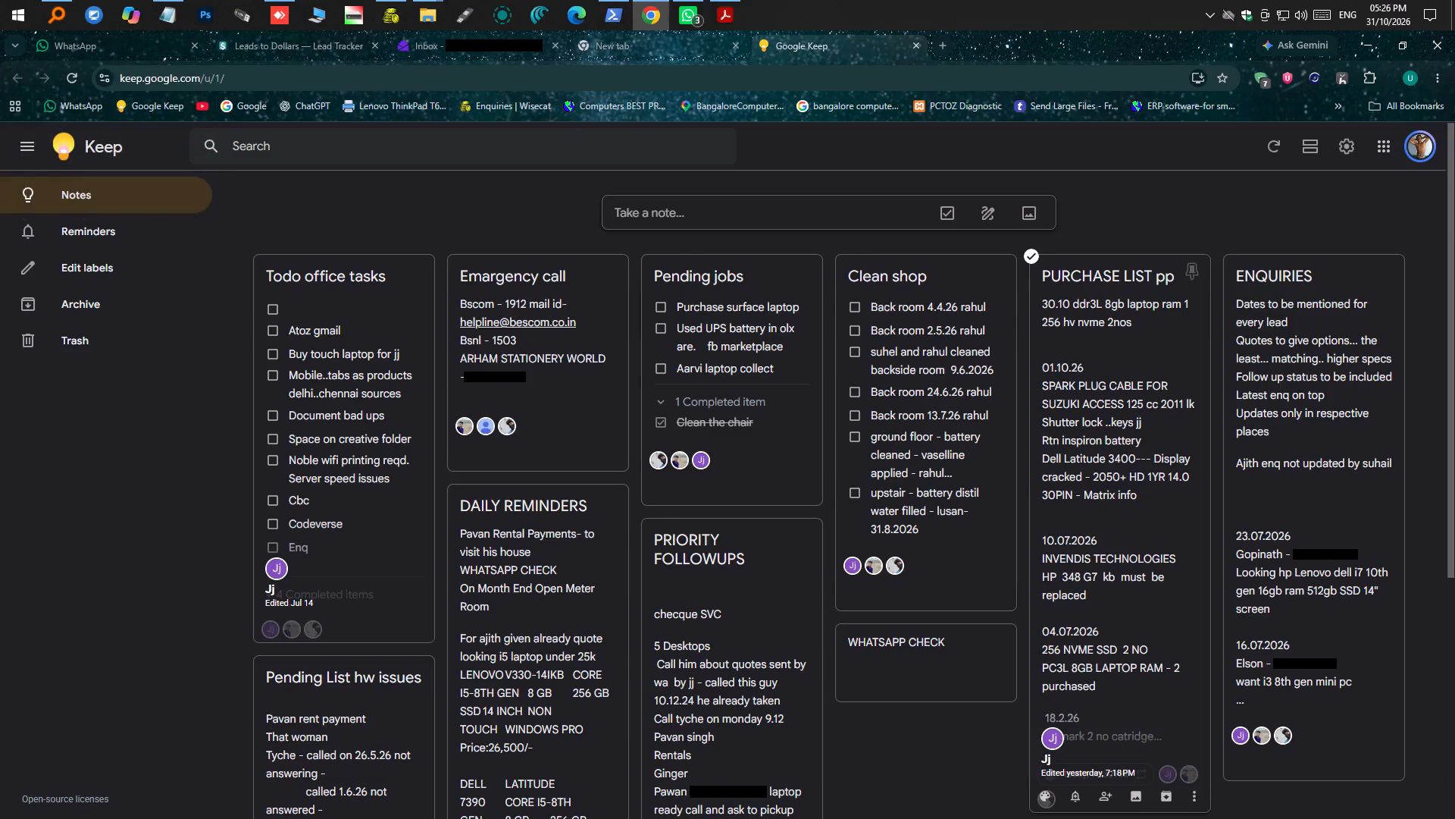
# Open the PURCHASE LIST pp note and copy its line "256 hv nvme 2nos".
pyautogui.moveTo(1044, 326); pyautogui.dragTo(1148, 323)
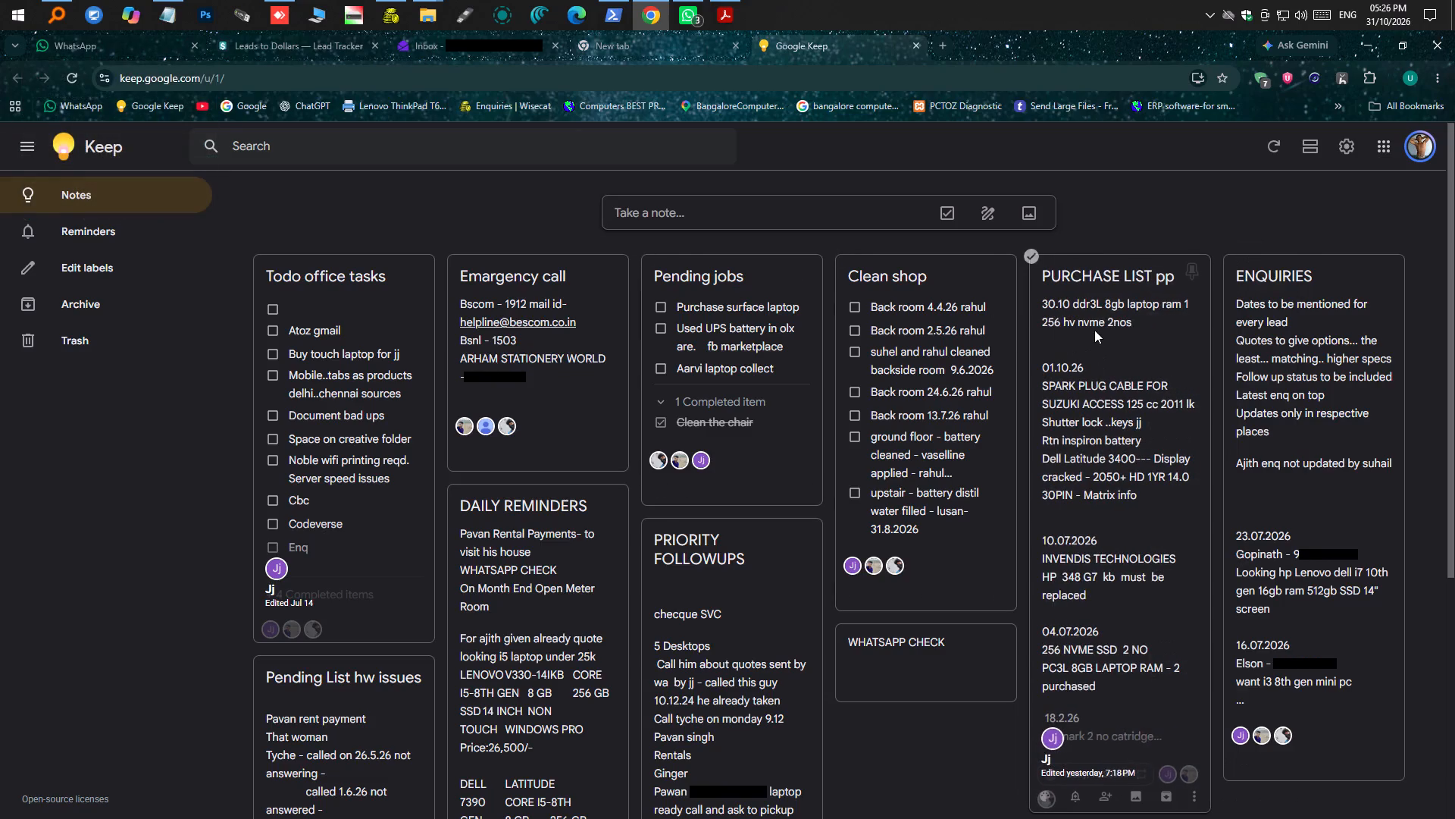
pyautogui.moveTo(1131, 324); pyautogui.dragTo(1106, 332)
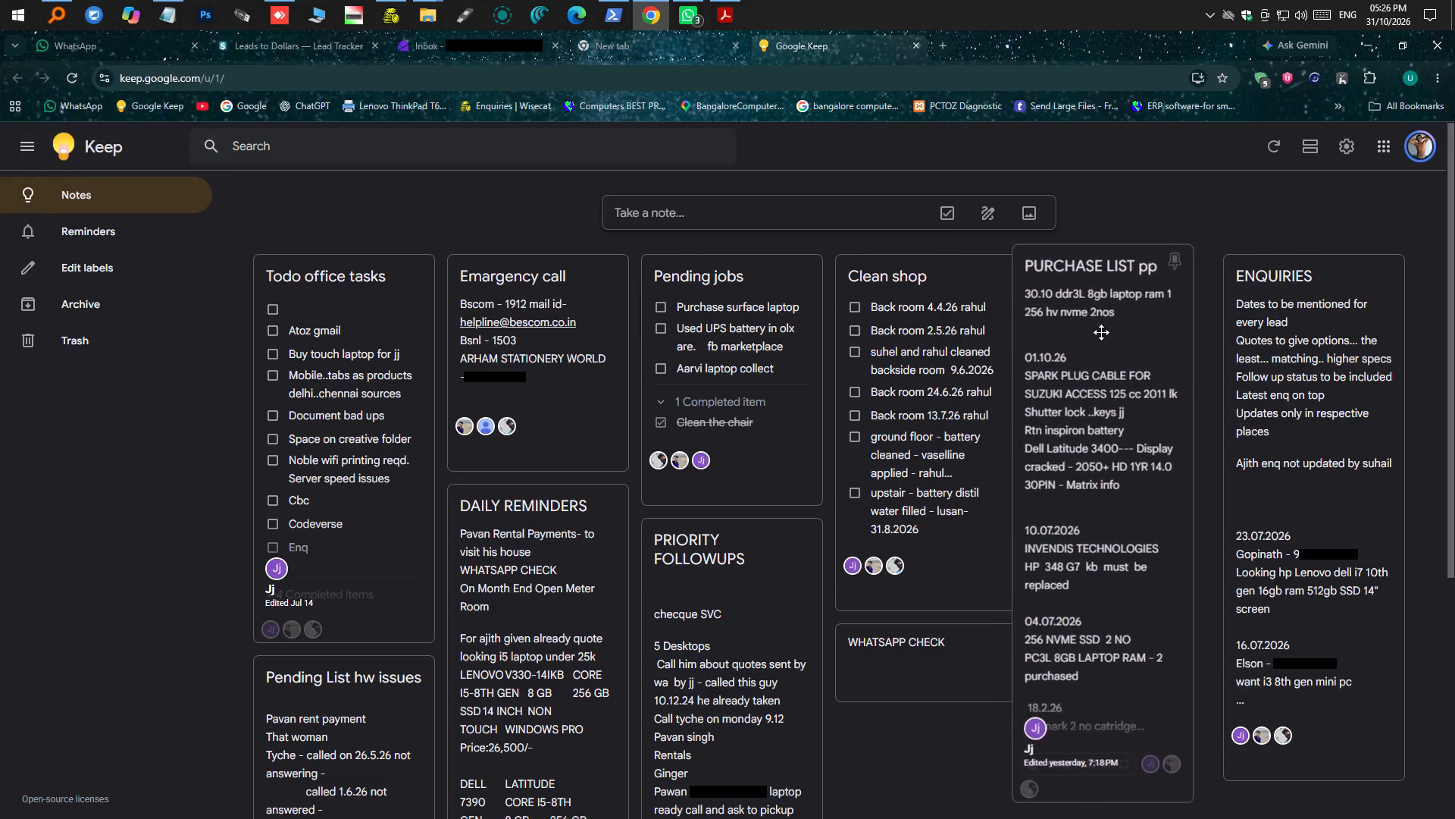
pyautogui.doubleClick(1066, 322)
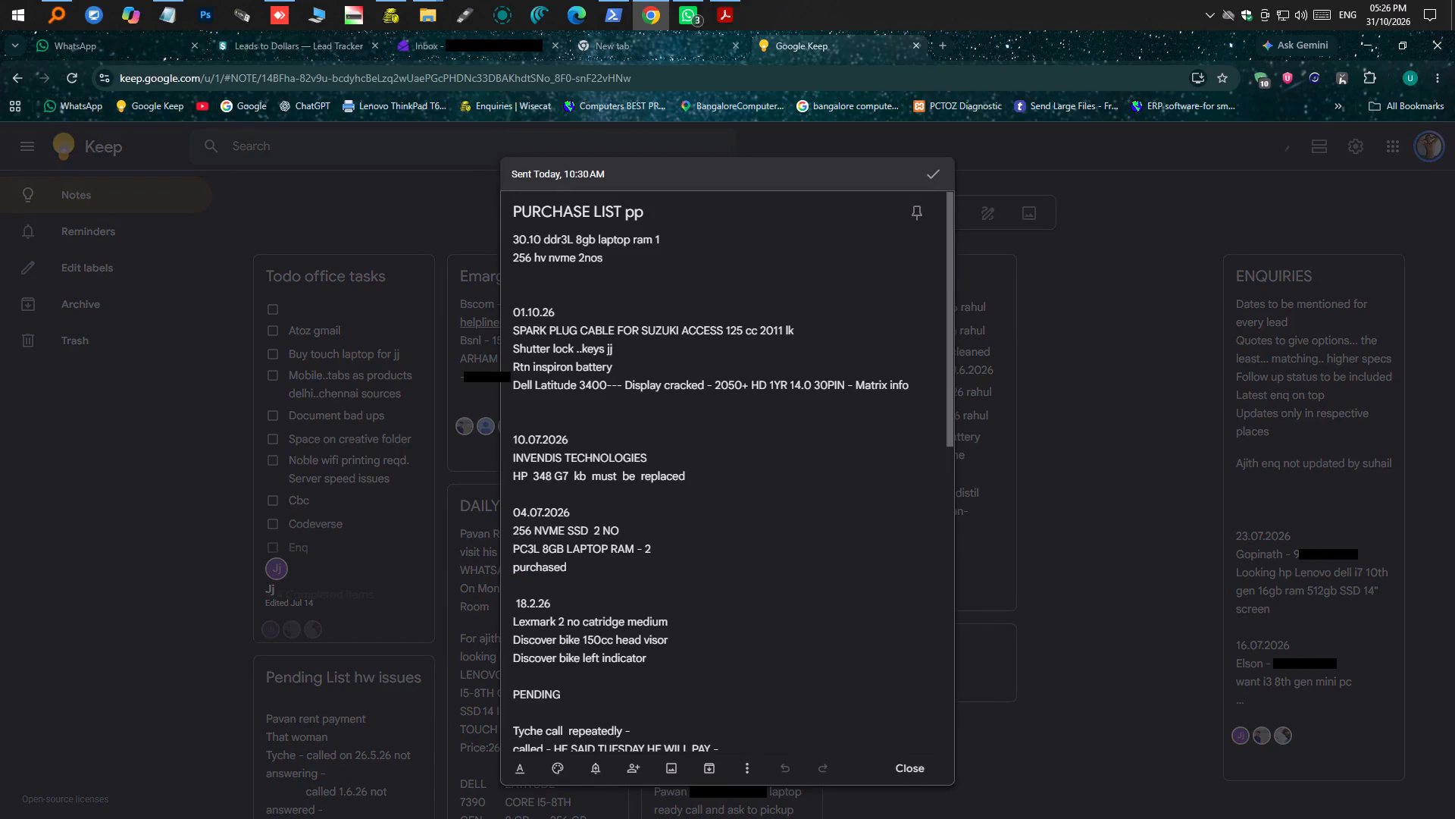
pyautogui.moveTo(513, 260); pyautogui.dragTo(621, 268)
pyautogui.hotkey('ctrl', 'c')
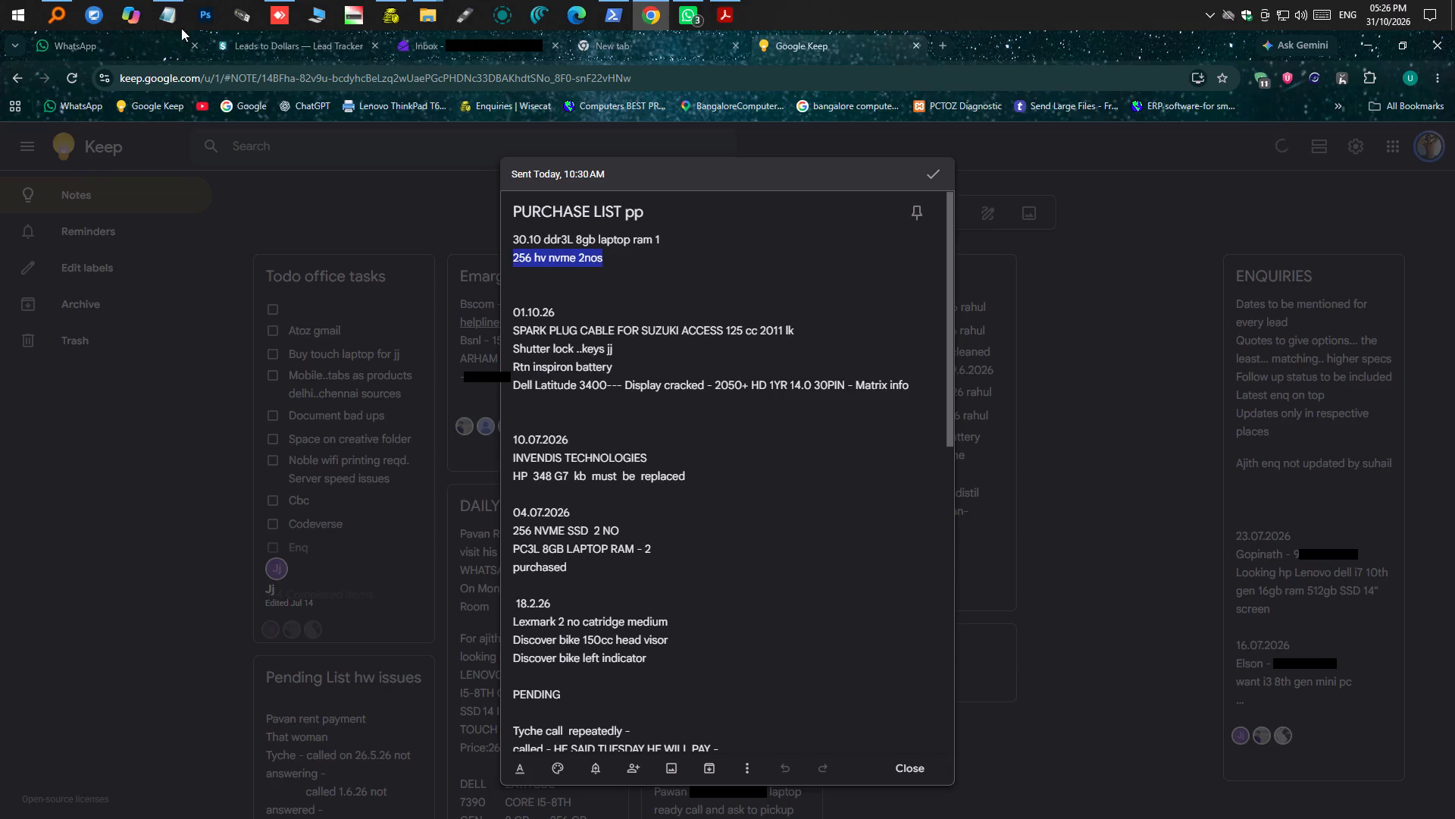